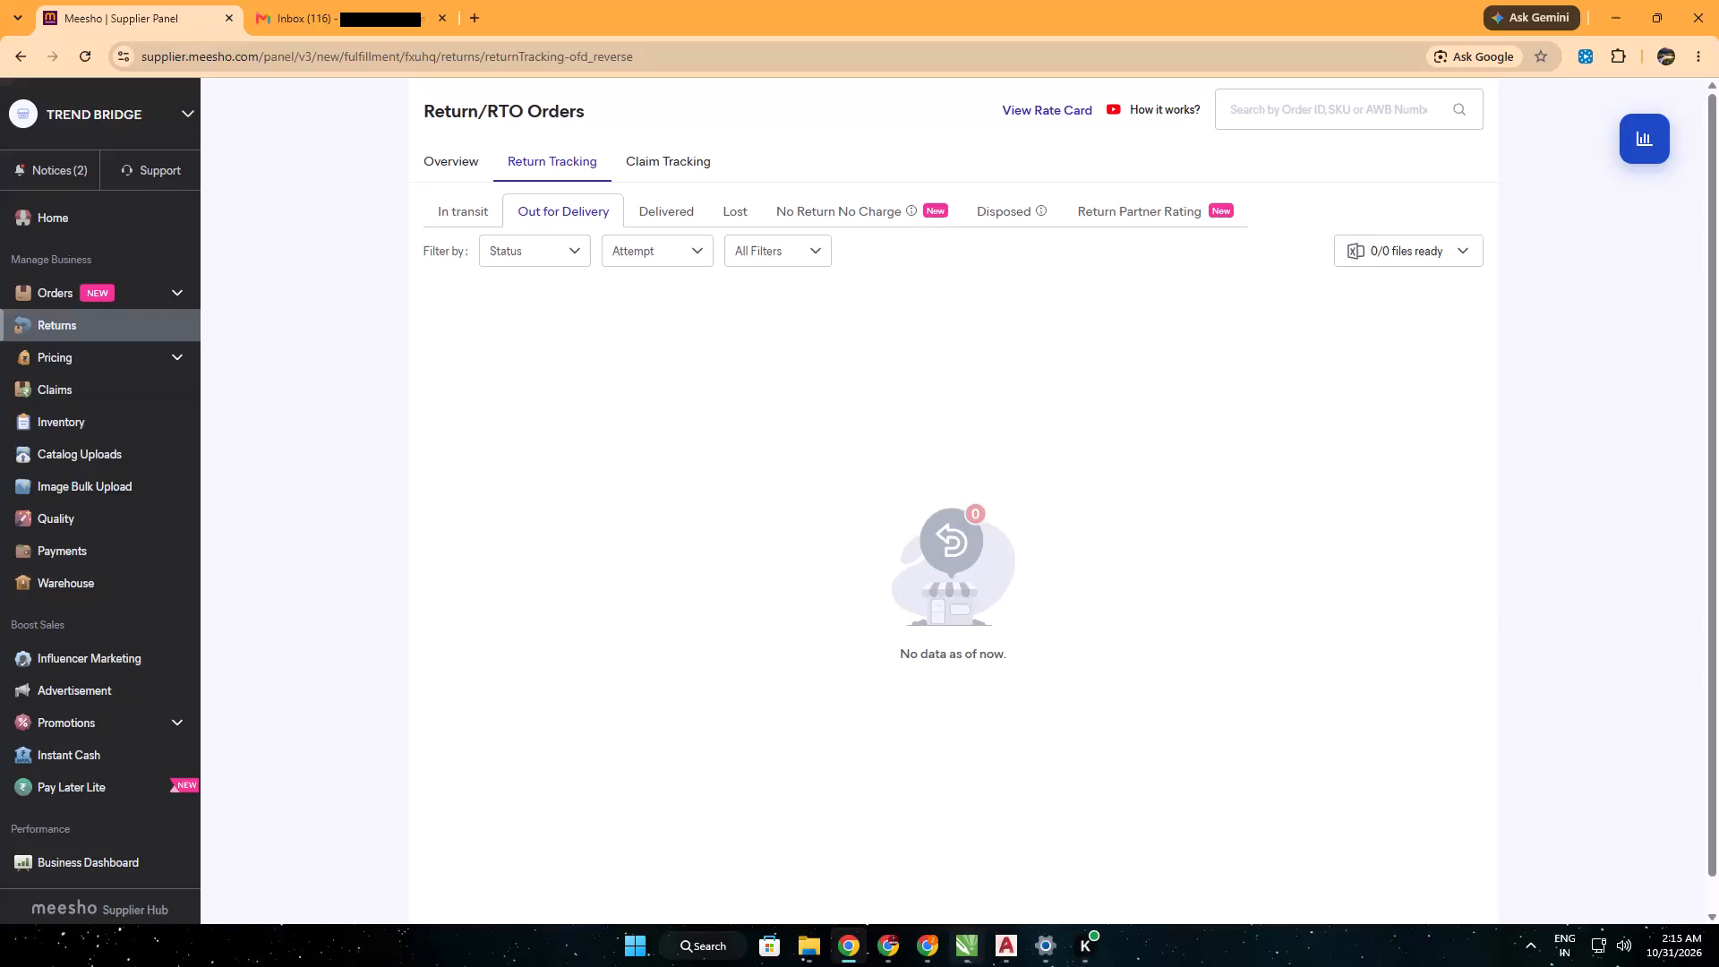
In the Valuable Products and Decals account, add the pending VPD MP one p order to the selection and accept the selected orders.
click(880, 946)
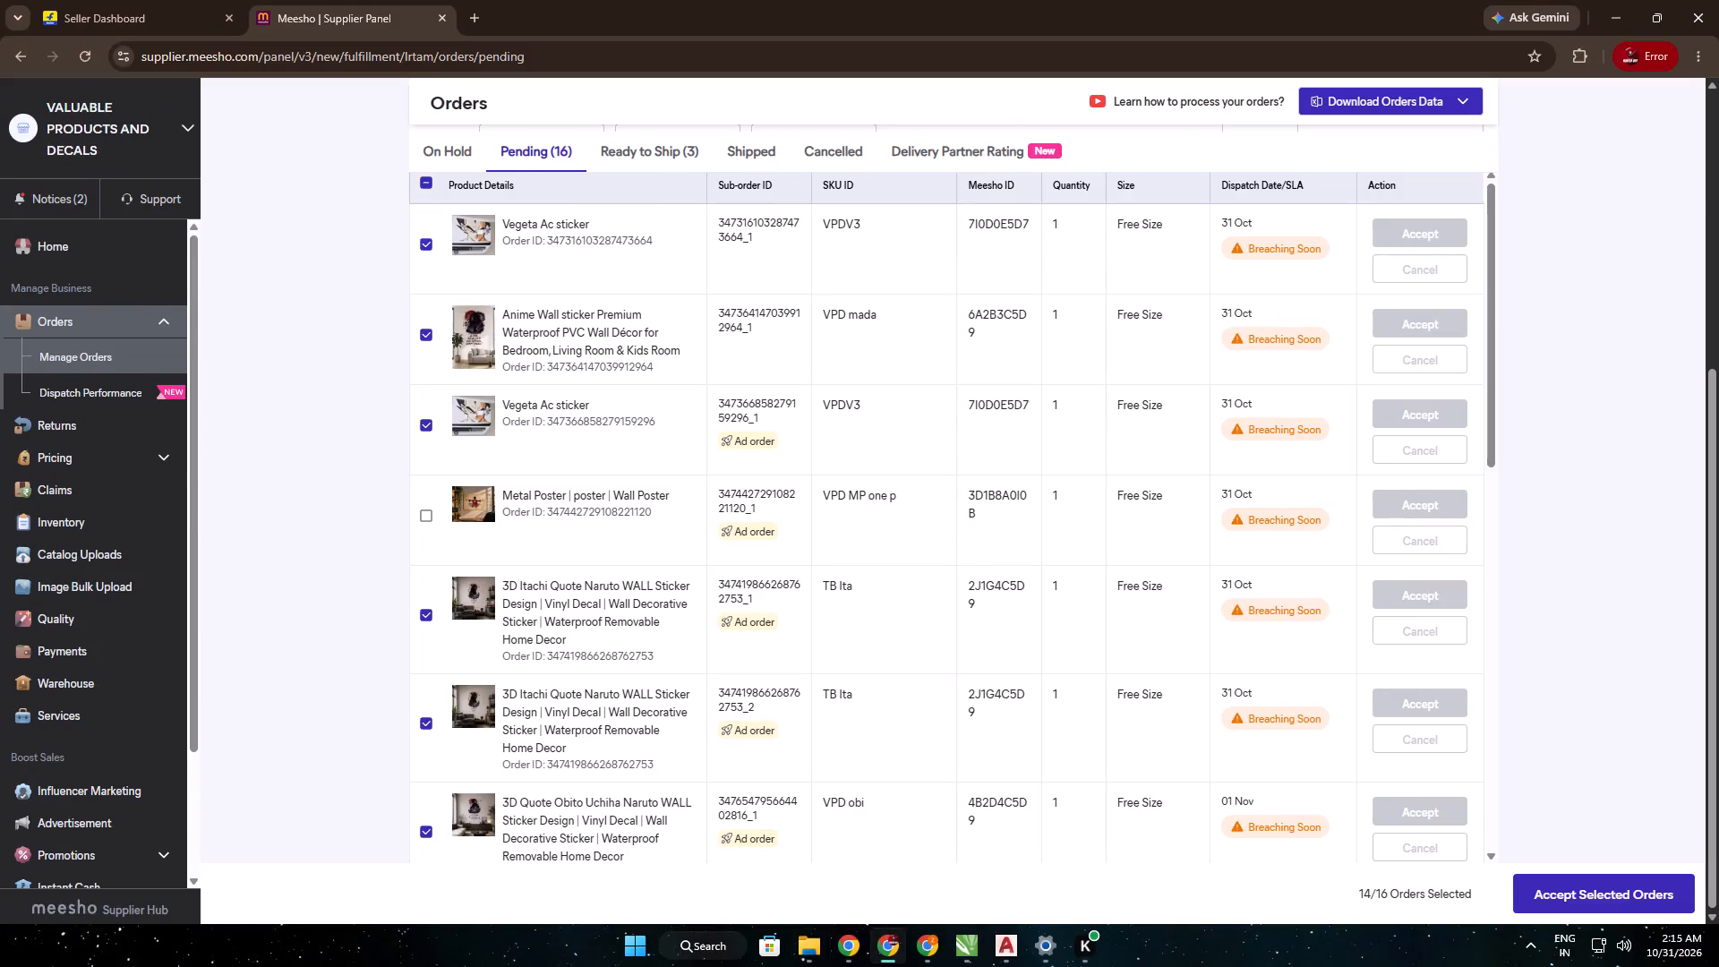
click(431, 513)
scroll(1176, 728, up, 5)
scroll(1116, 615, down, 7)
scroll(902, 681, down, 4)
scroll(313, 734, down, 5)
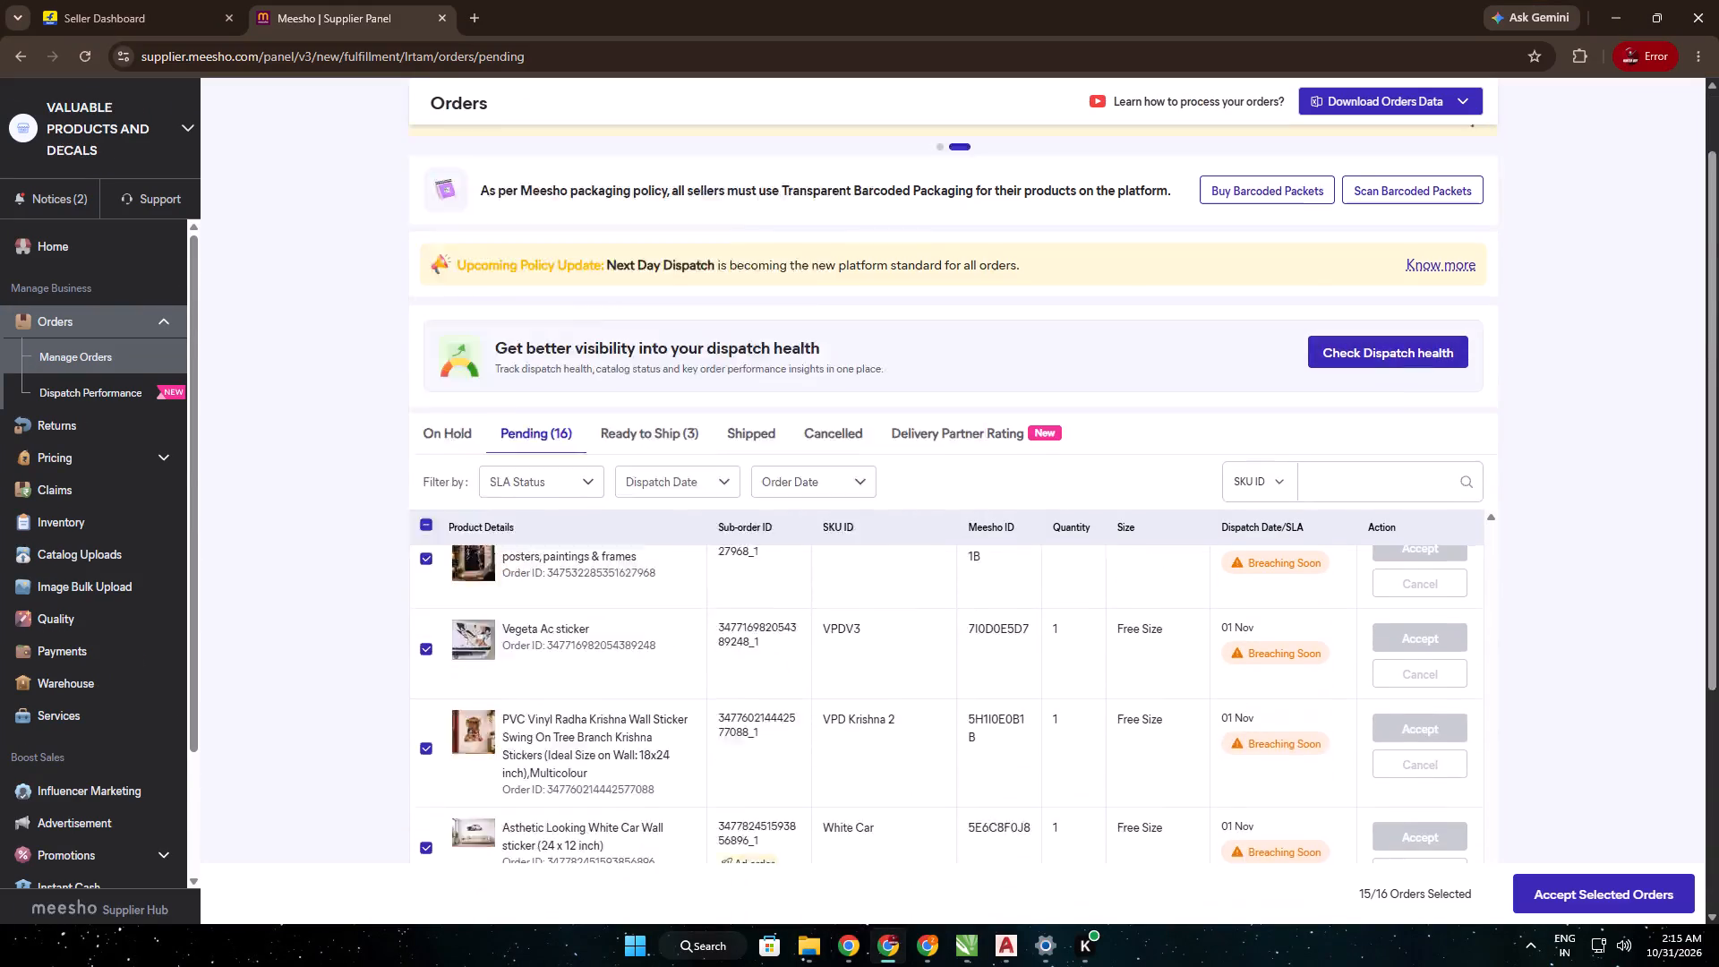
scroll(320, 738, down, 1)
scroll(637, 705, down, 4)
scroll(1163, 706, up, 2)
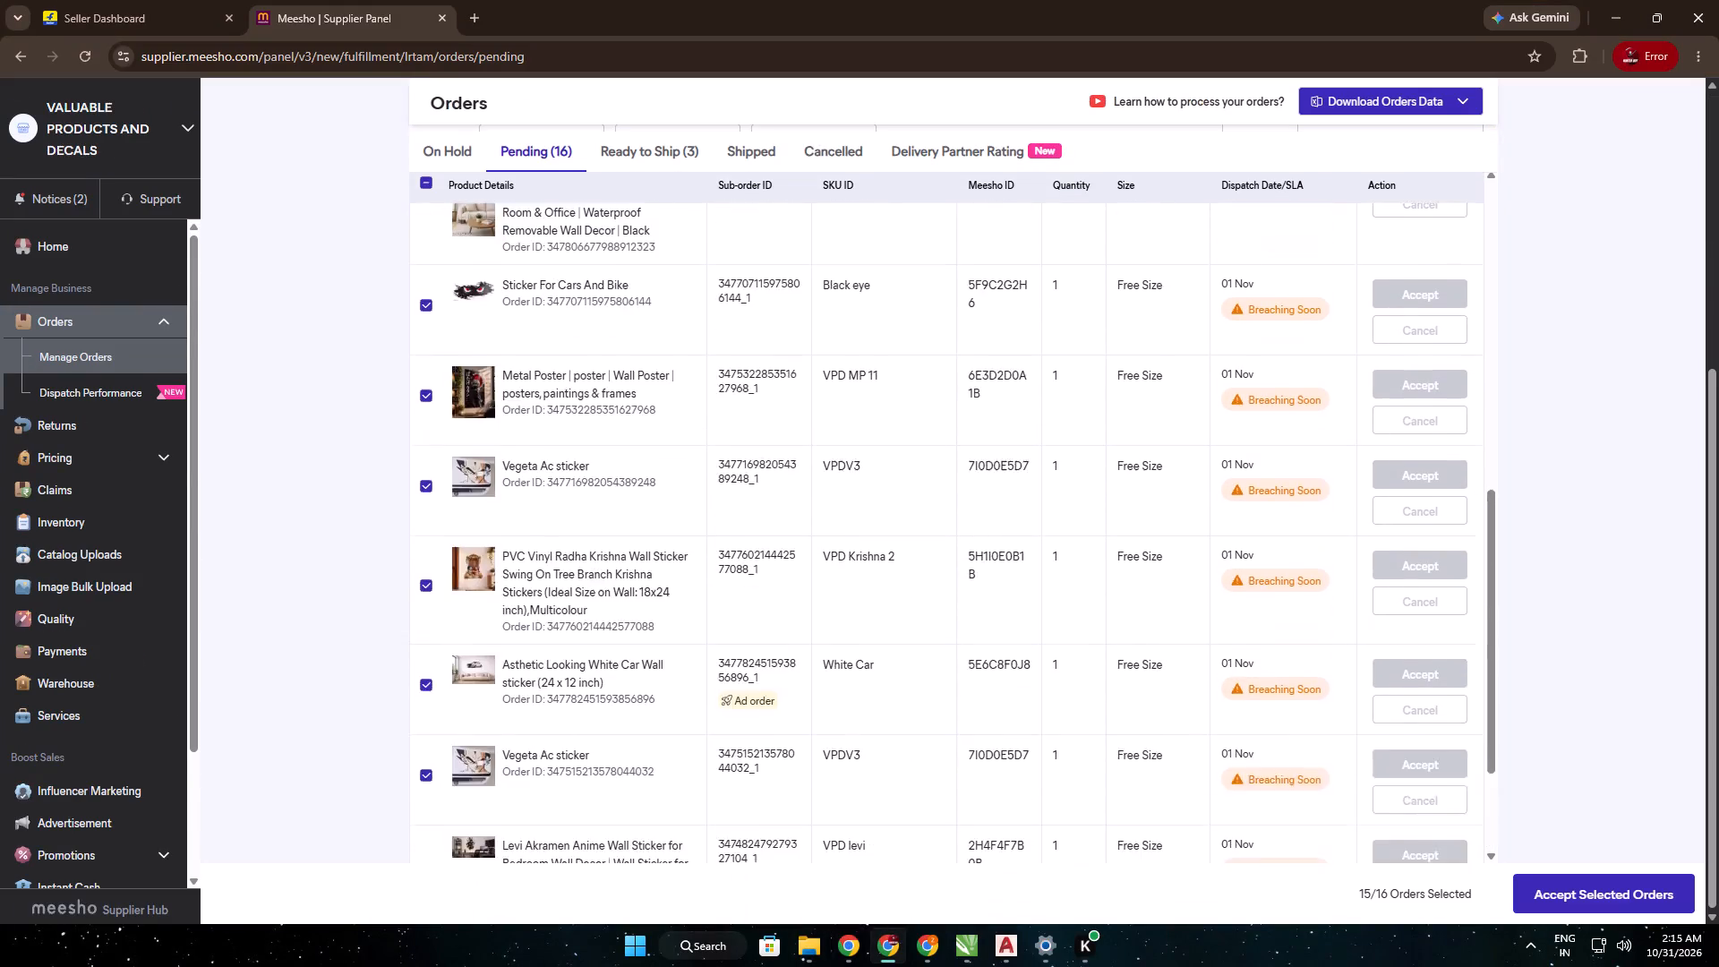
scroll(1163, 706, up, 12)
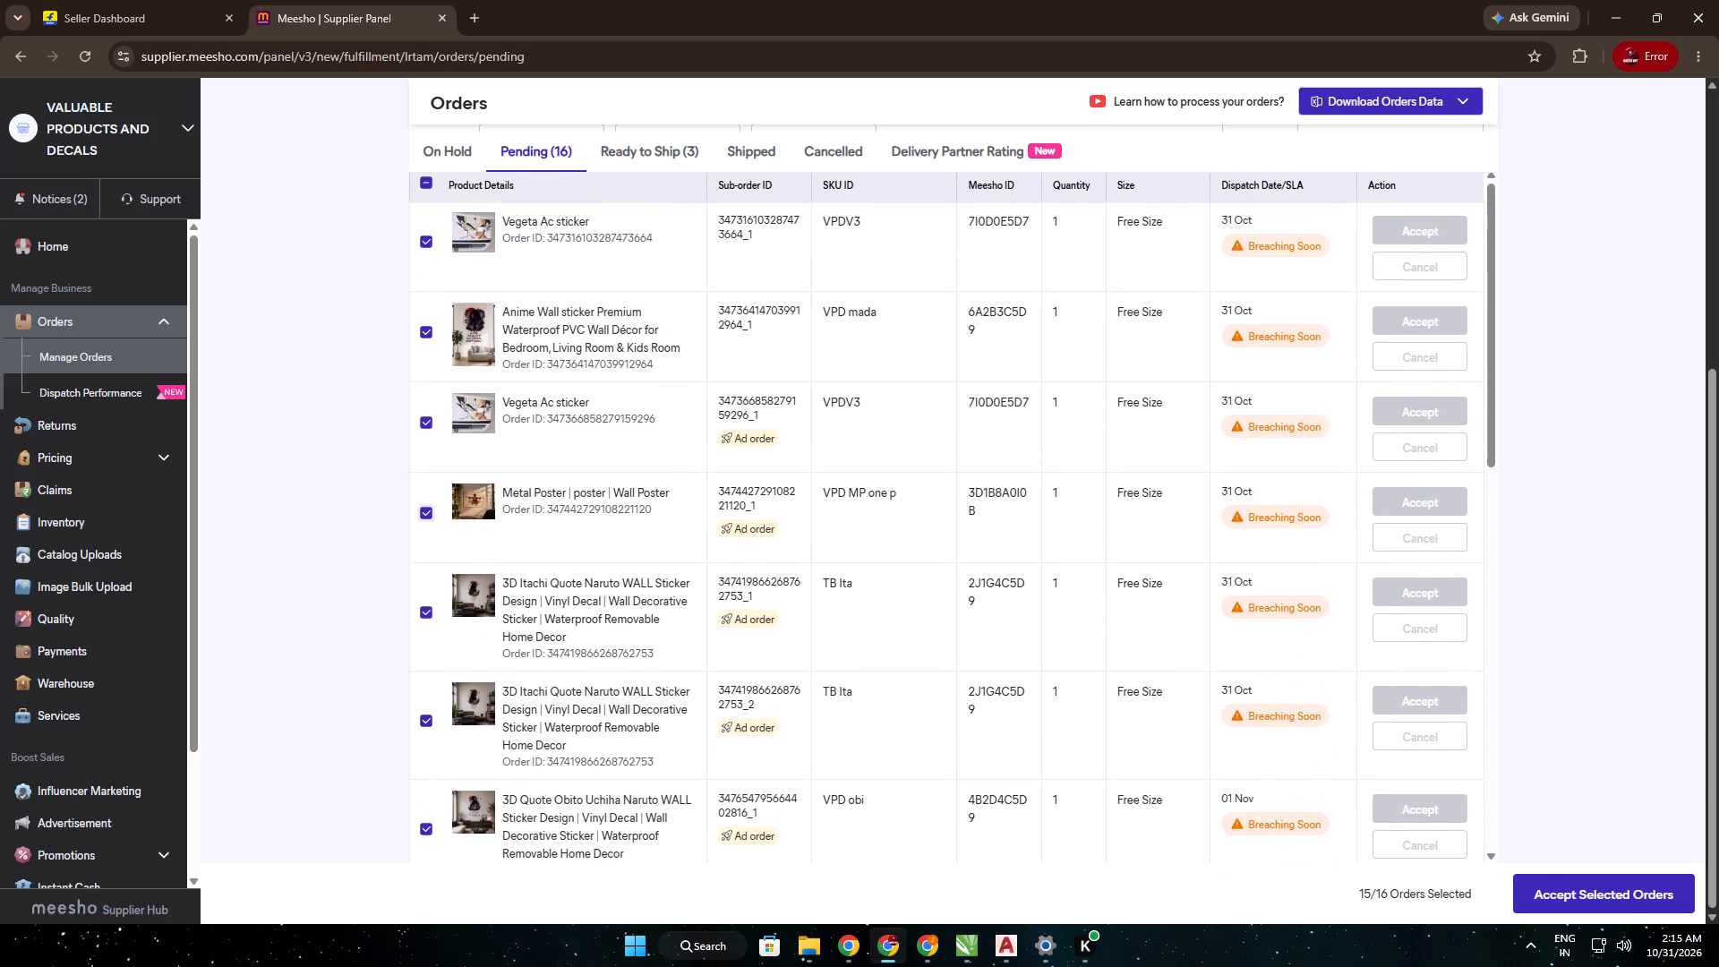
scroll(316, 538, down, 6)
scroll(859, 624, down, 15)
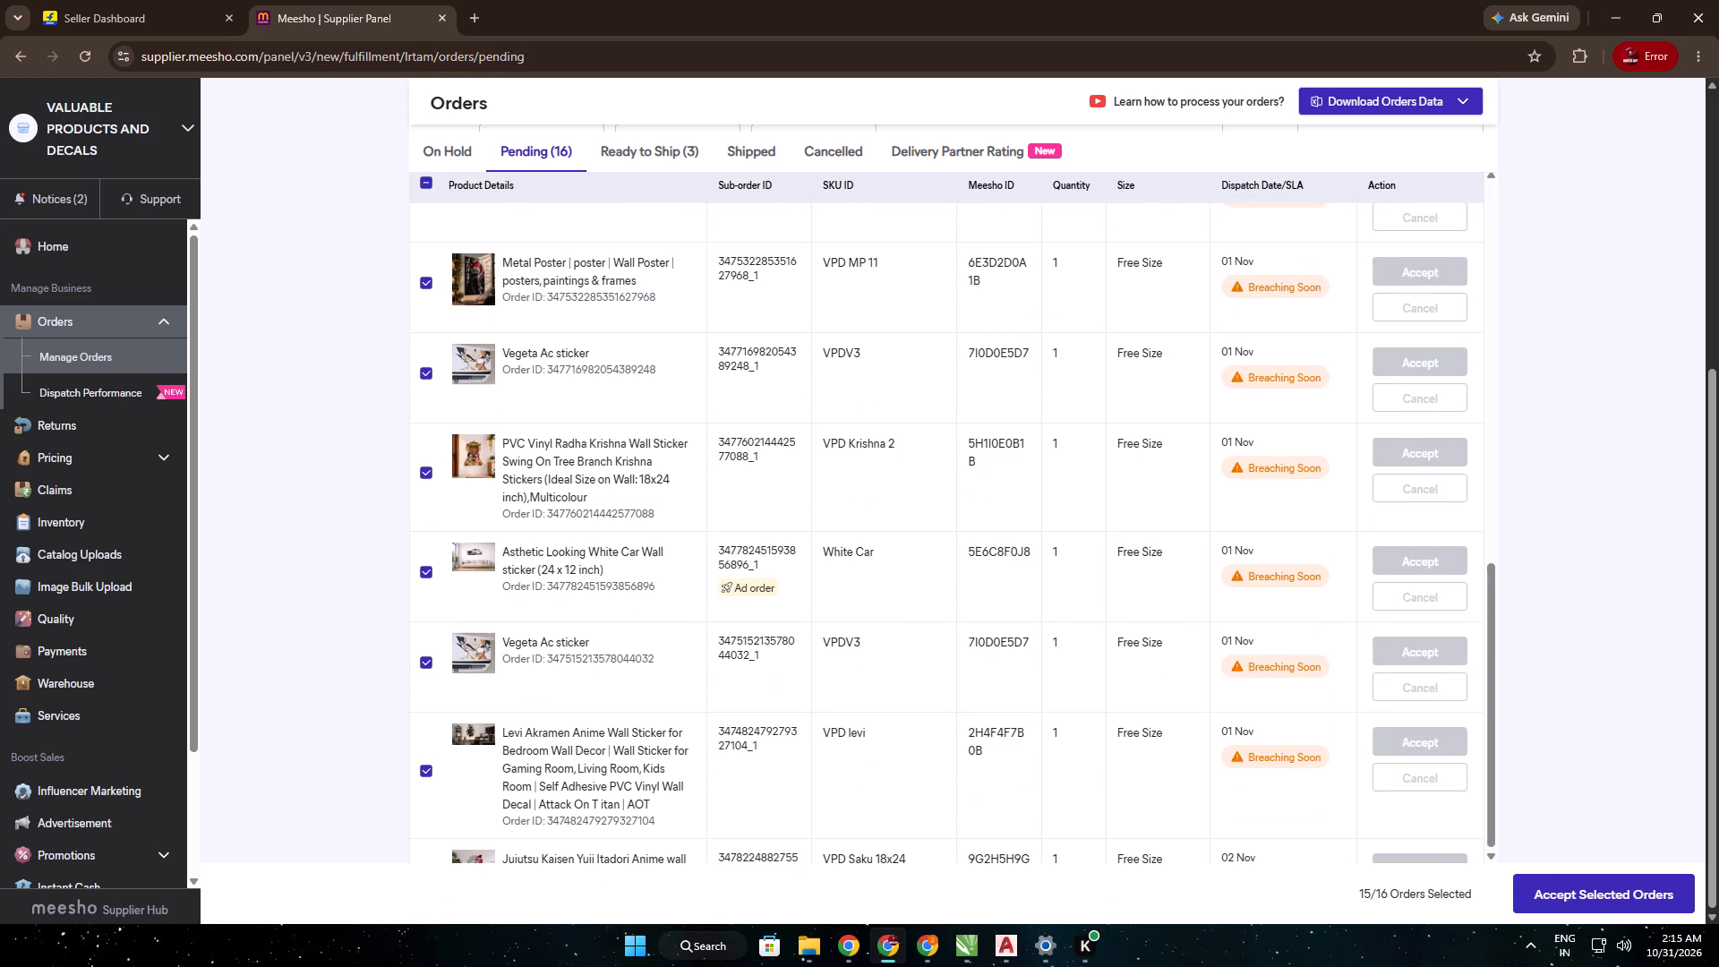
scroll(843, 622, down, 3)
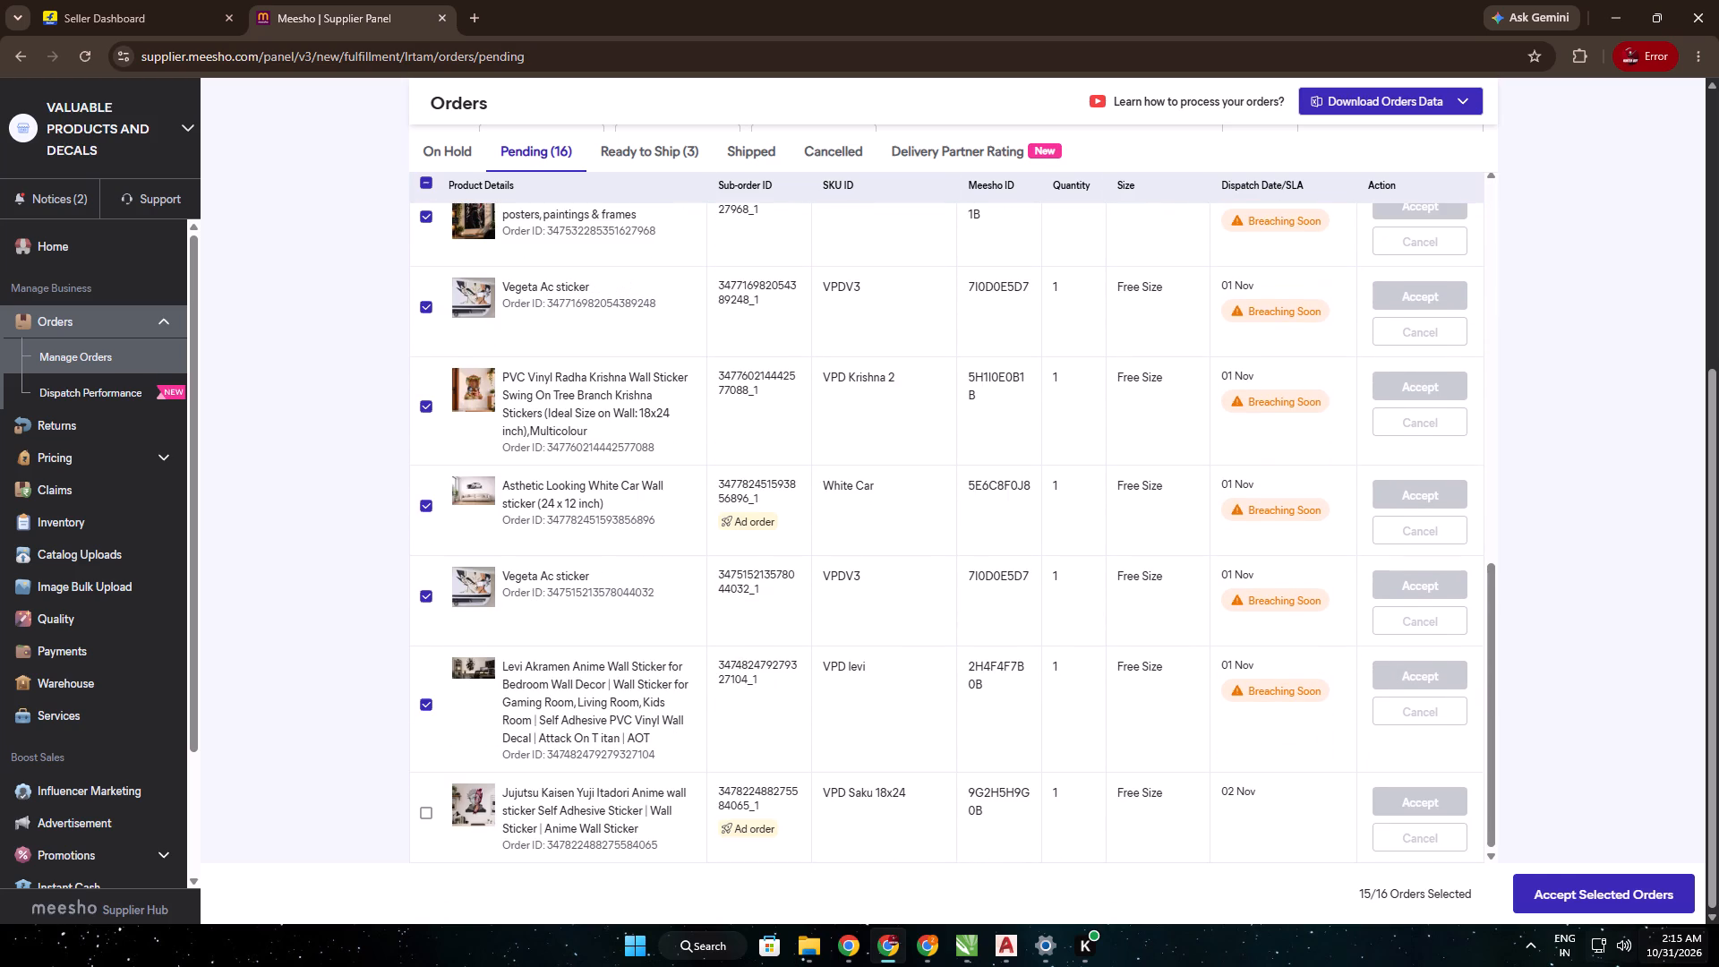
click(1644, 905)
click(730, 540)
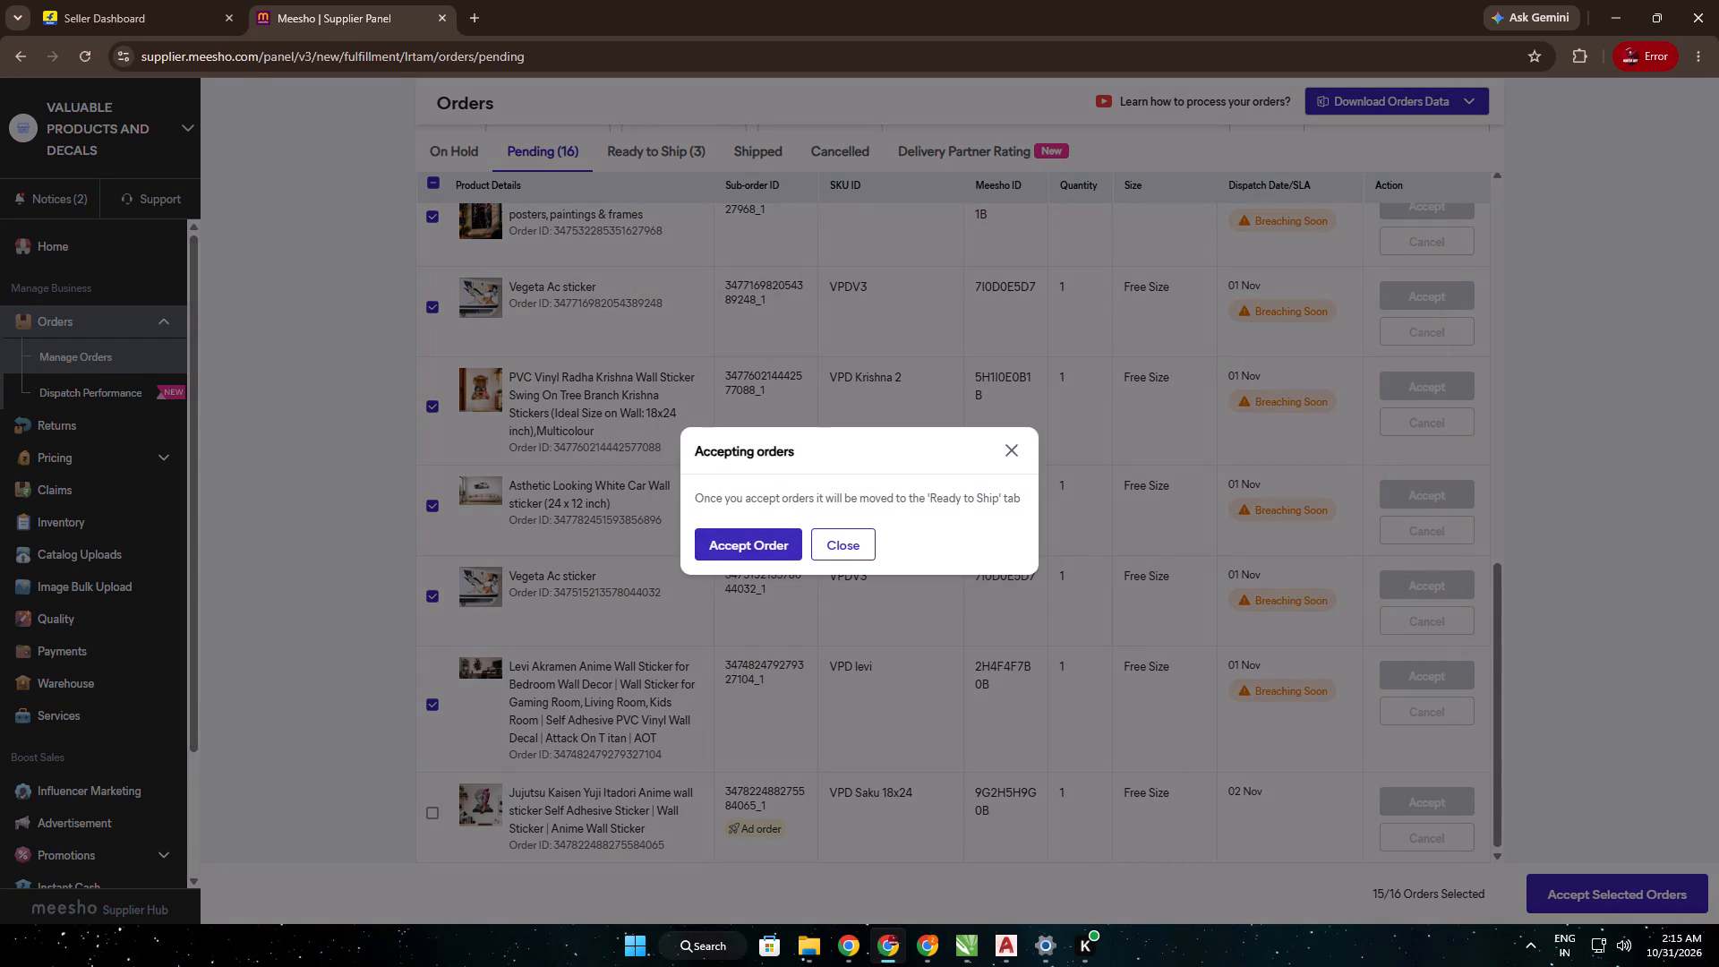
Refresh the orders page and examine the Ready to Ship list for the accepted orders.
click(91, 64)
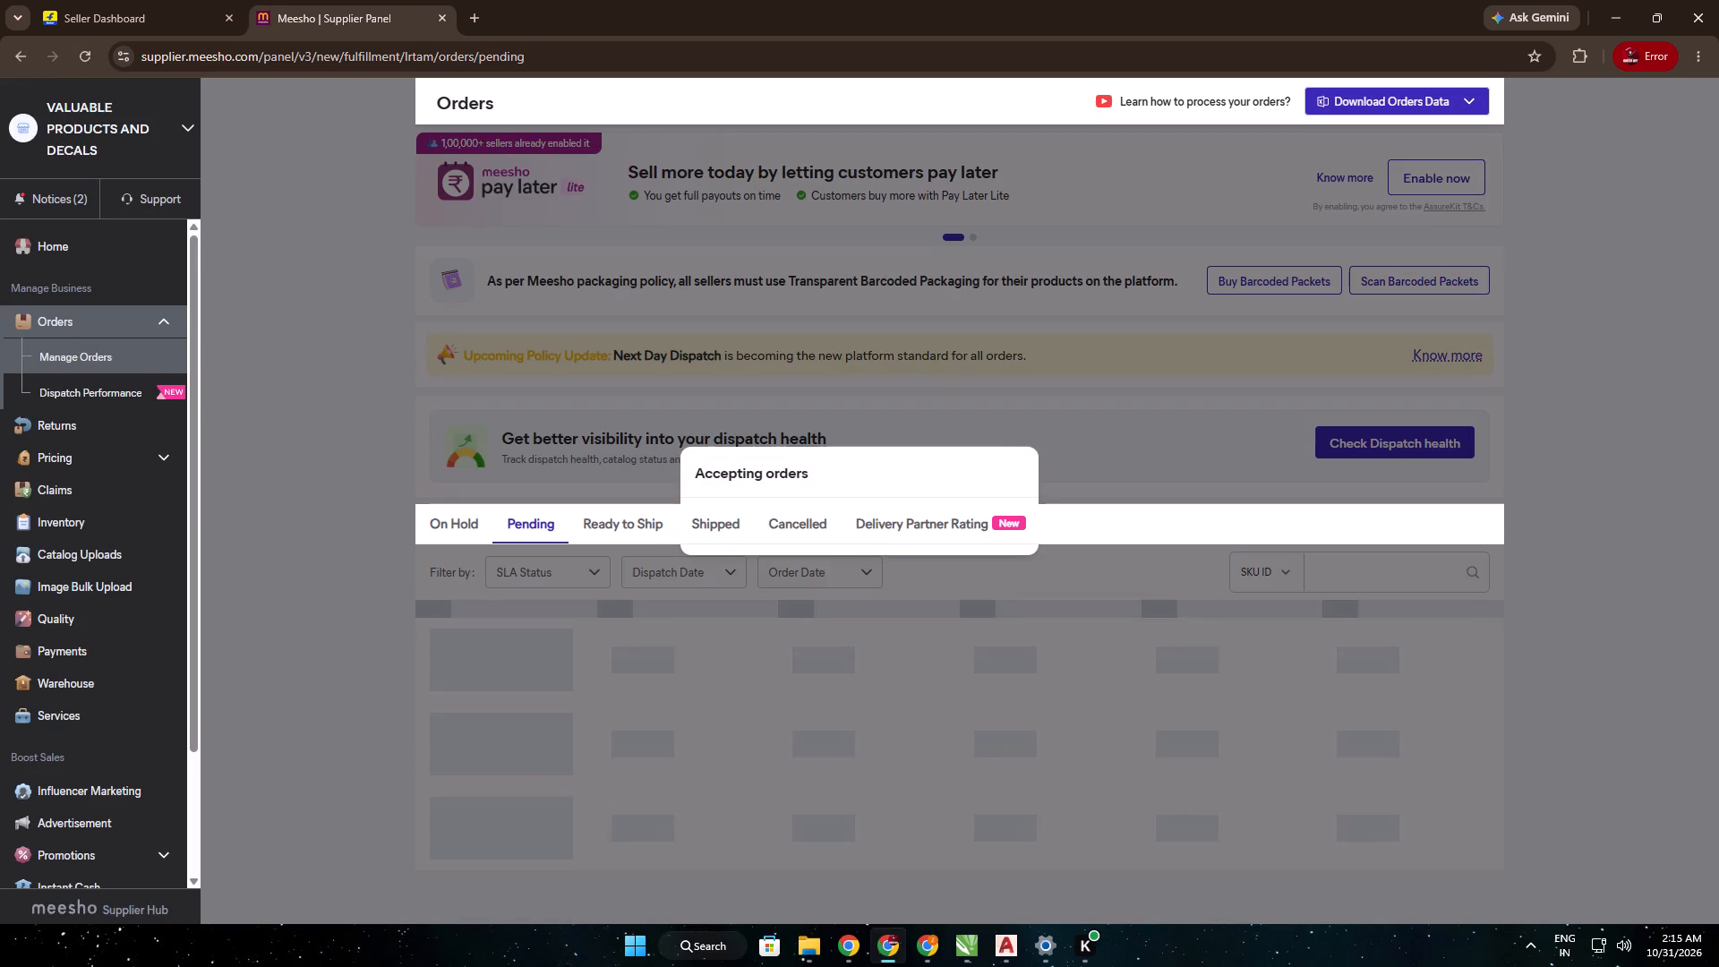
click(615, 524)
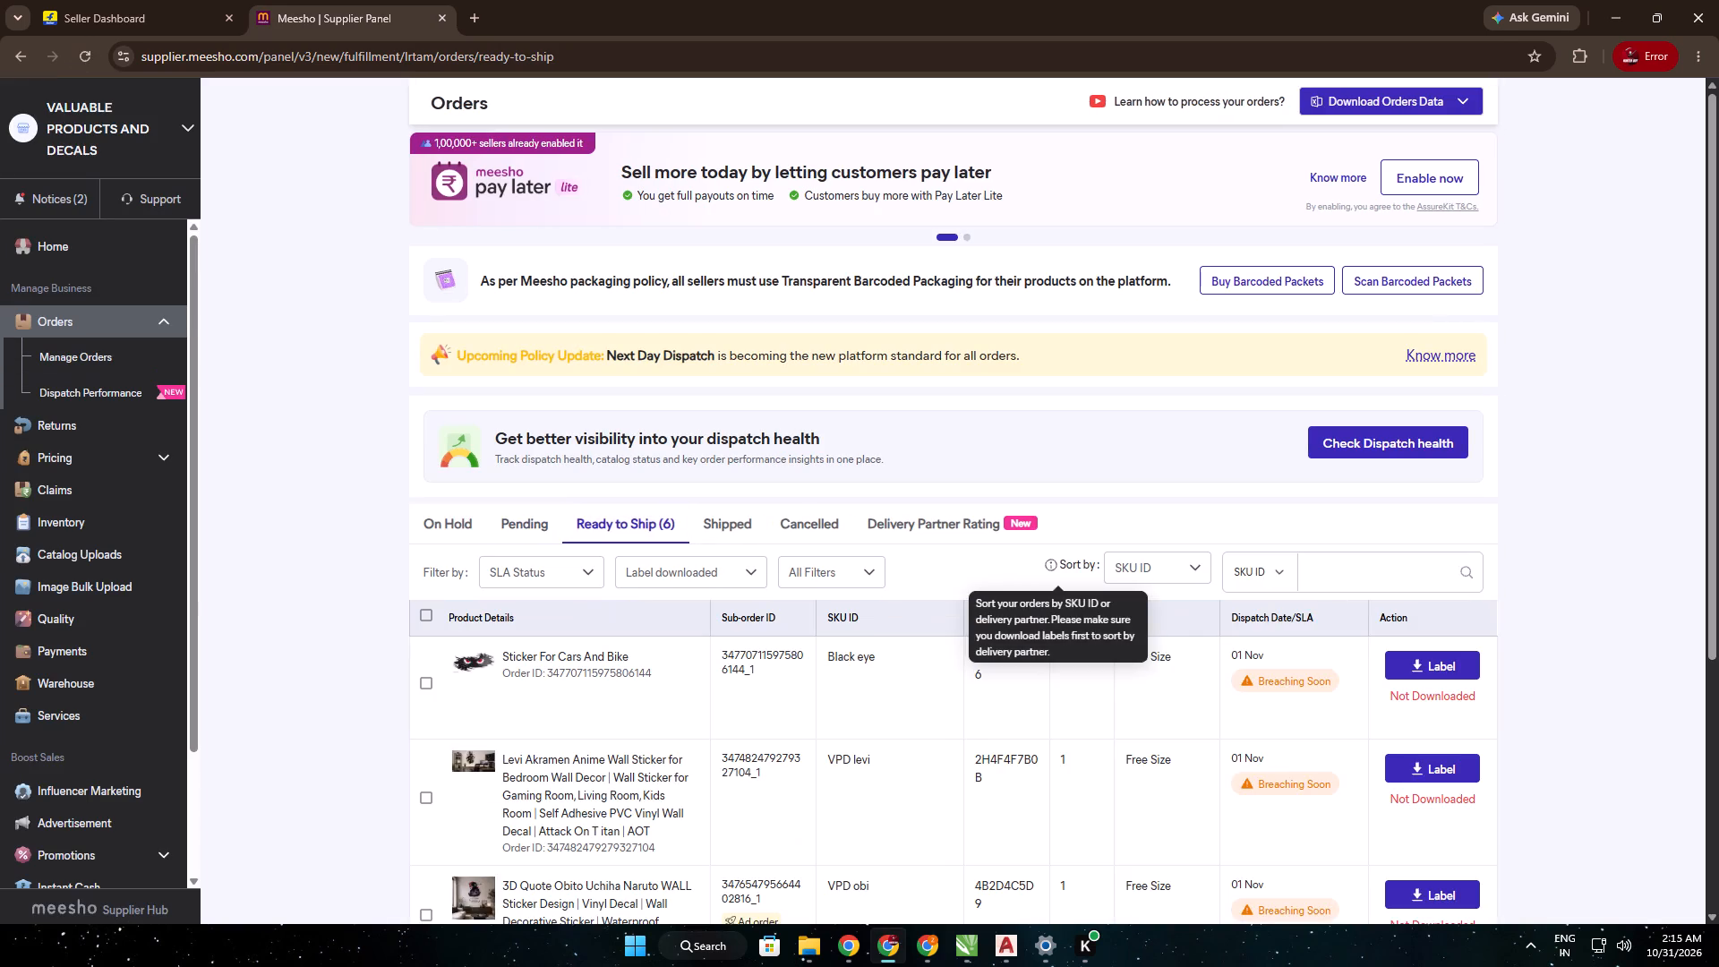
scroll(717, 517, down, 4)
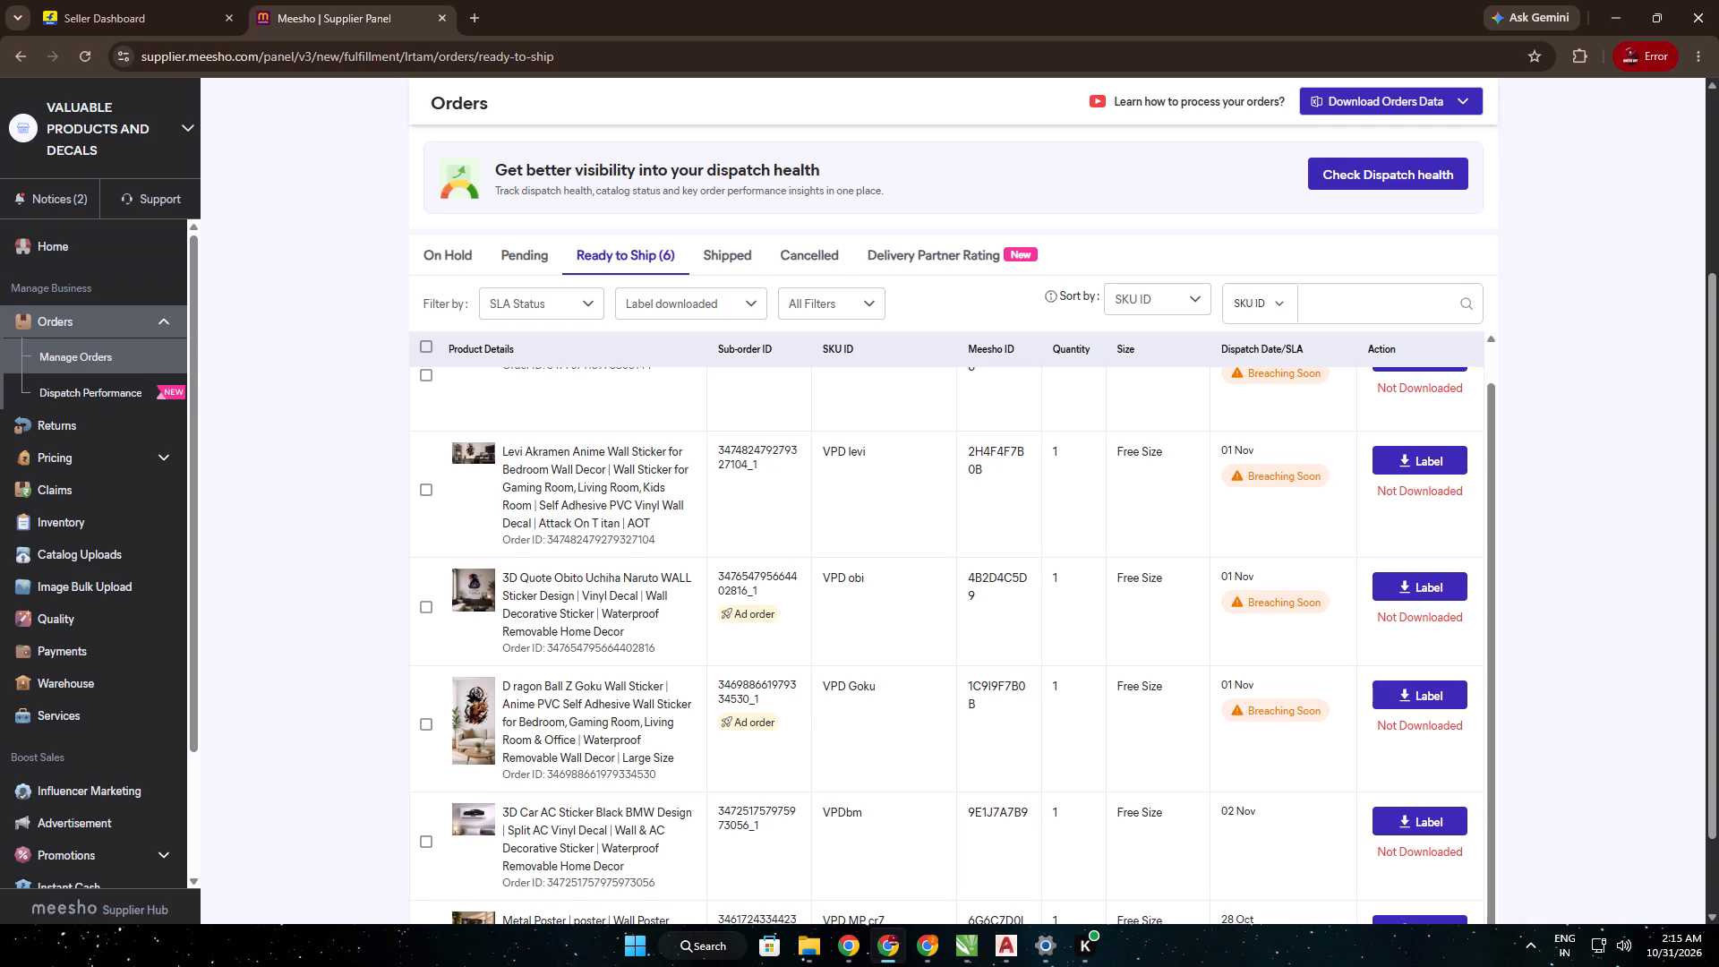
scroll(543, 688, down, 4)
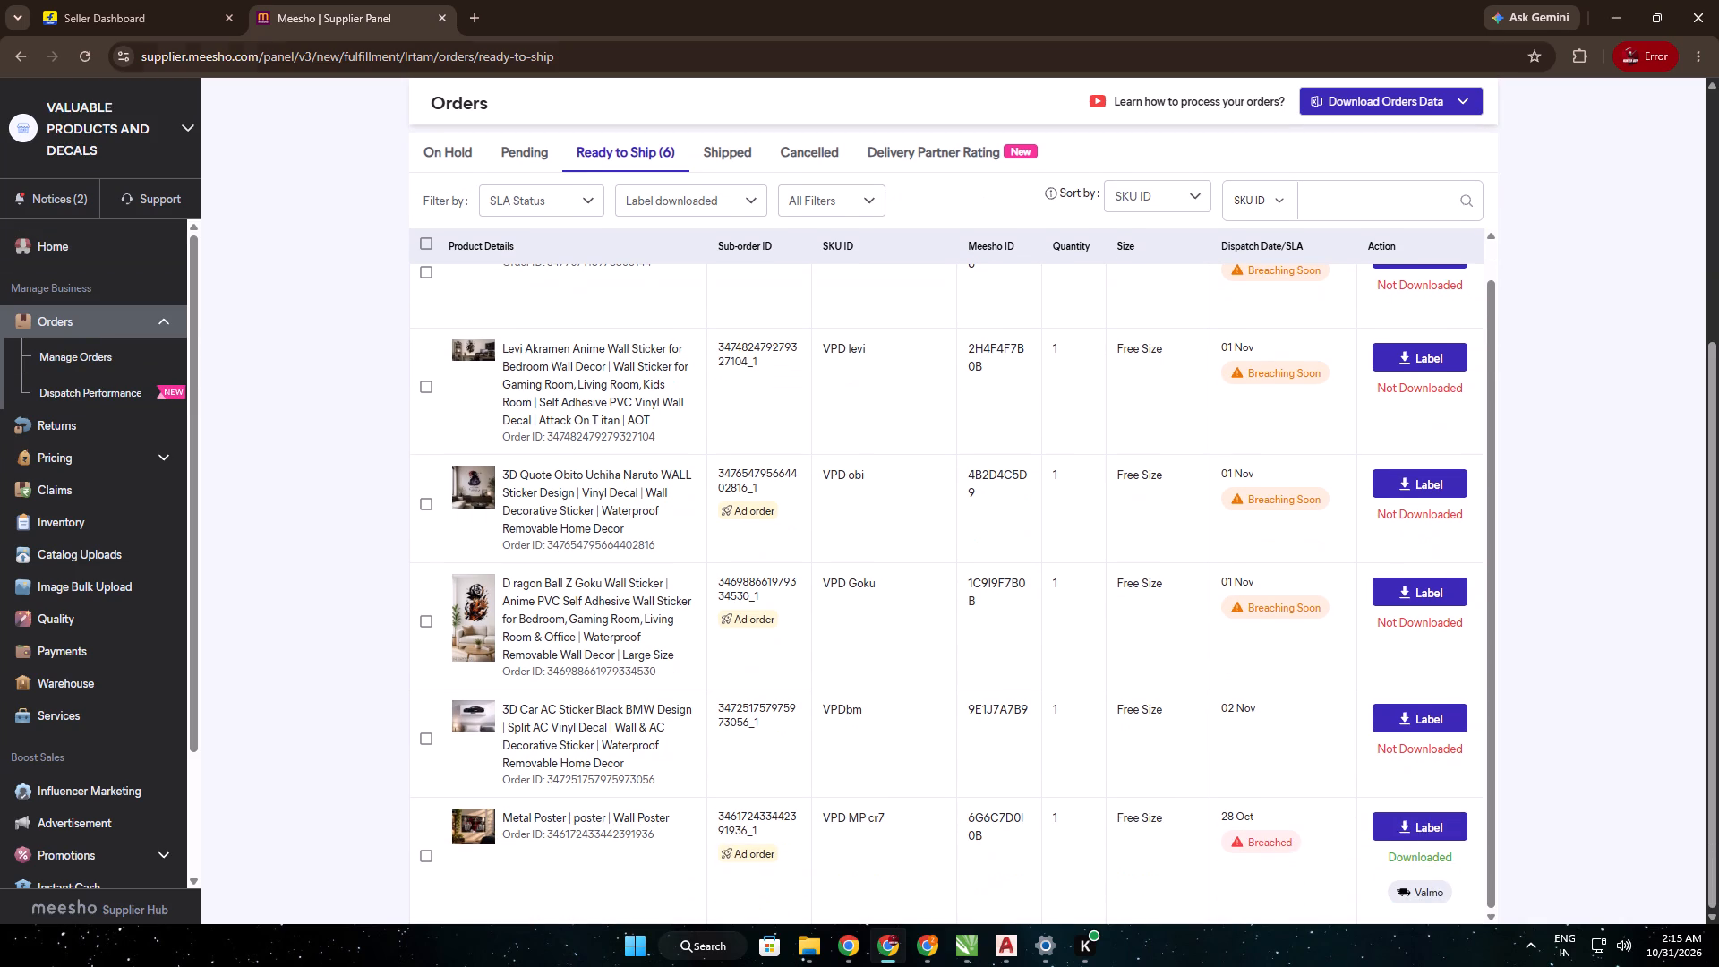
click(68, 51)
click(79, 55)
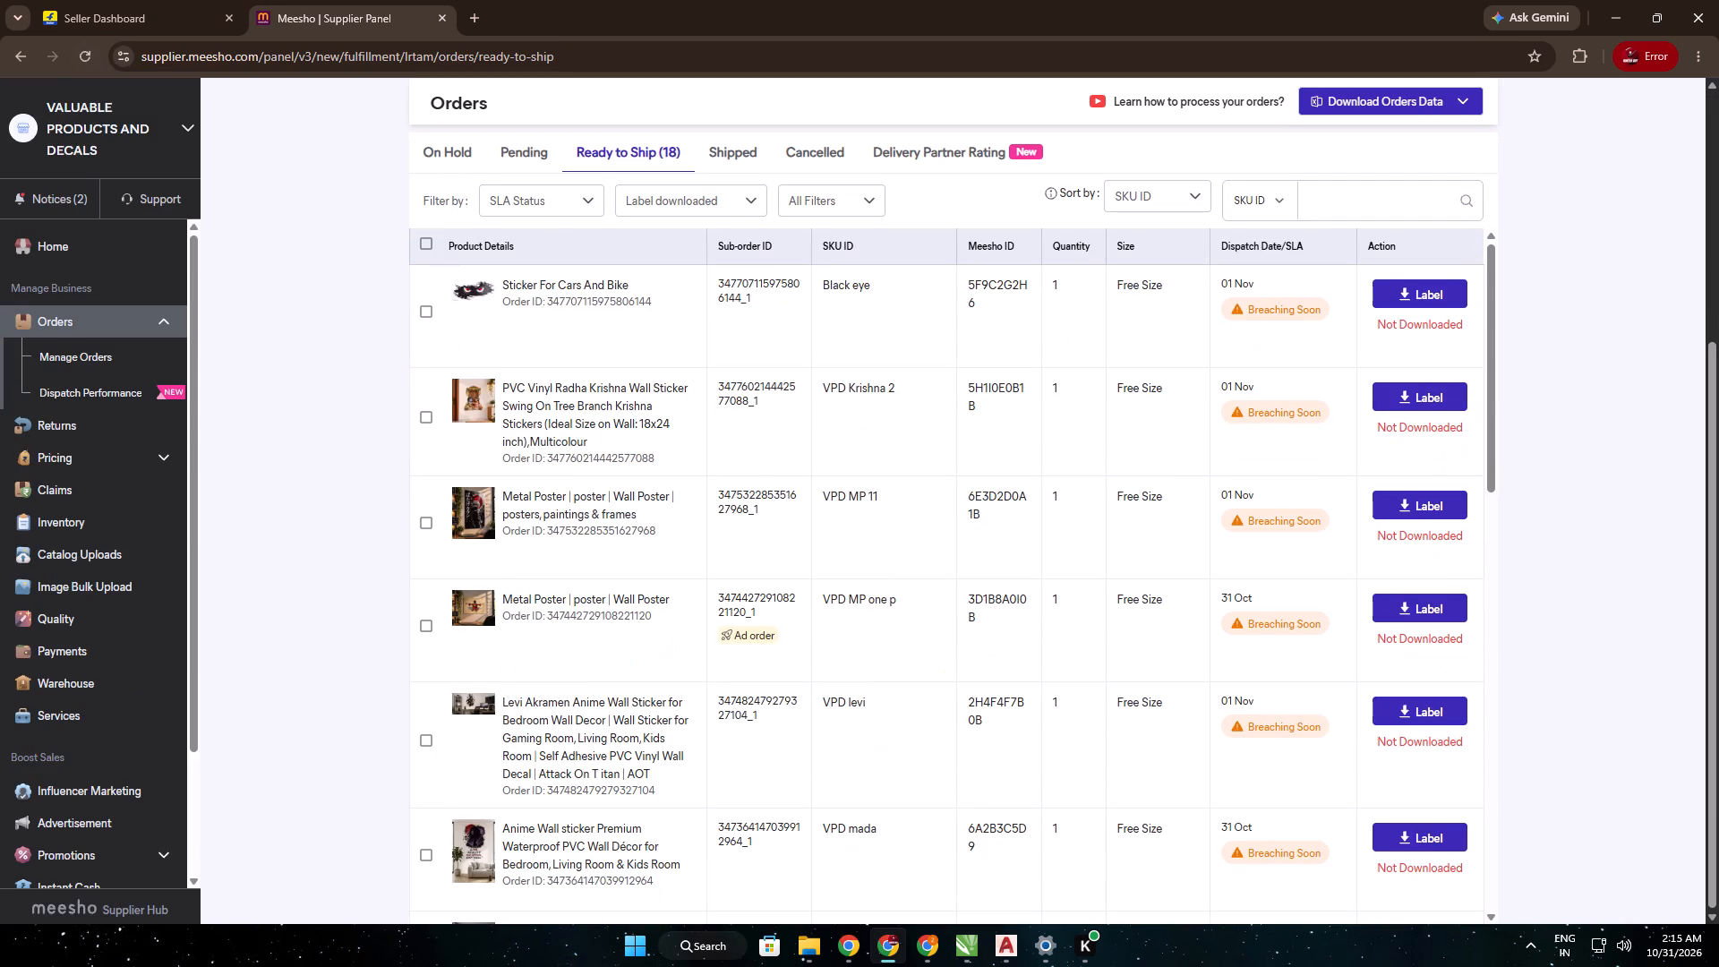
scroll(465, 663, down, 14)
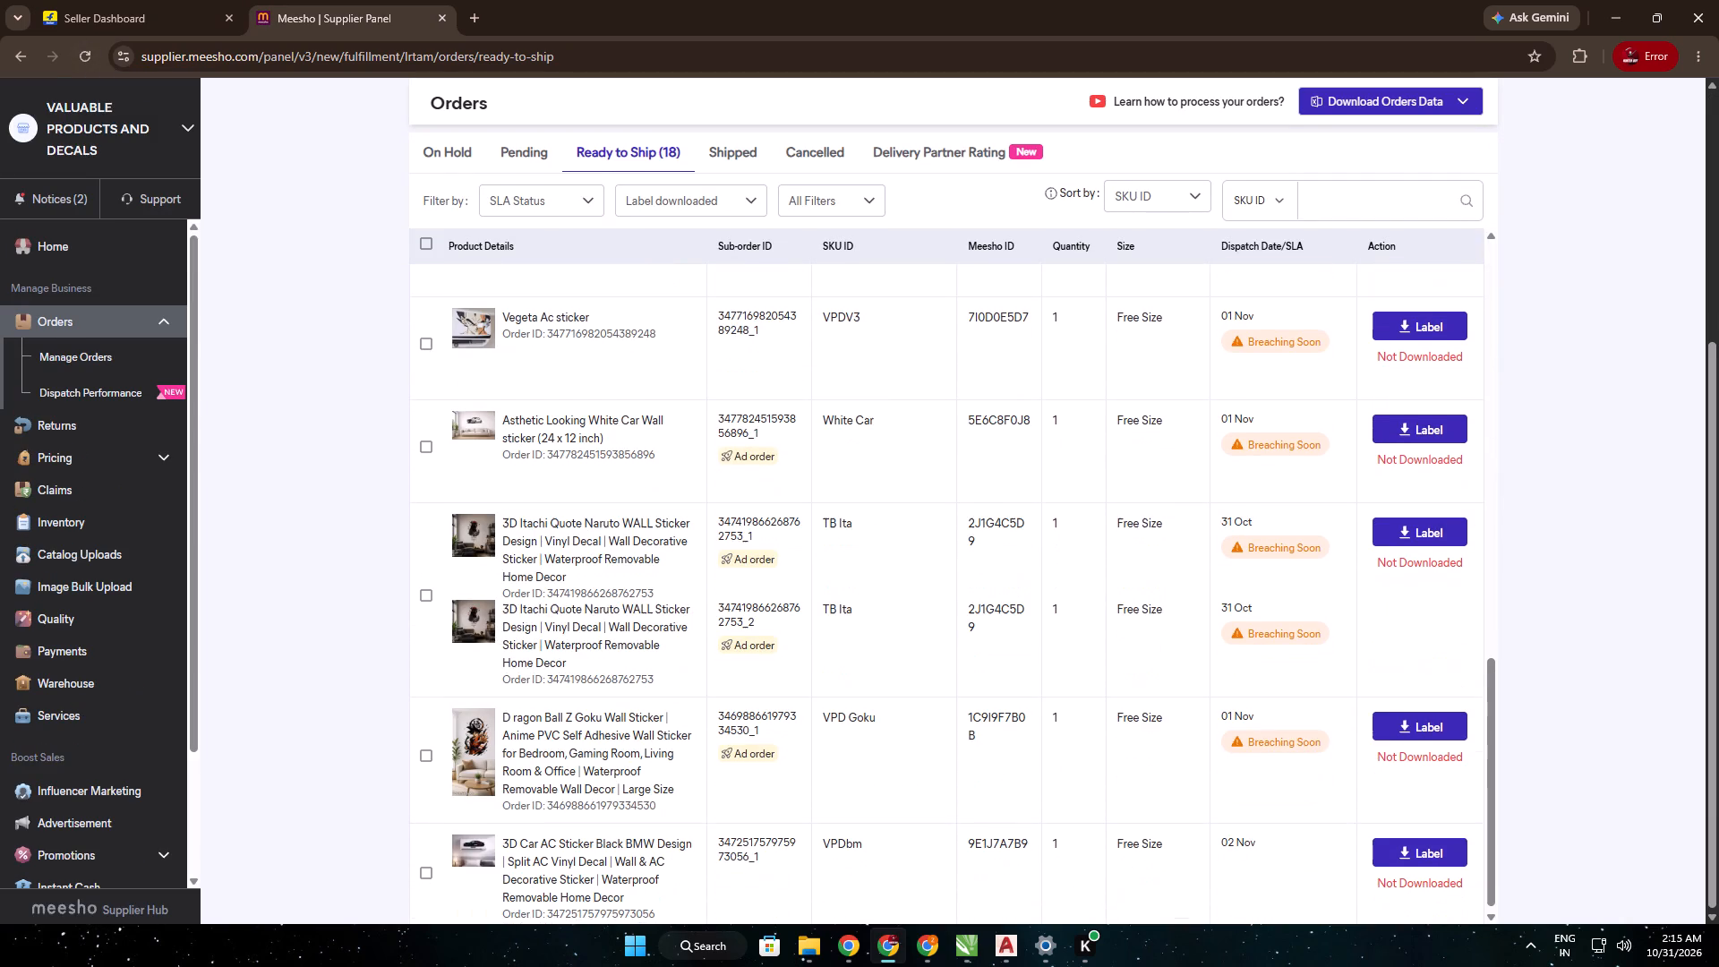
scroll(472, 663, down, 4)
scroll(479, 664, up, 10)
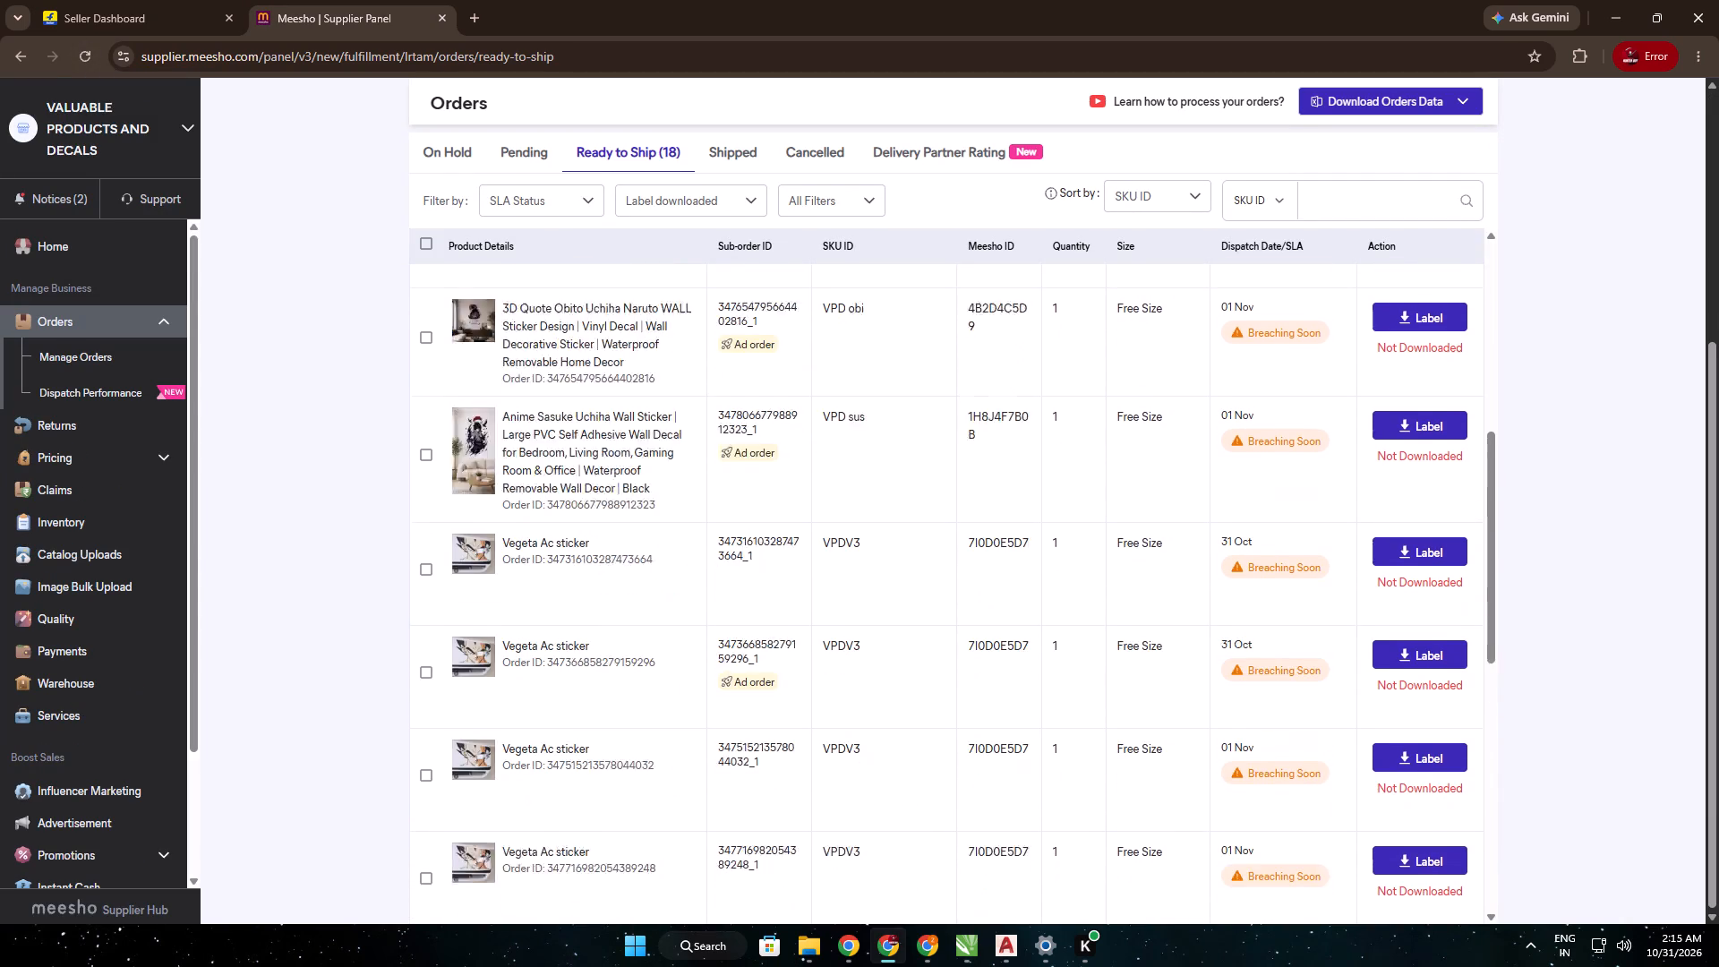
scroll(483, 665, up, 7)
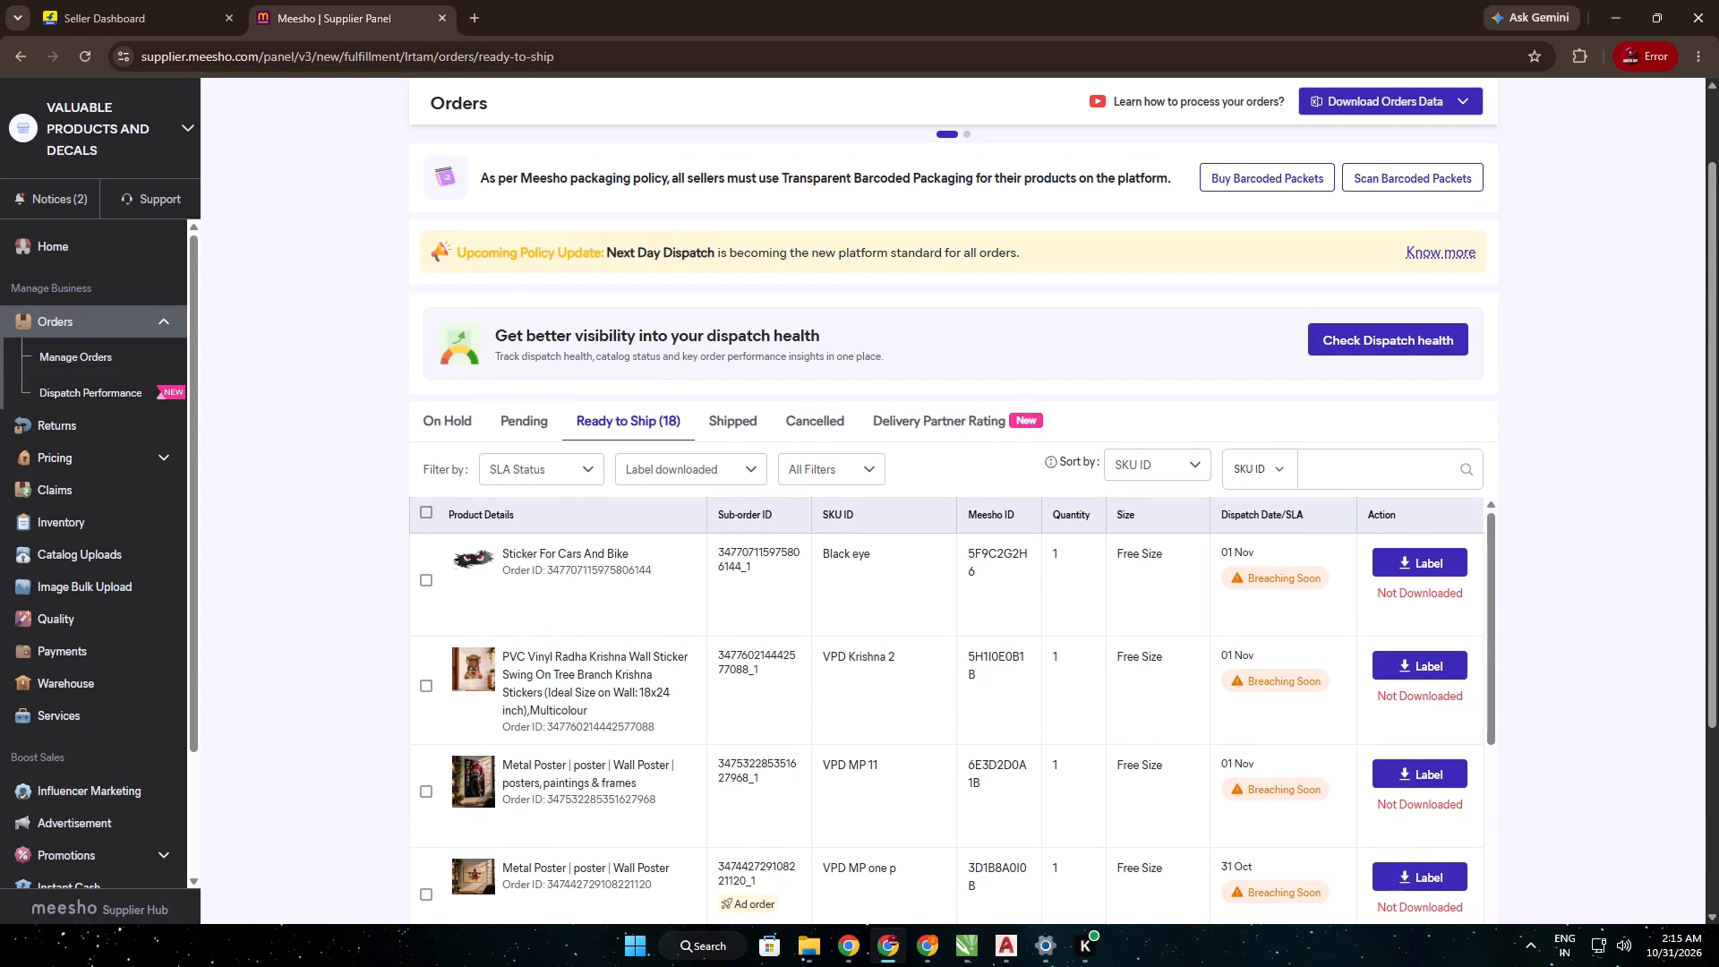
Check the Pending orders, dismiss the order acceptance notice and return to the Ready to Ship list.
click(524, 409)
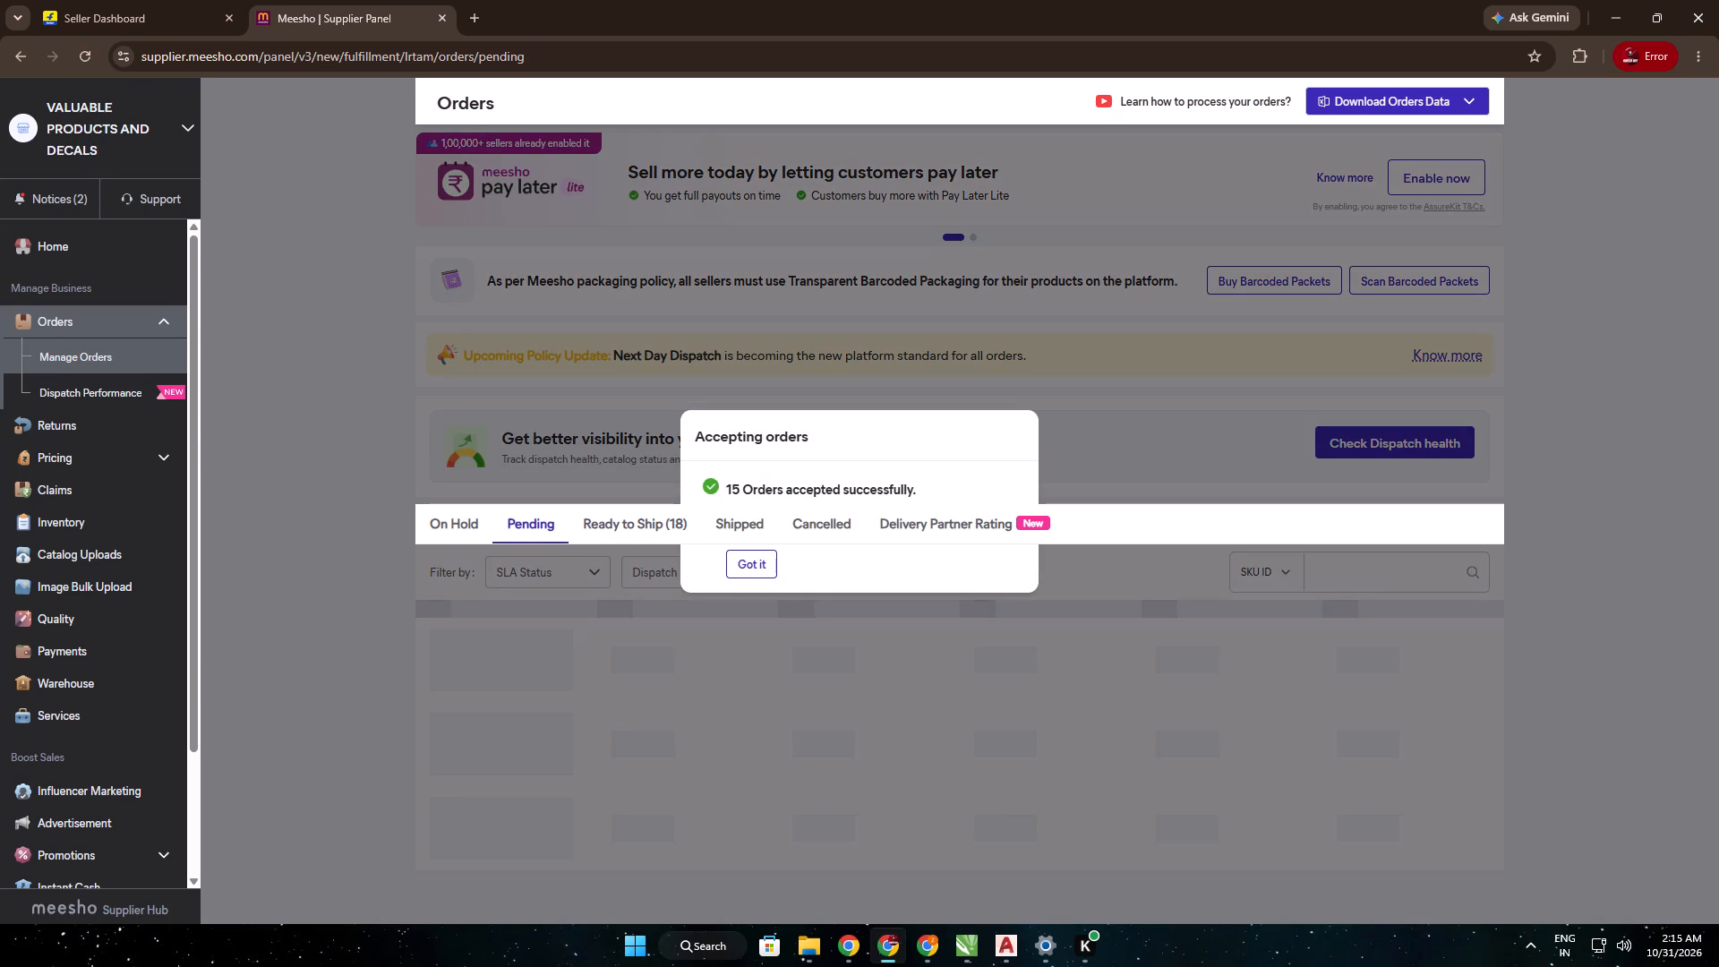
click(771, 574)
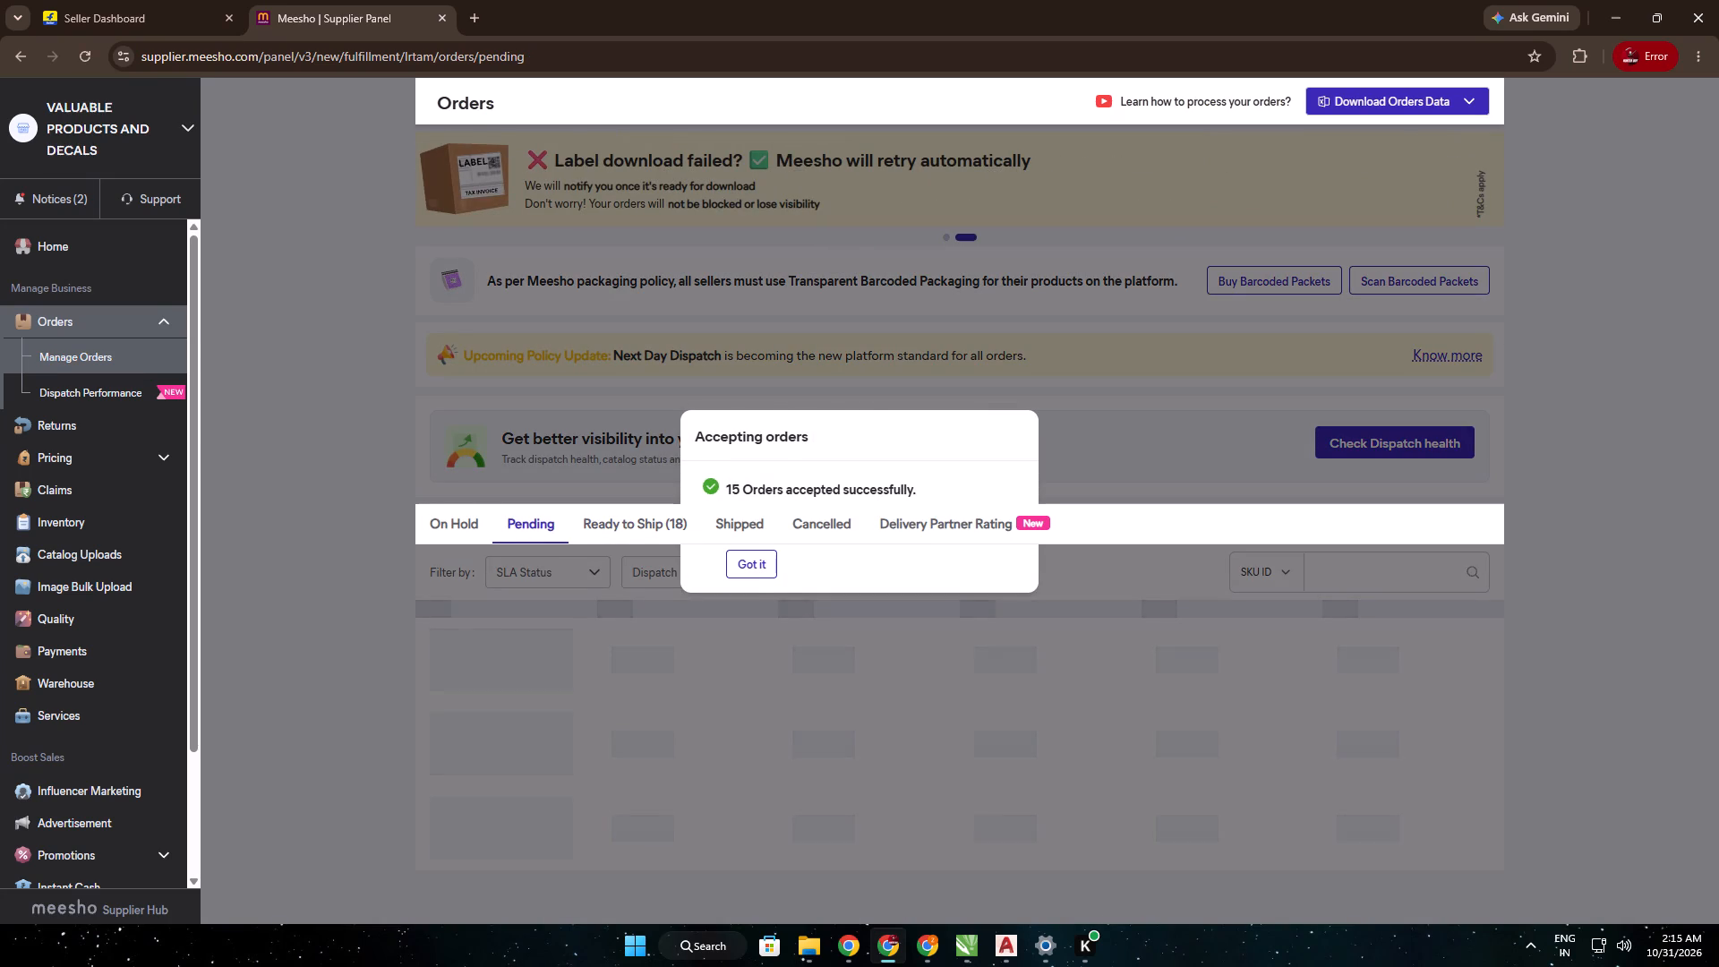
click(659, 520)
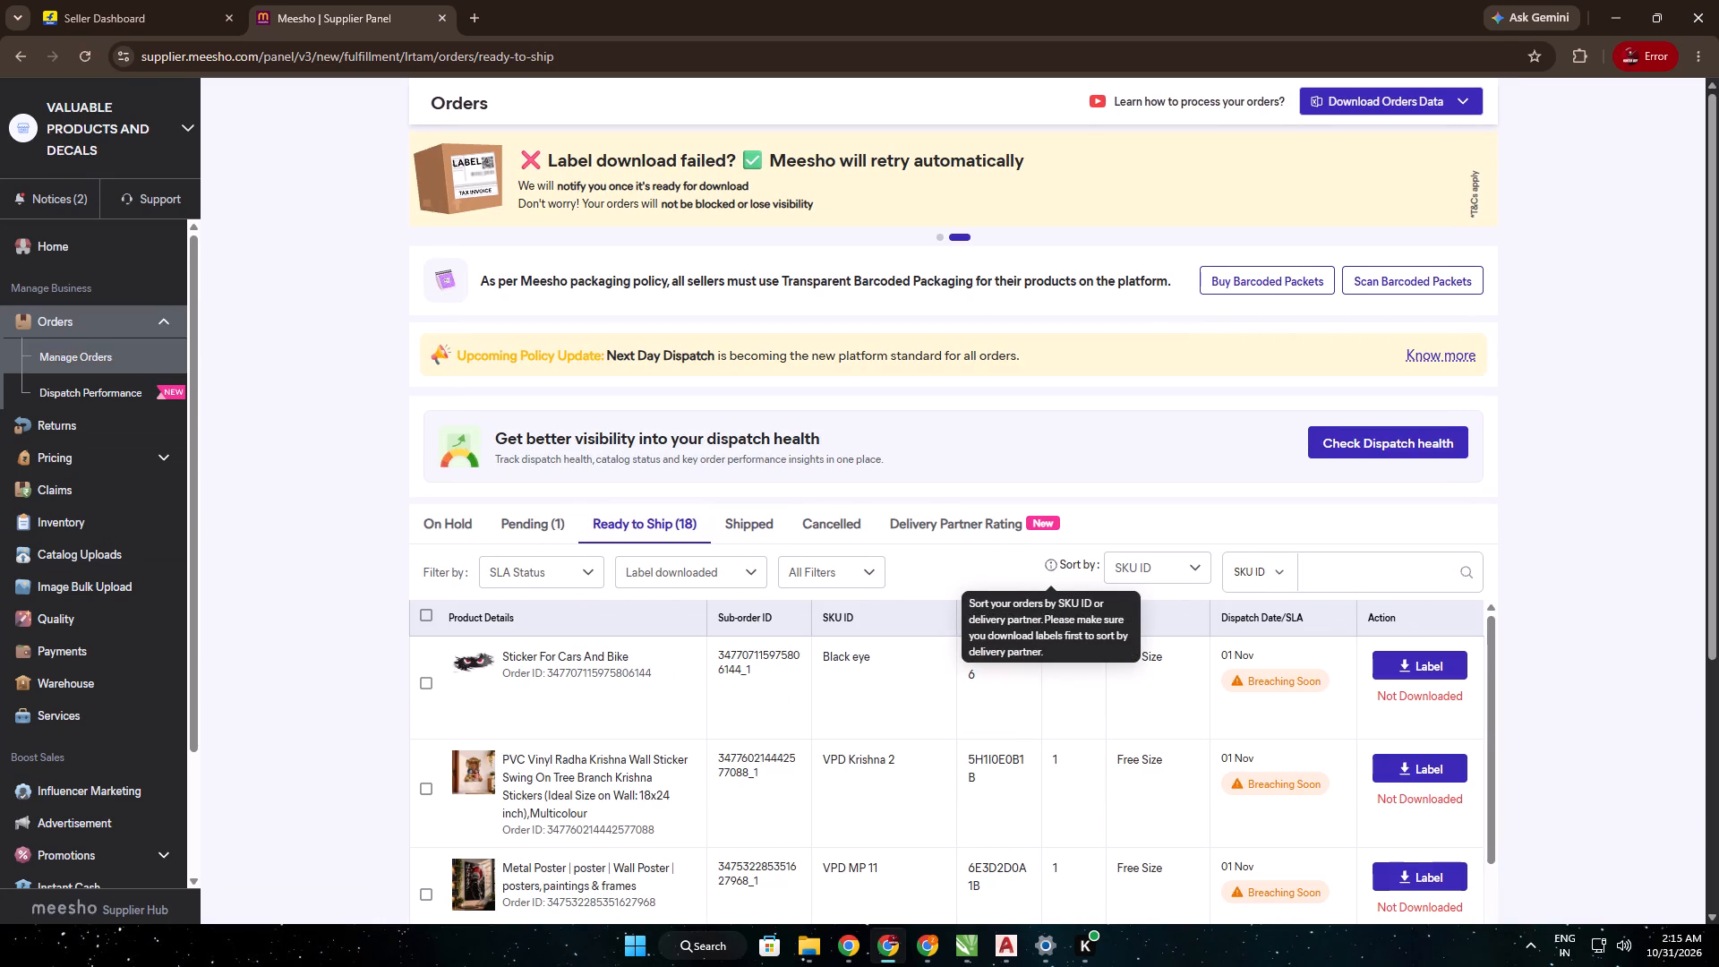
Open Download Labels from the home page's to-do list and examine the label status of the ready-to-ship orders.
click(154, 238)
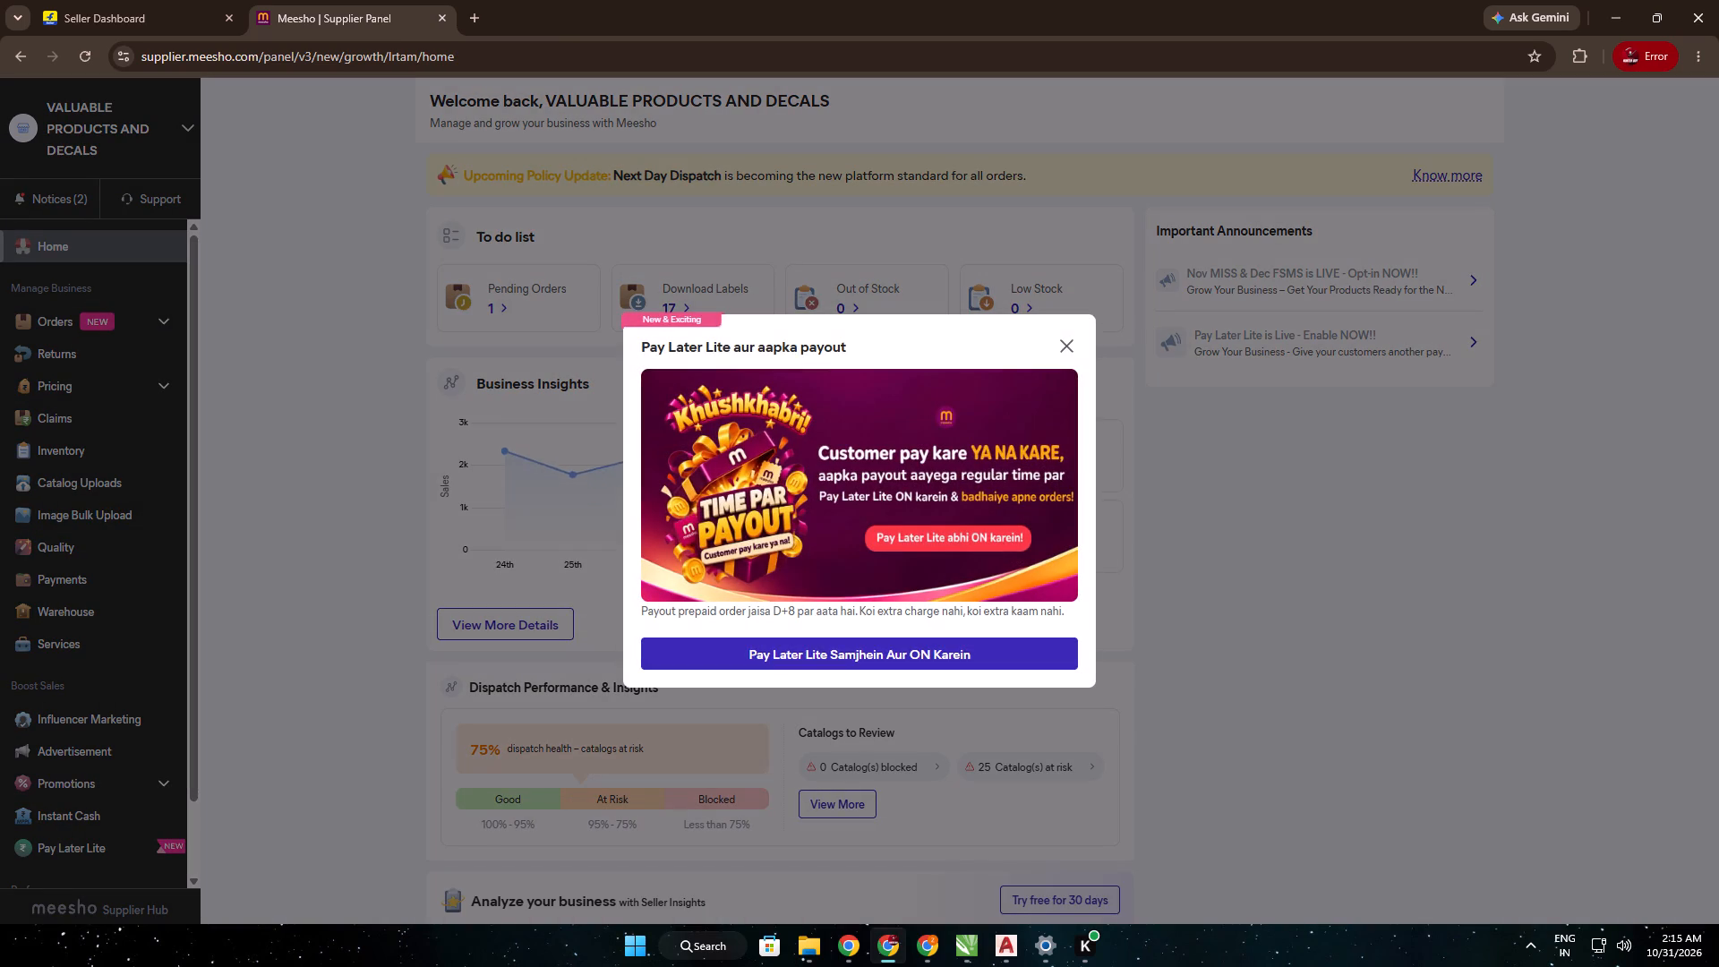
click(1061, 349)
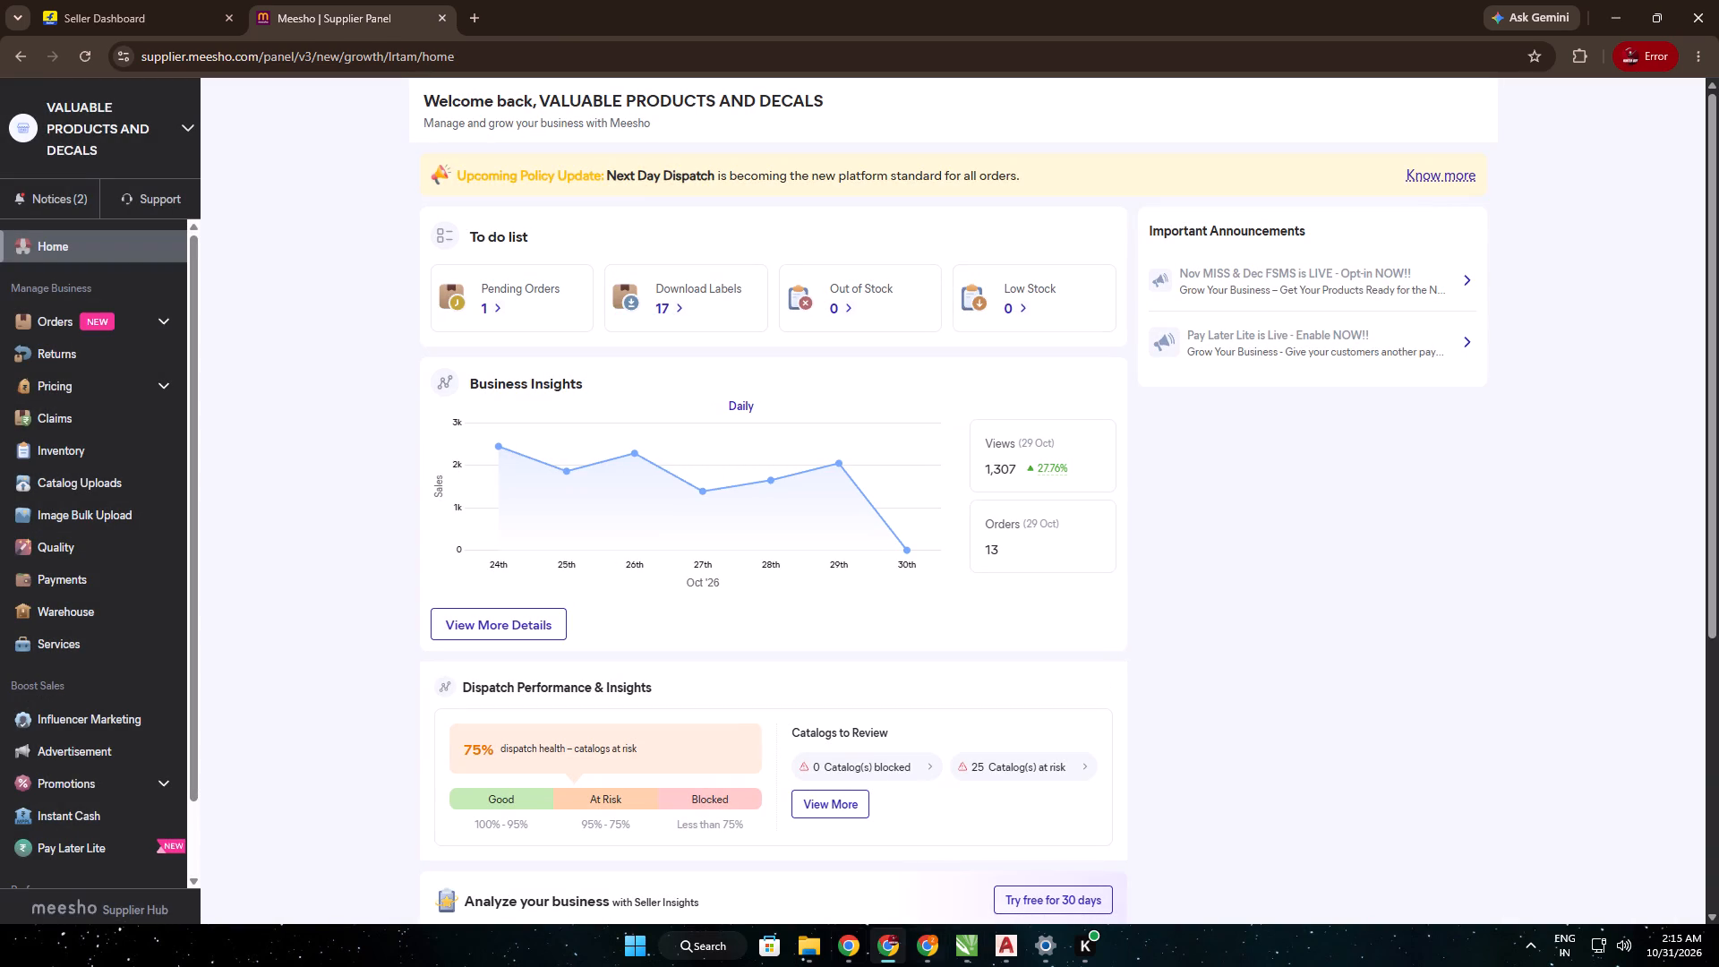
click(725, 329)
scroll(505, 768, down, 7)
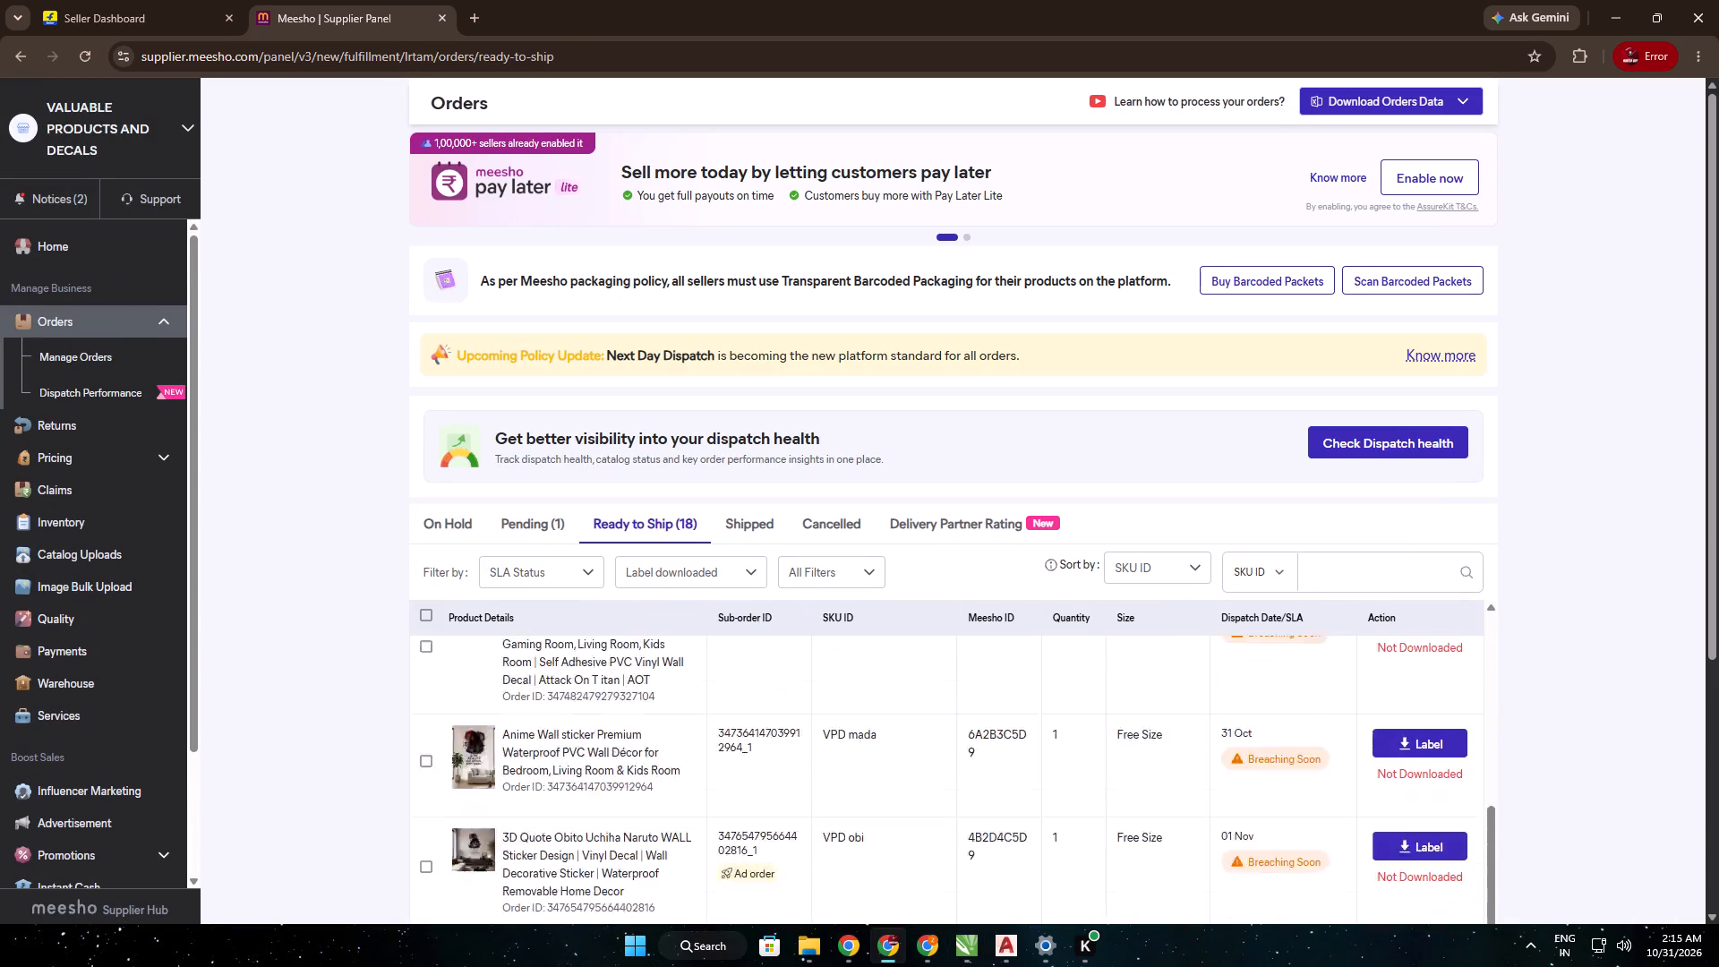
scroll(505, 768, down, 18)
scroll(353, 804, down, 9)
scroll(593, 734, down, 7)
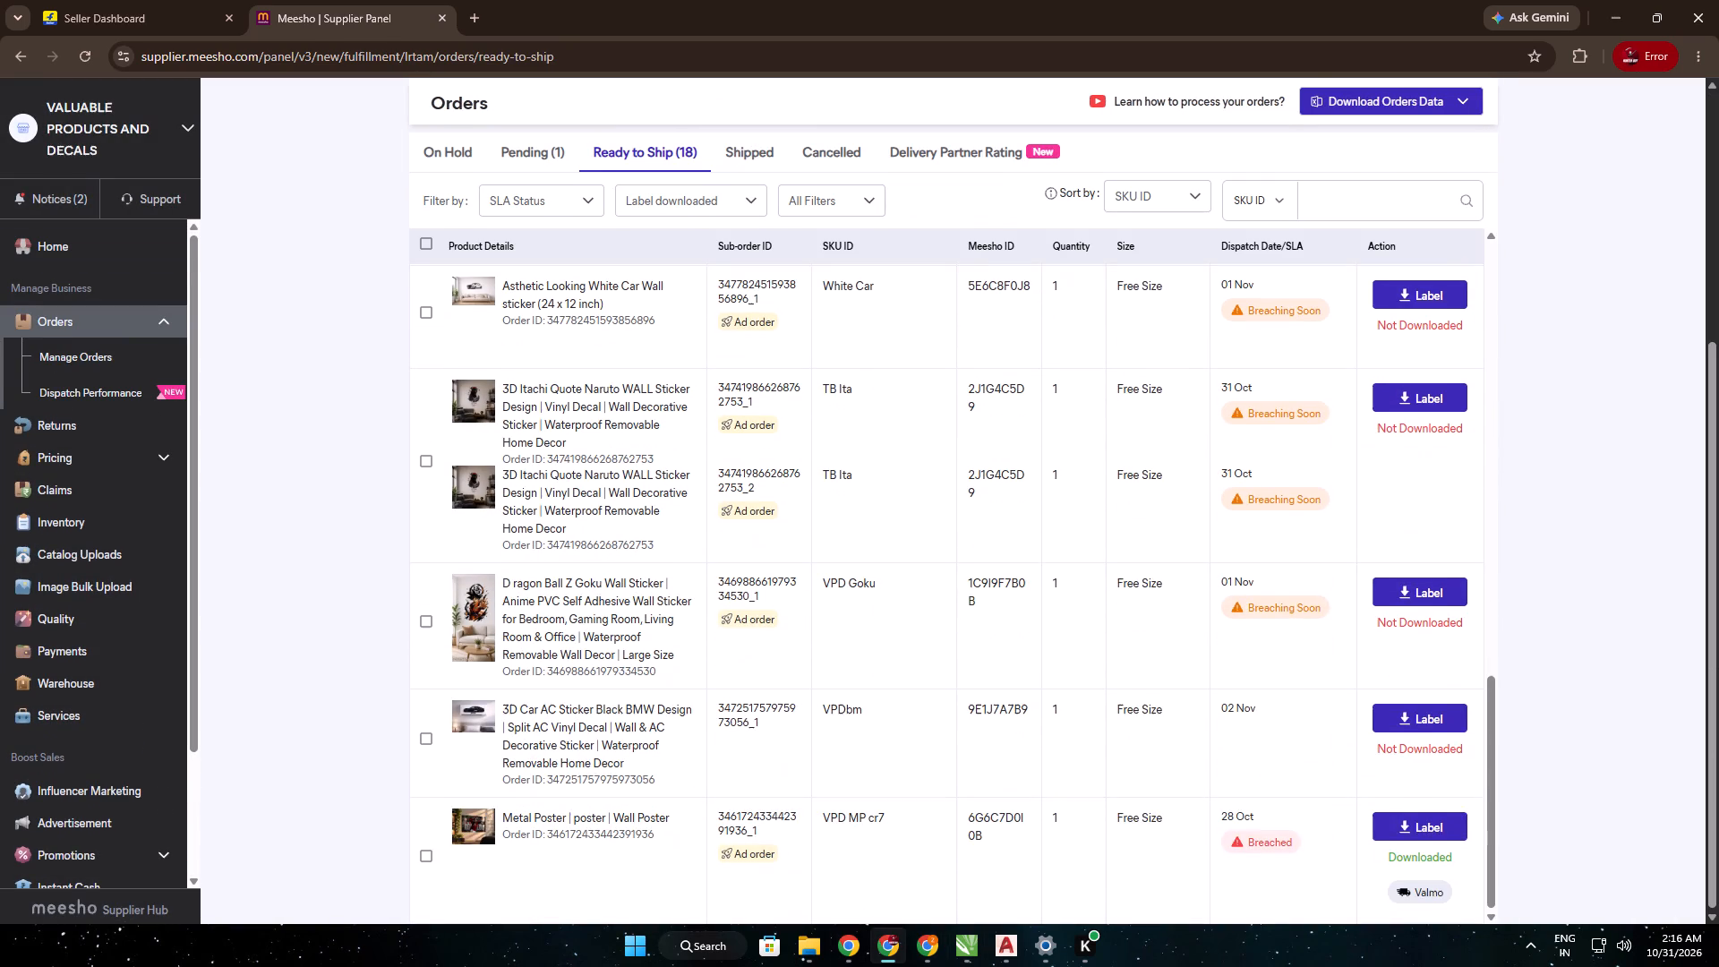
scroll(601, 737, down, 7)
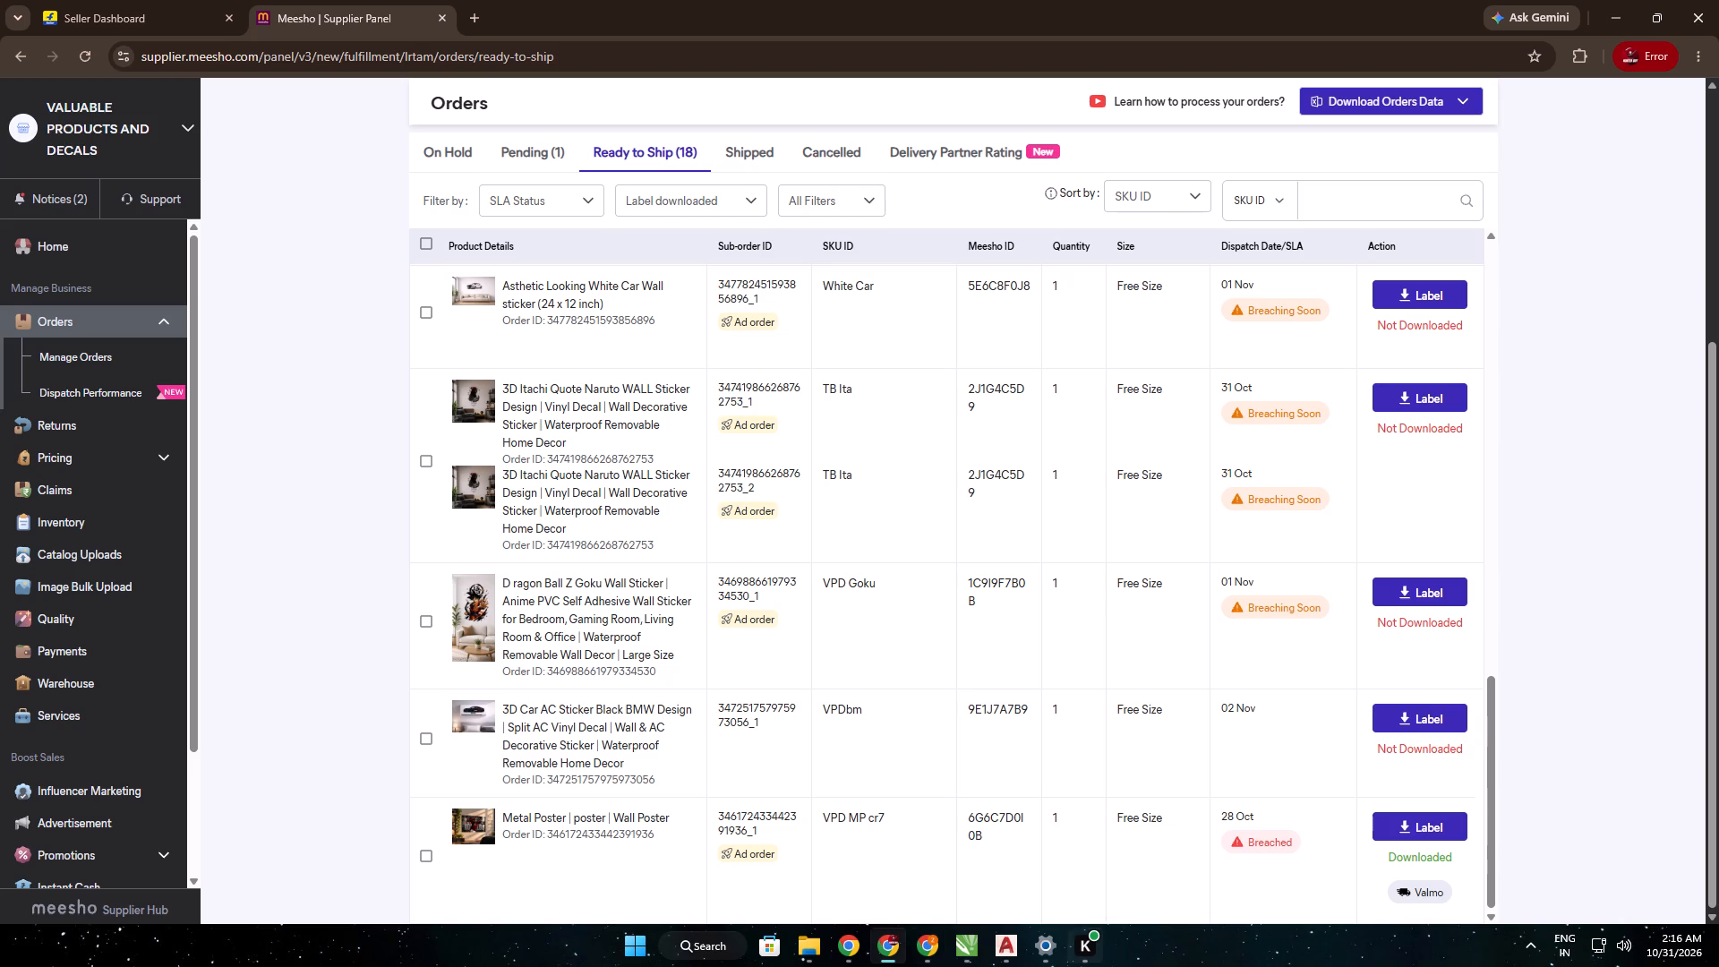
Switch to the Snapdeal seller window and review the orders in the single-order print, pack and handover stages.
click(911, 951)
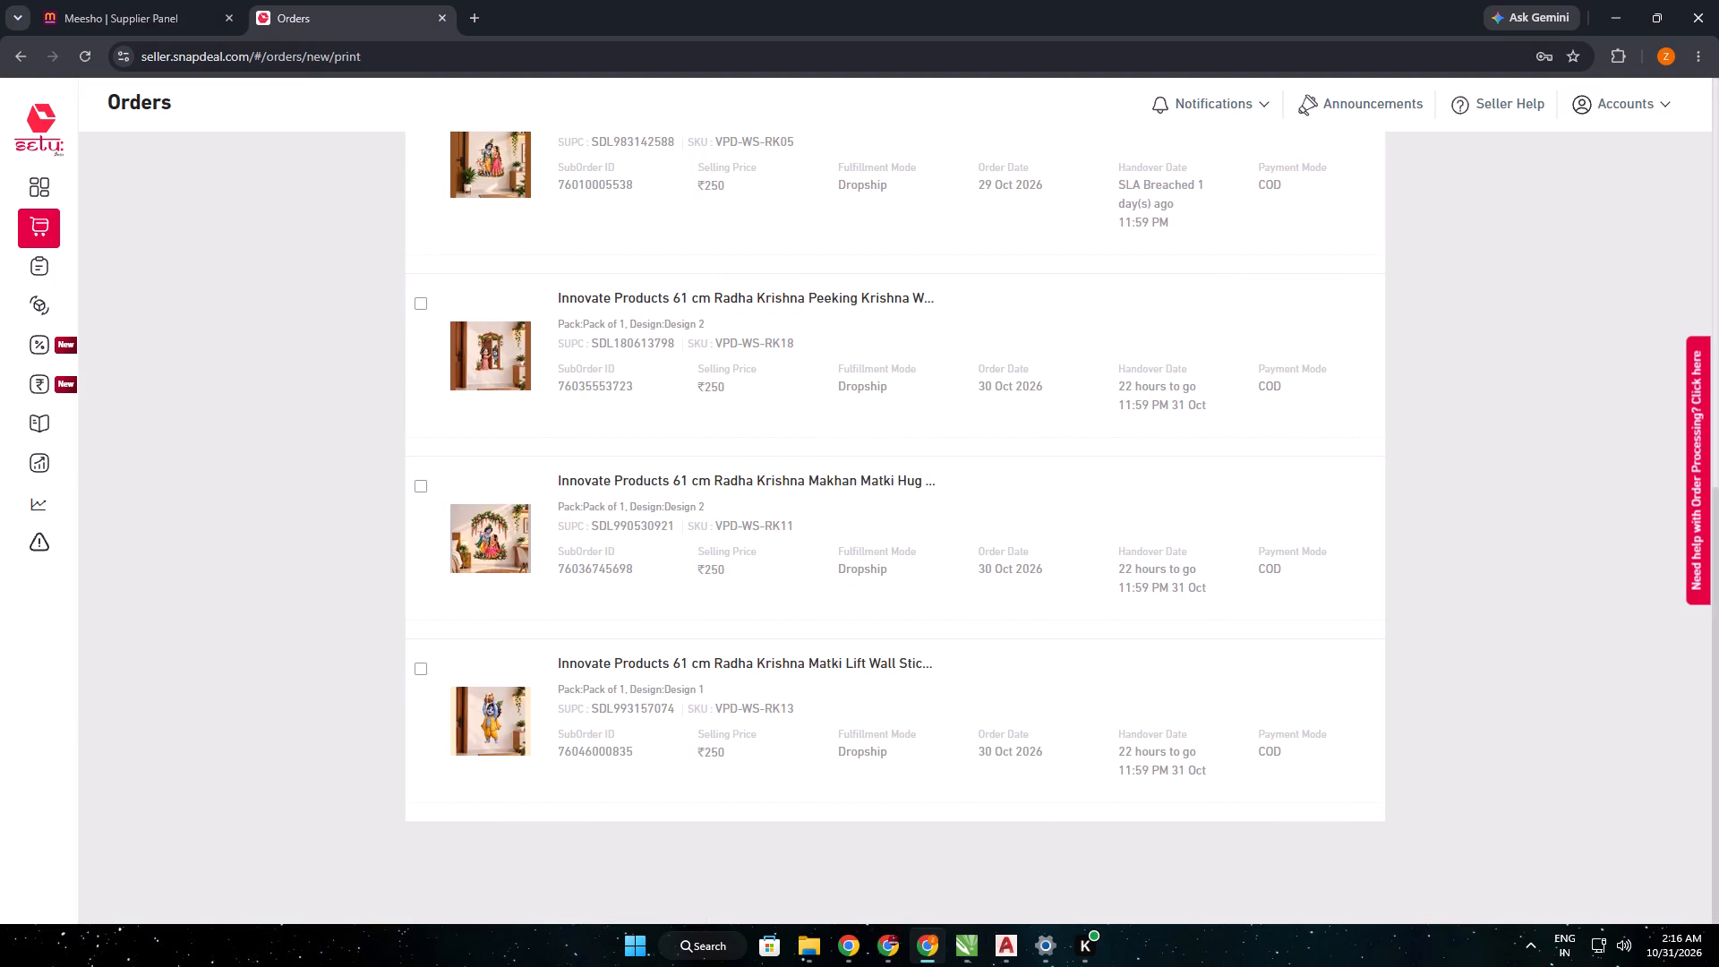
scroll(572, 698, up, 10)
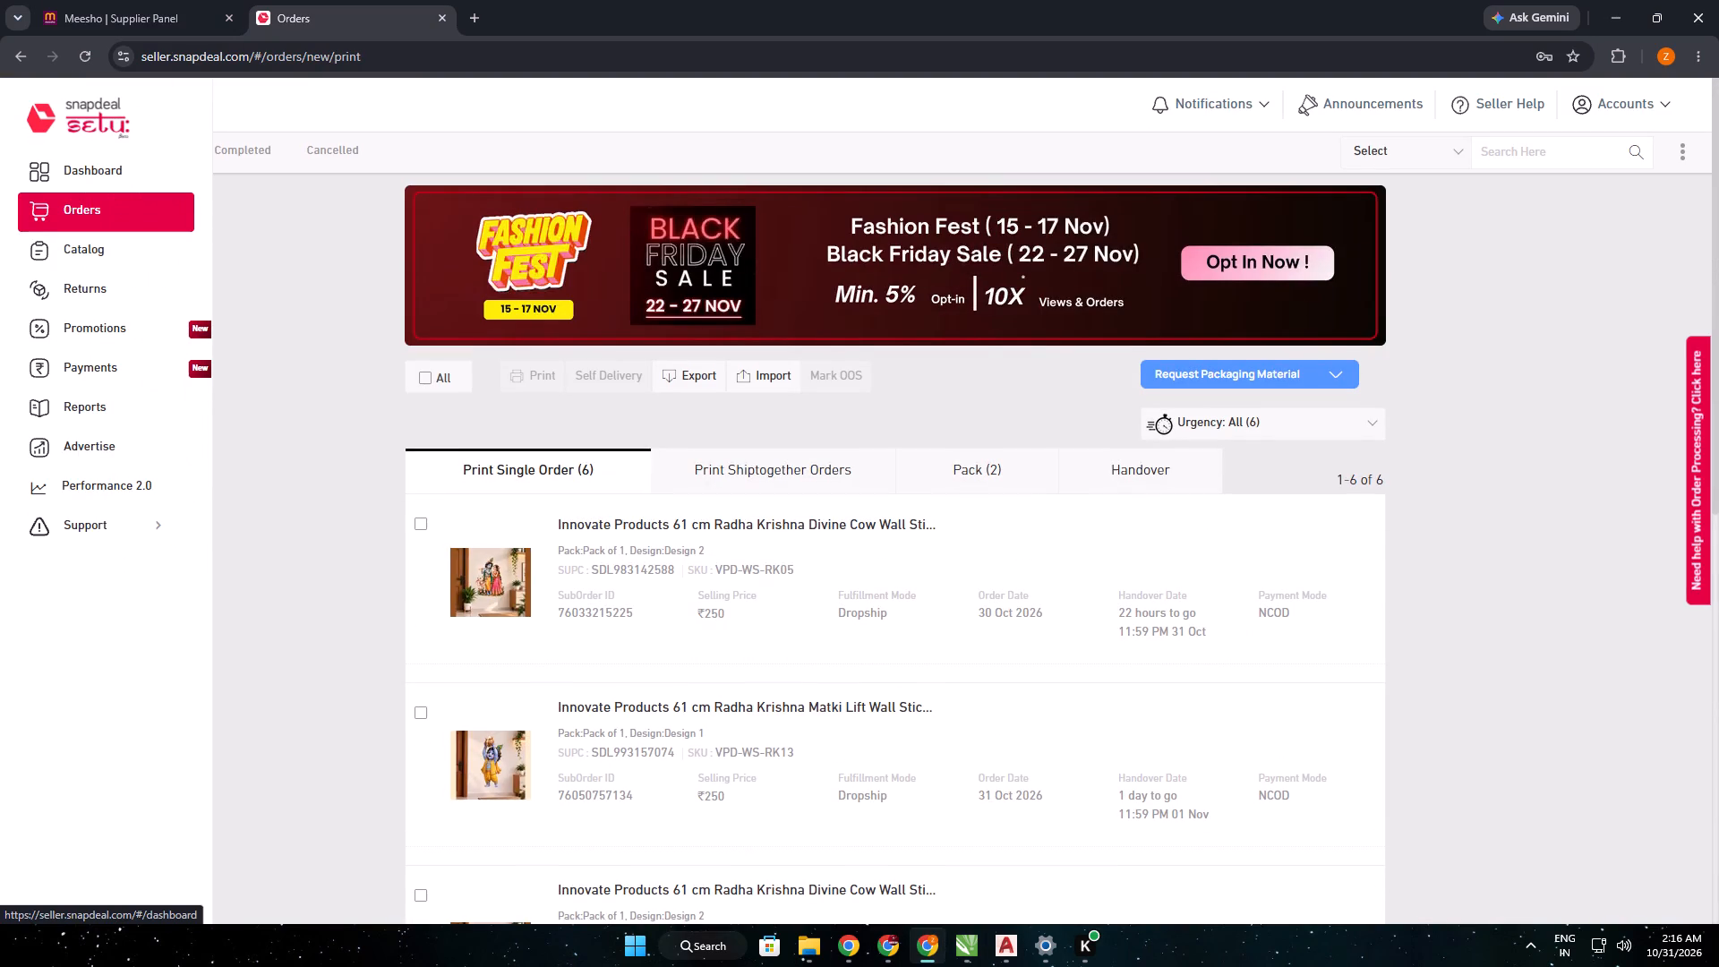
click(1018, 486)
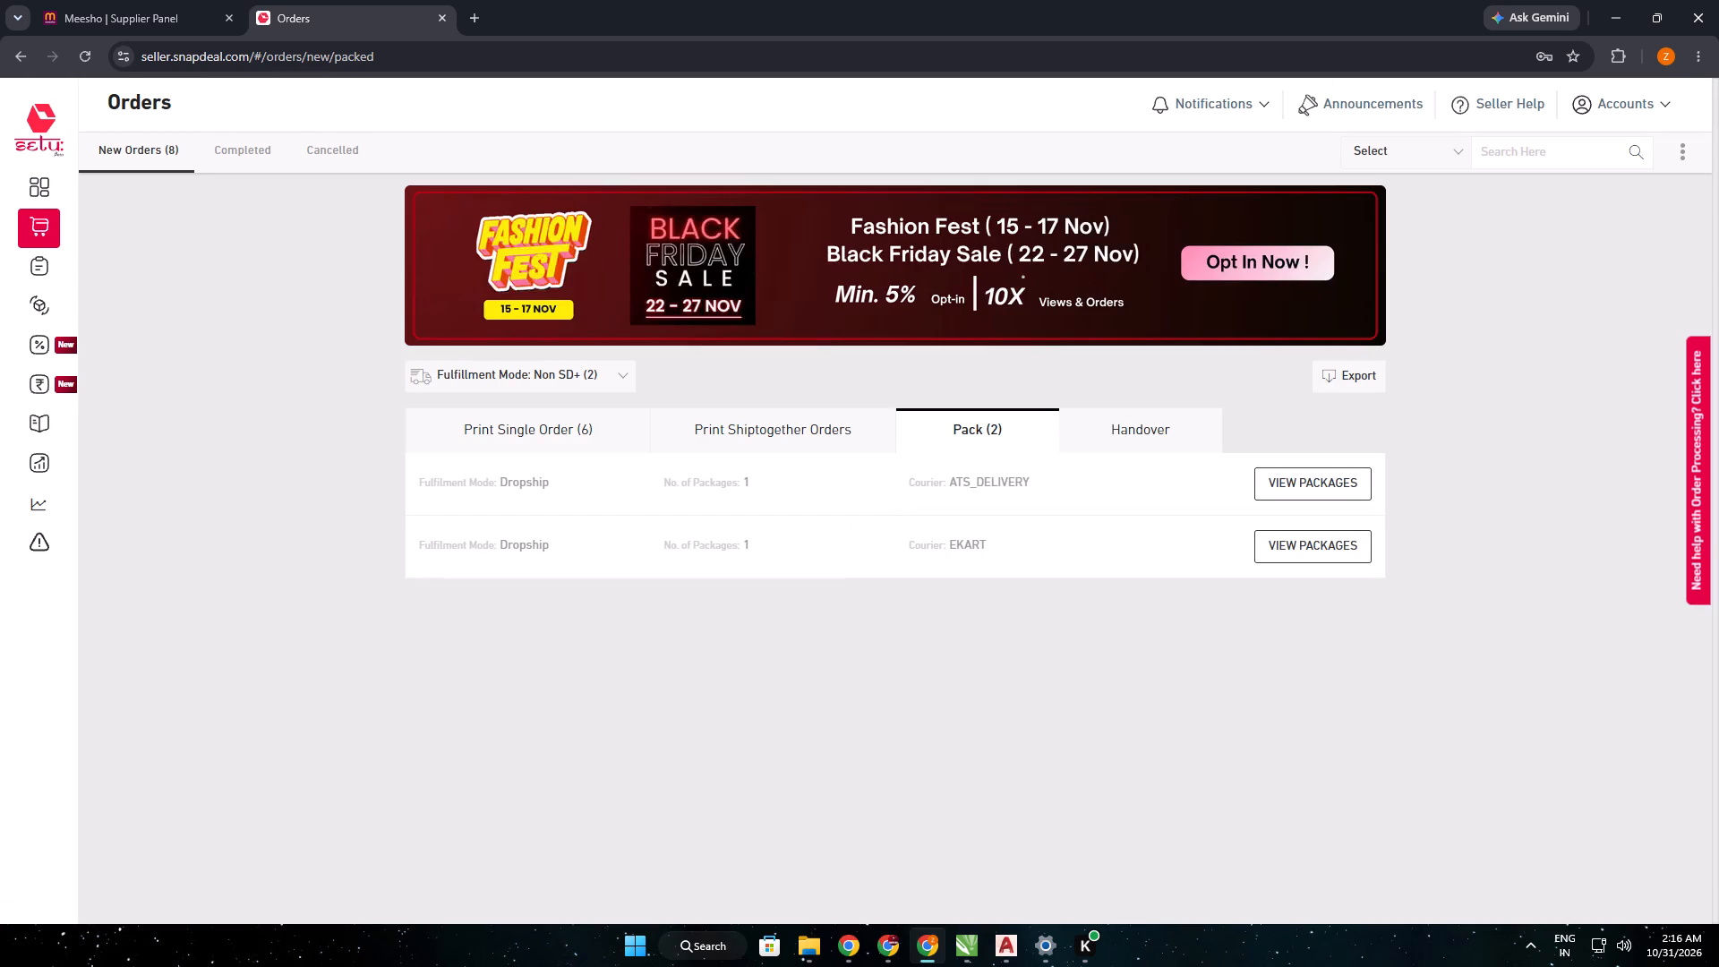
click(1157, 447)
scroll(1007, 654, down, 3)
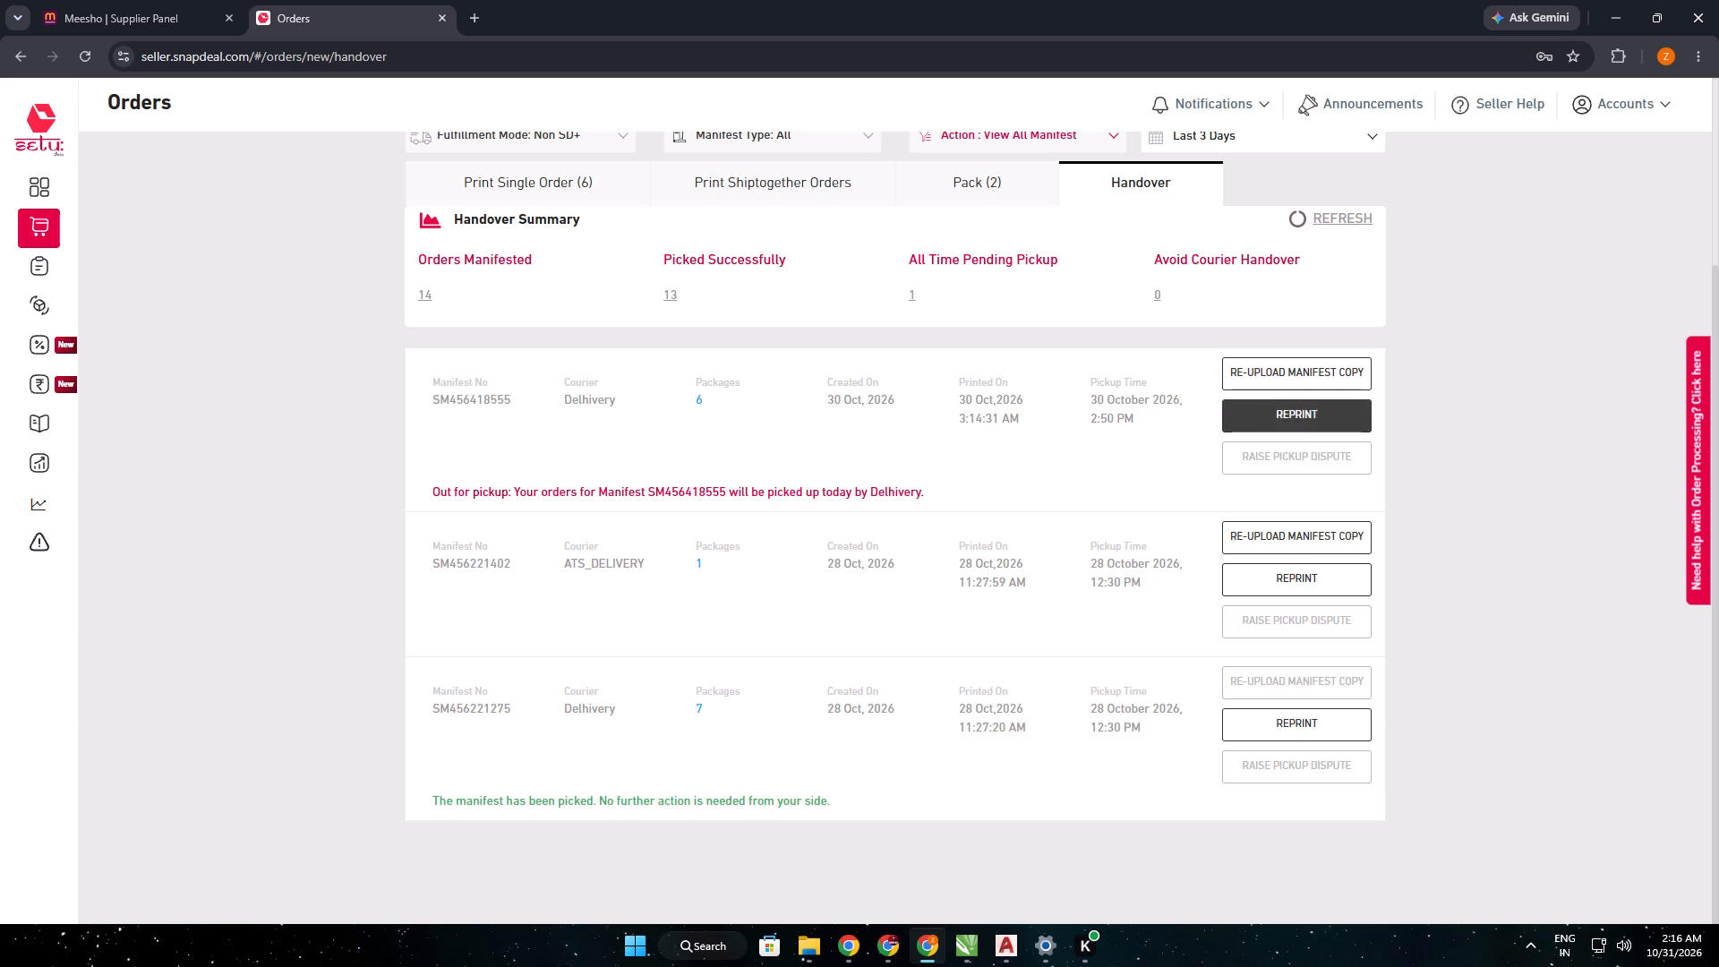
scroll(1164, 553, up, 4)
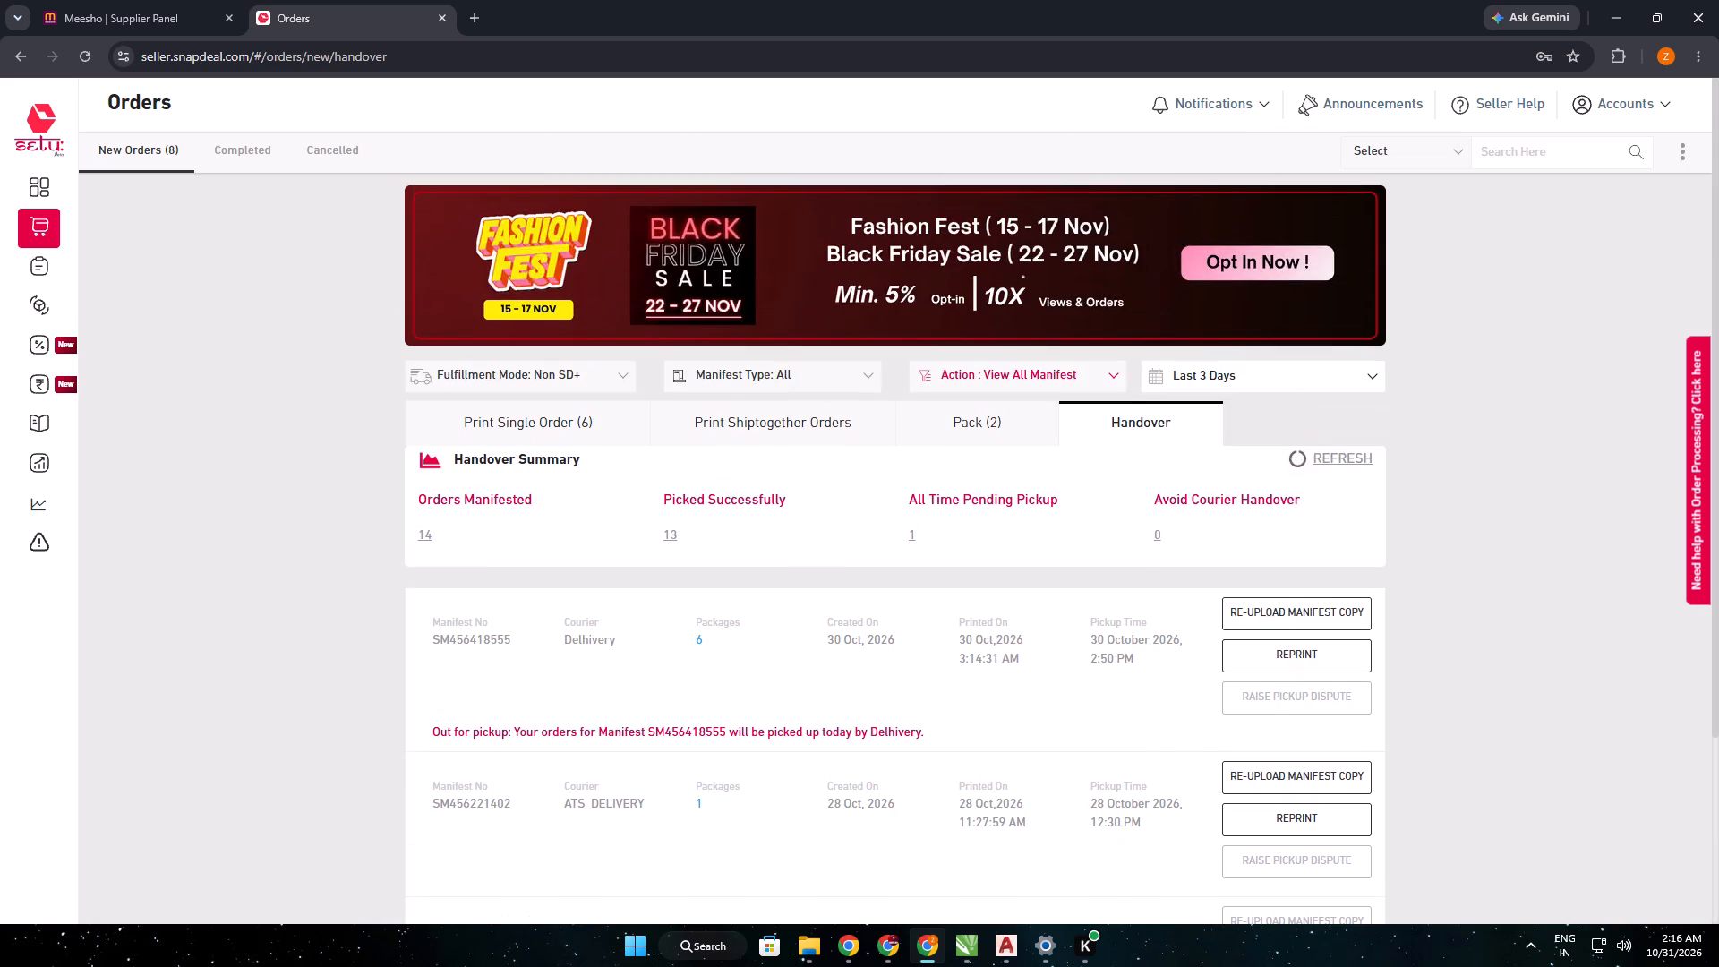
Refresh the Handover Summary of the manifested orders.
click(1329, 445)
click(1334, 458)
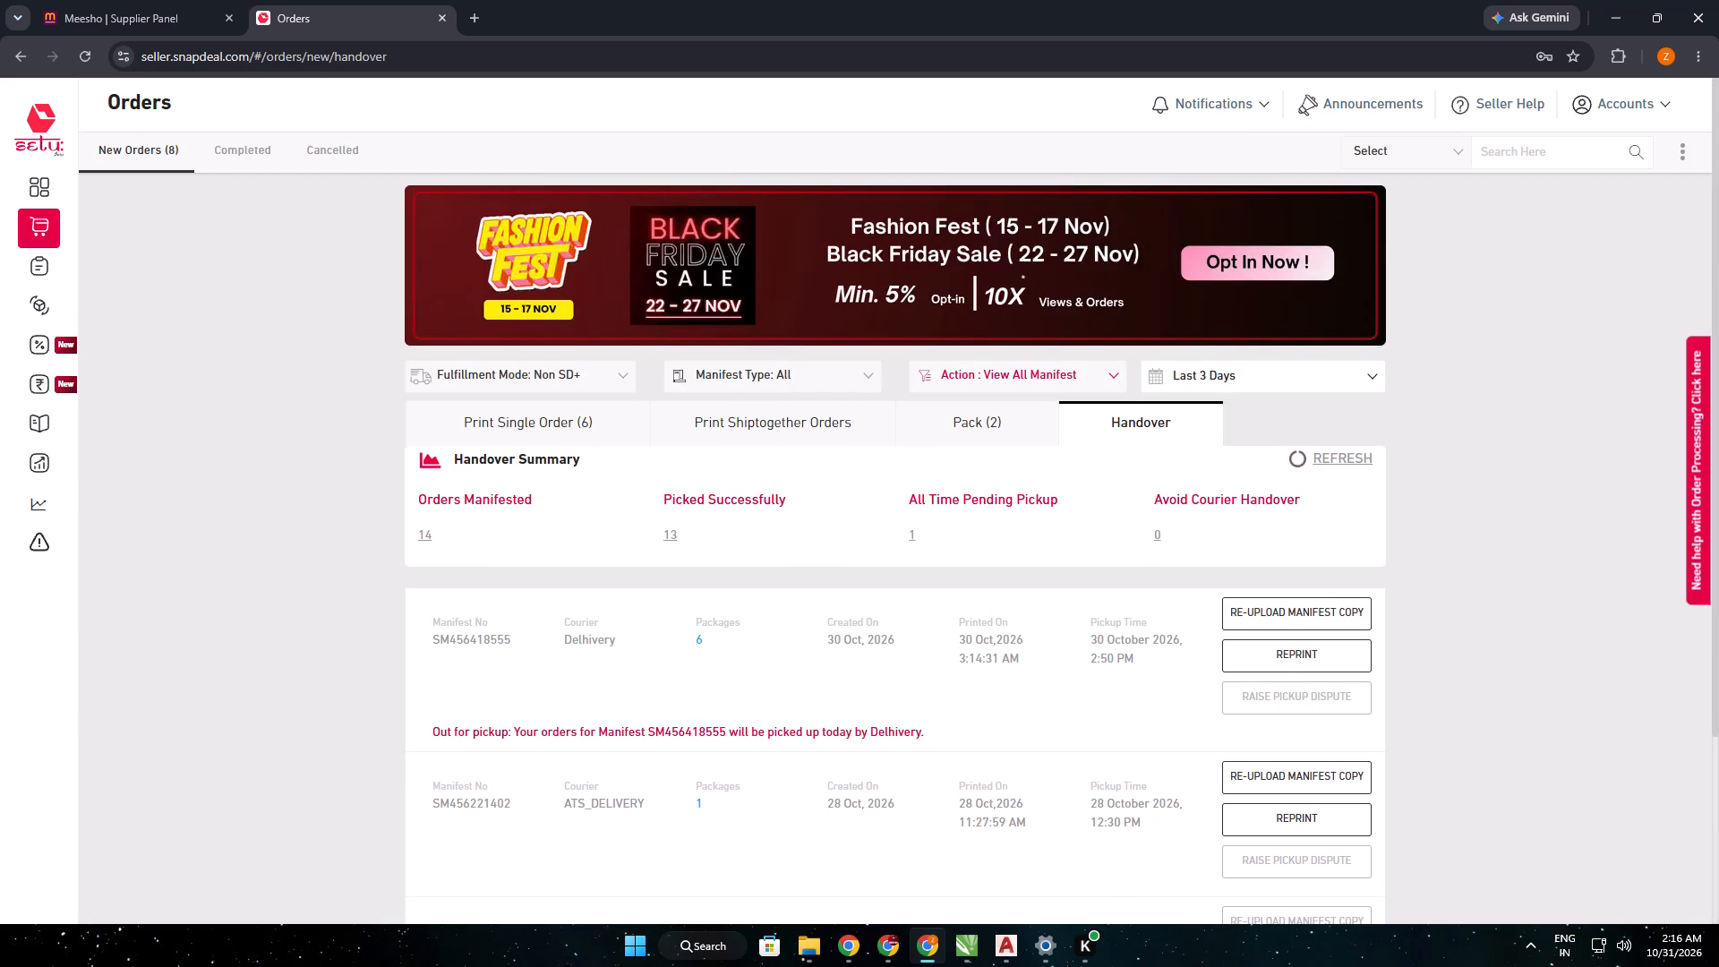
click(1337, 460)
triple_click(1337, 460)
click(1337, 460)
click(1301, 458)
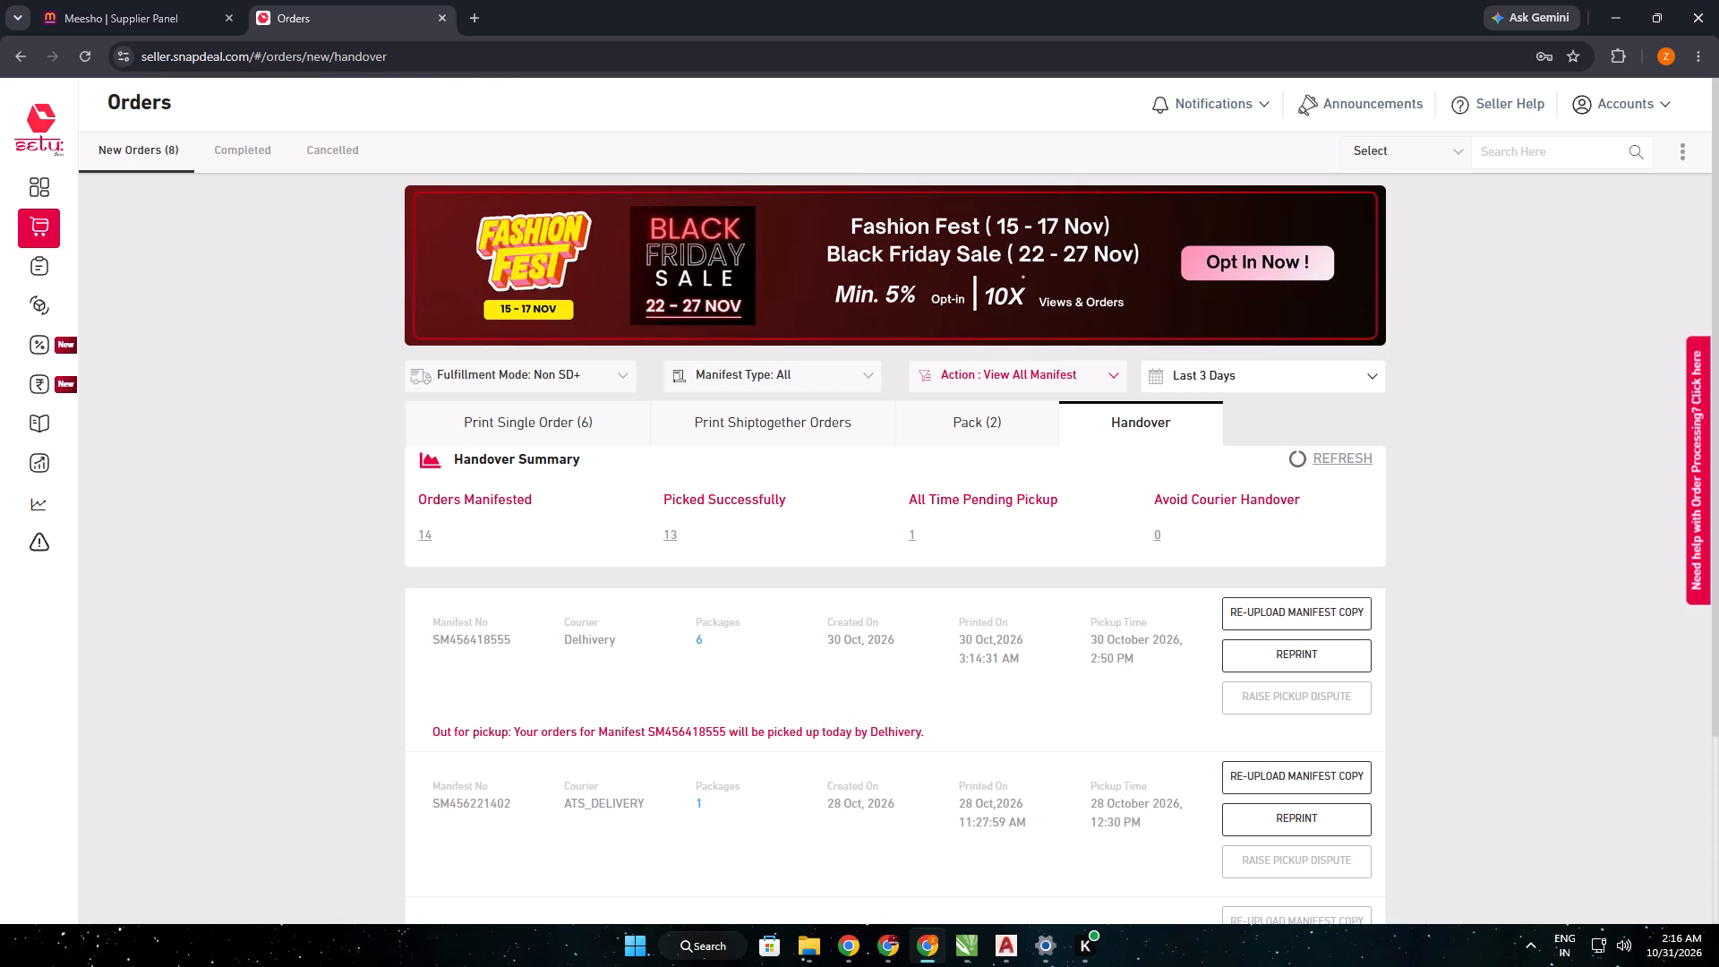
click(1302, 458)
Add the packed ATS_DELIVERY package, the Radha Krishna Spiral Staircase order, from the Pack stage to the manifest.
click(957, 423)
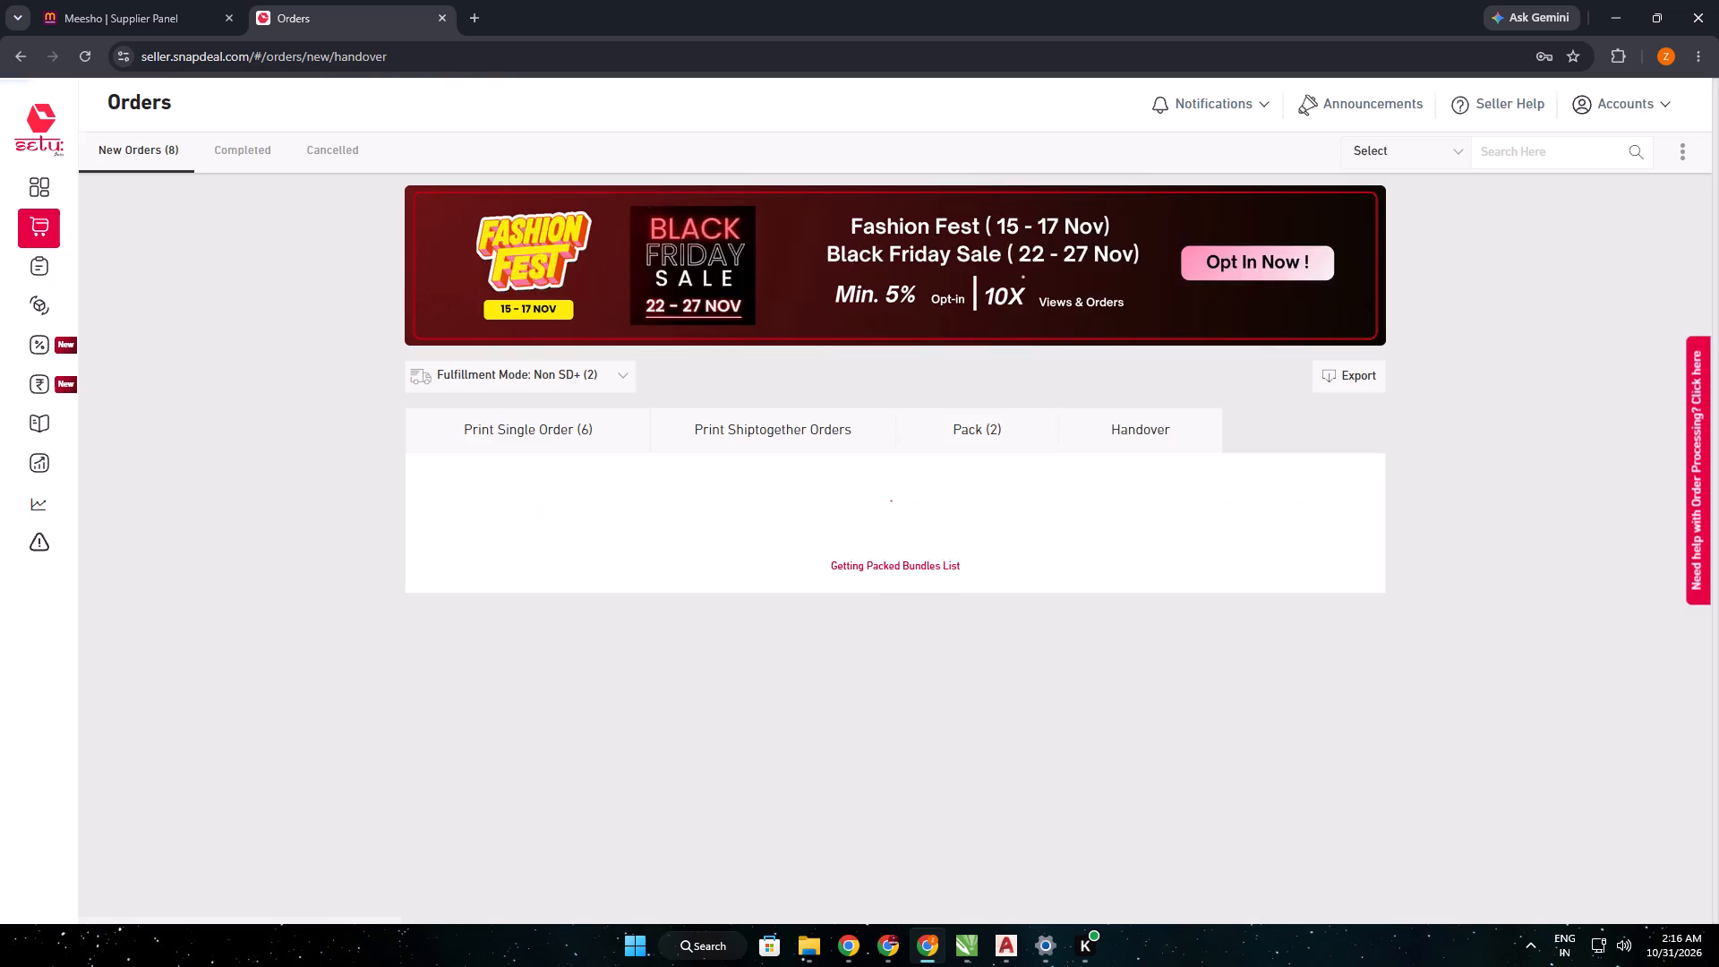
click(1265, 478)
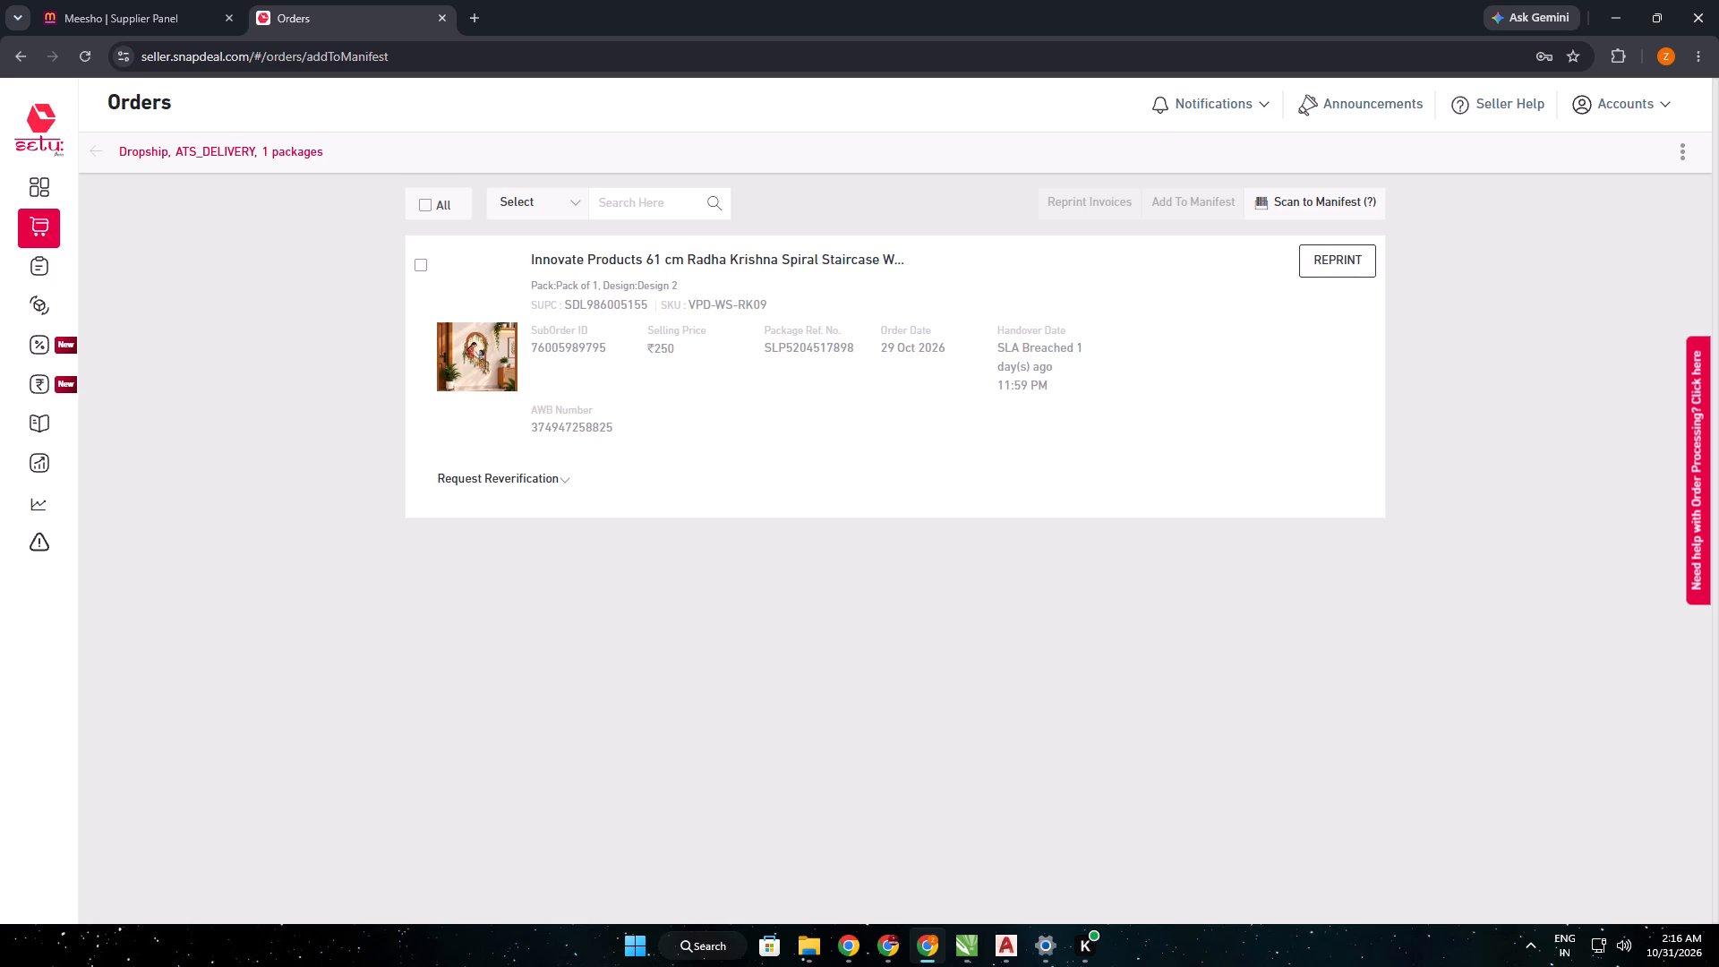
click(1212, 205)
click(87, 59)
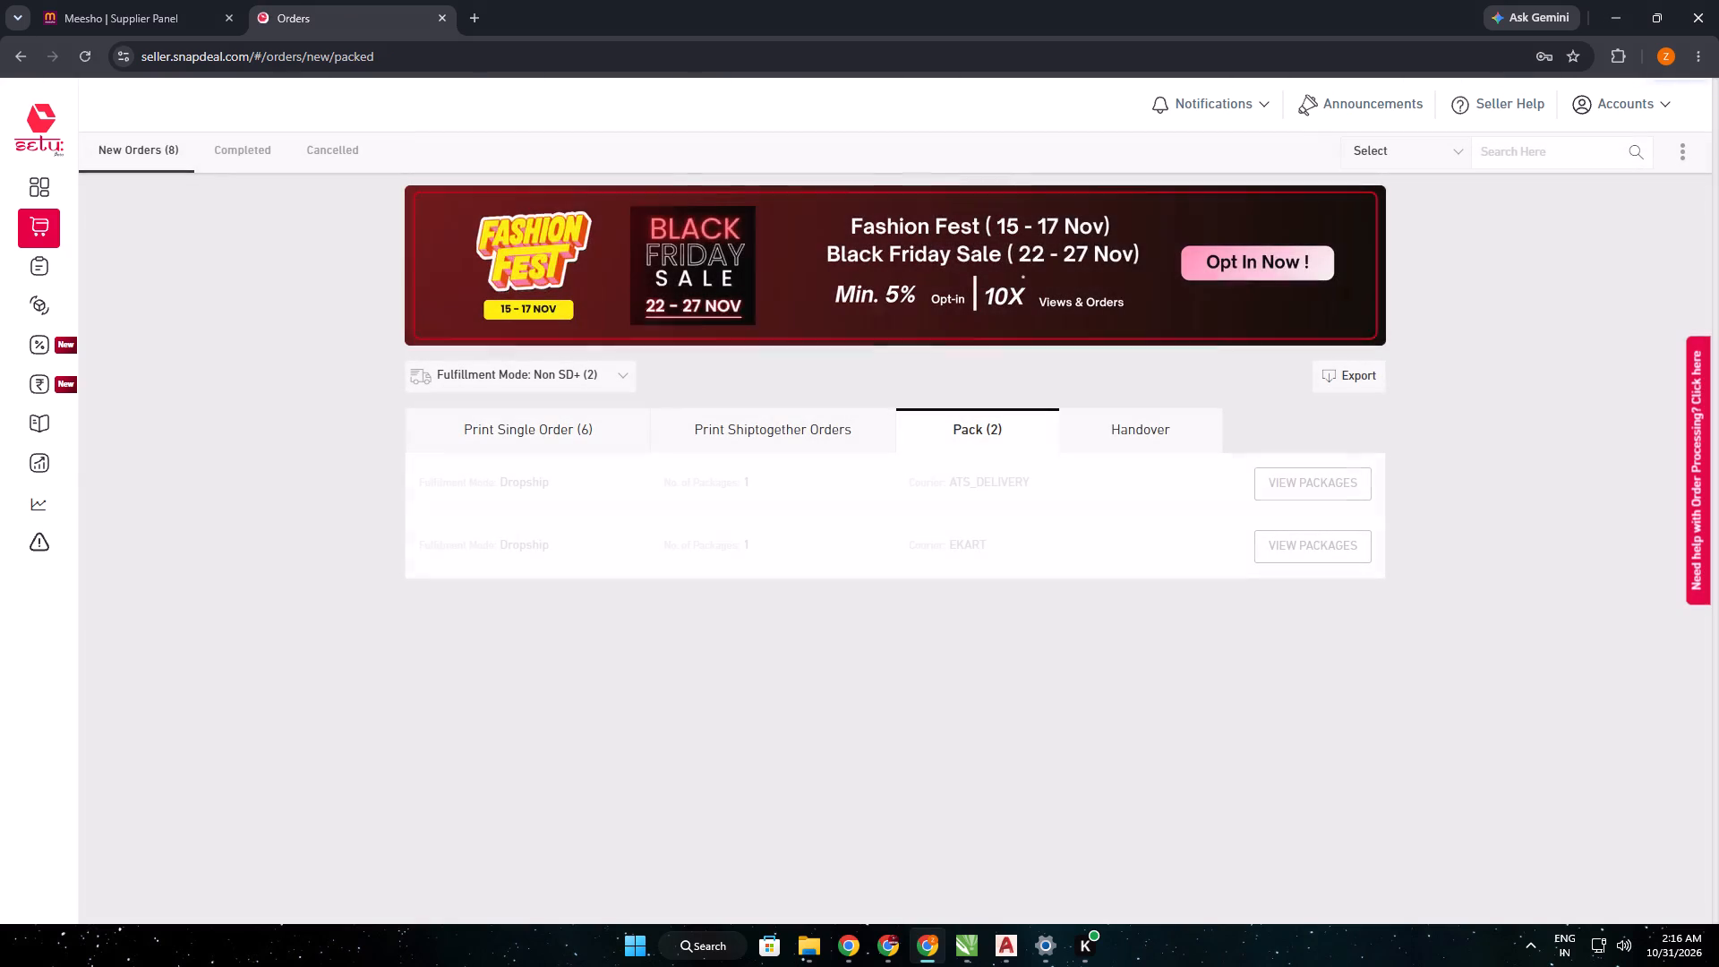
click(1369, 483)
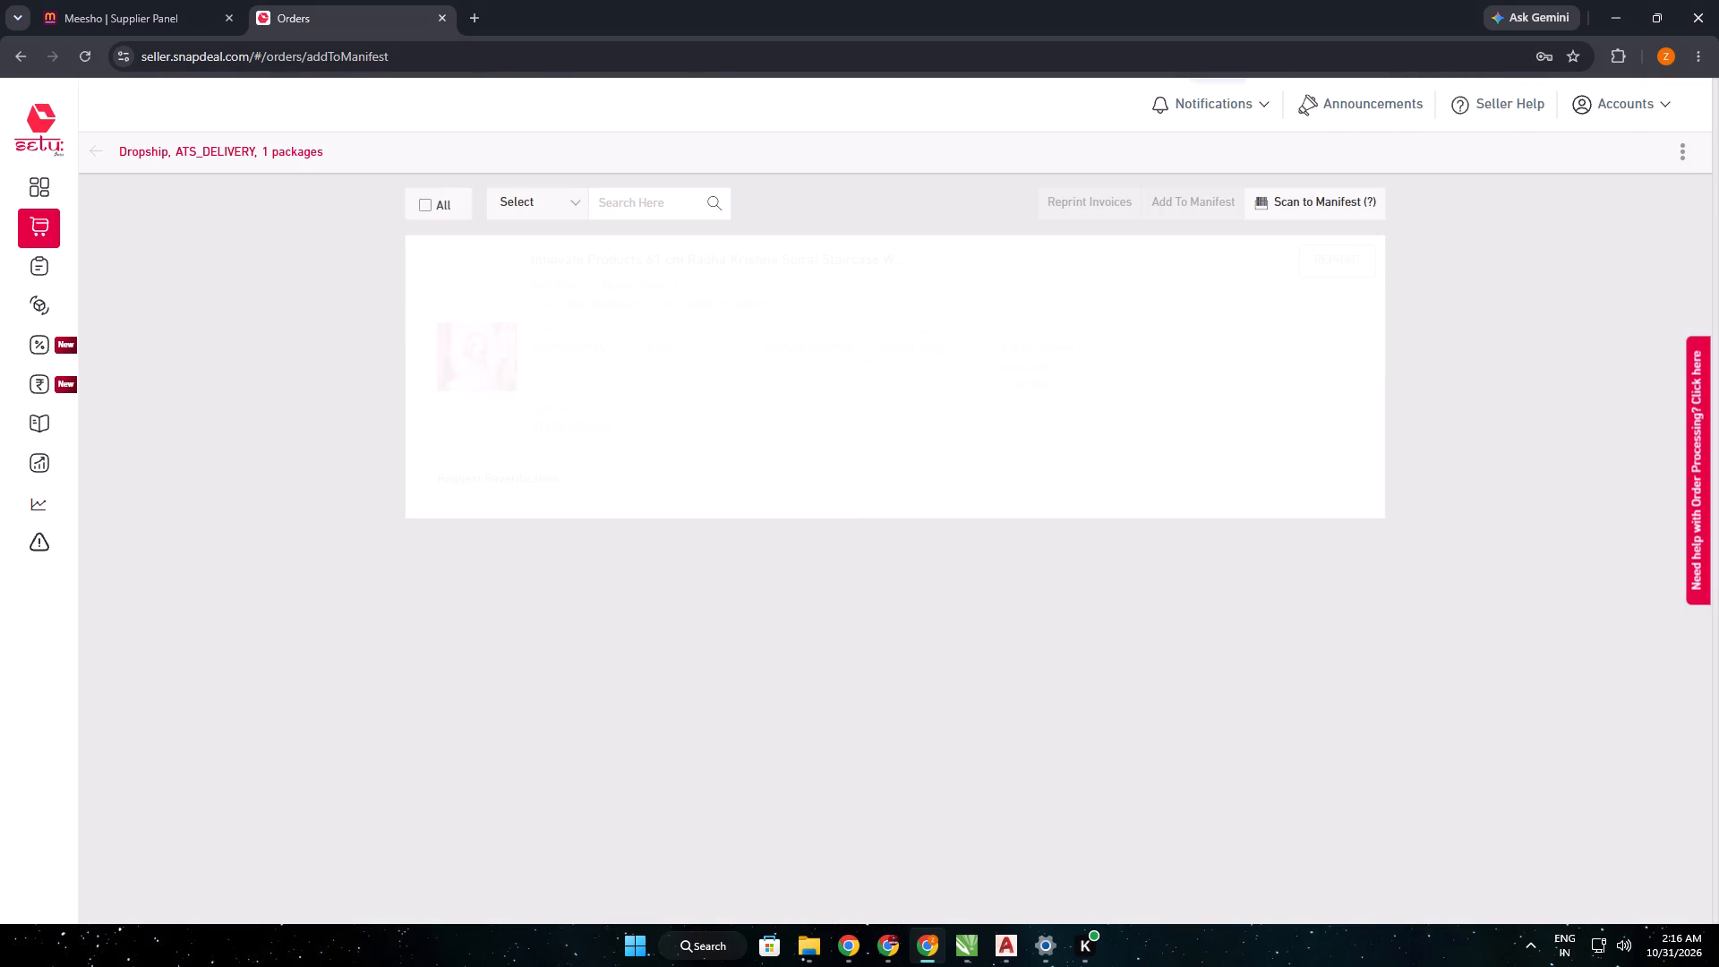
click(419, 264)
click(1212, 193)
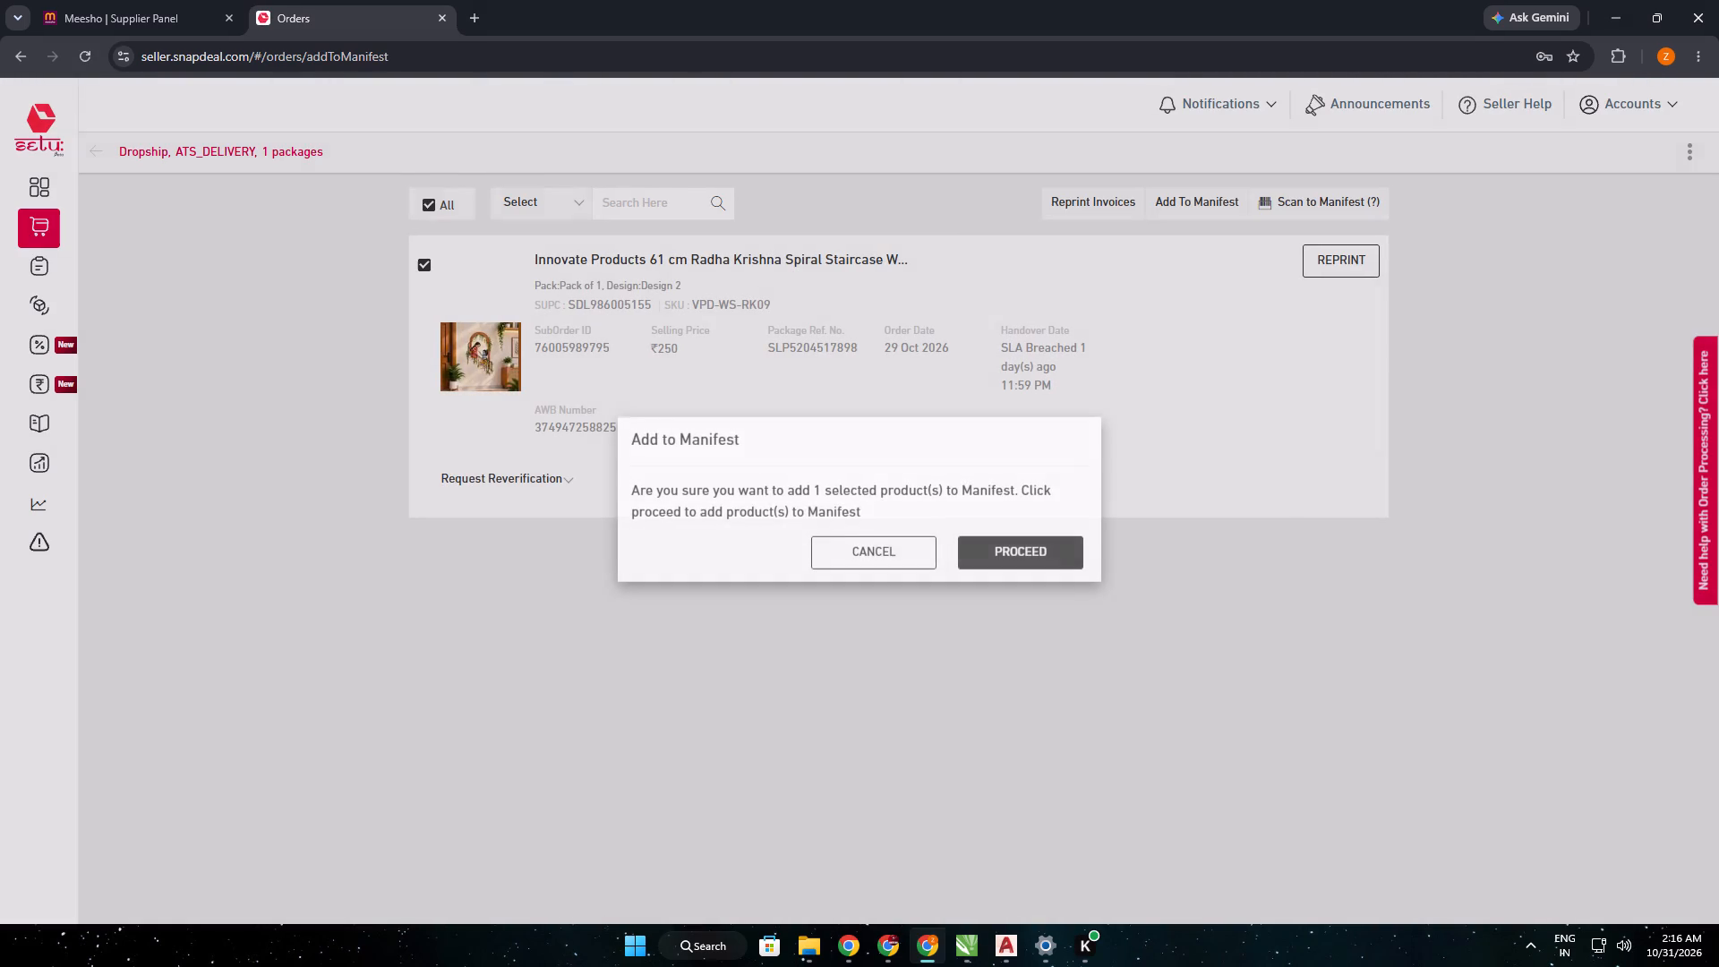
click(1013, 552)
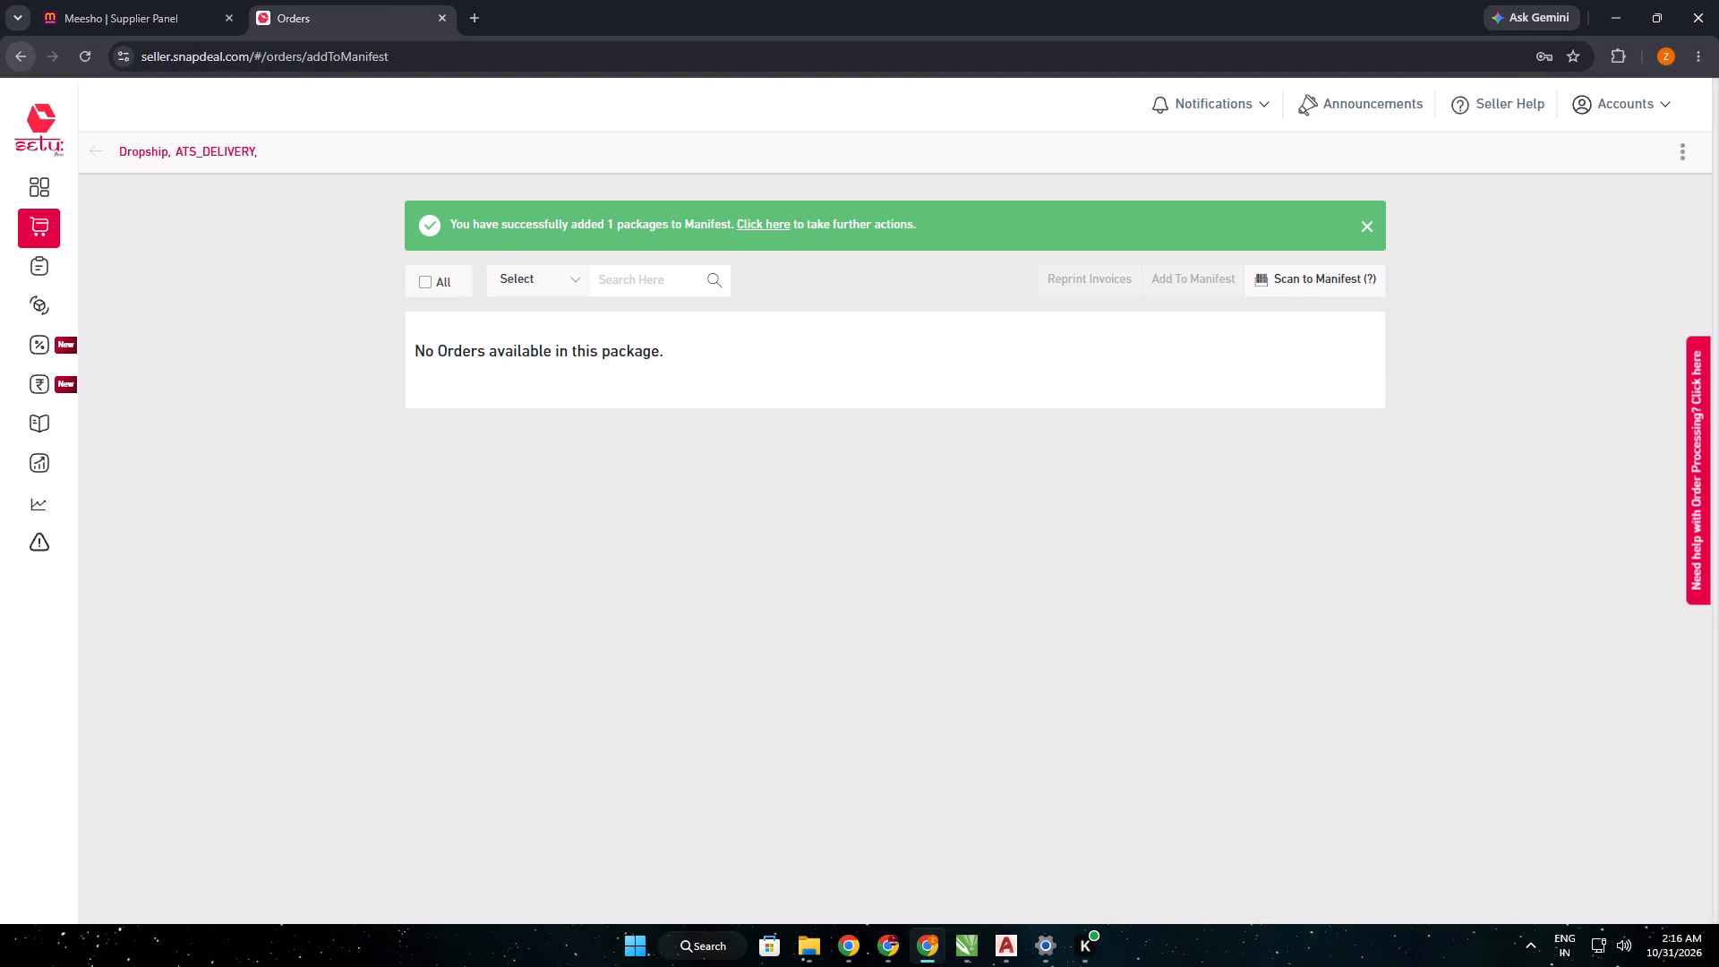
Return to the Pack stage and add the EKART package, the Radha Krishna Makhan Matki order, to the manifest.
click(19, 63)
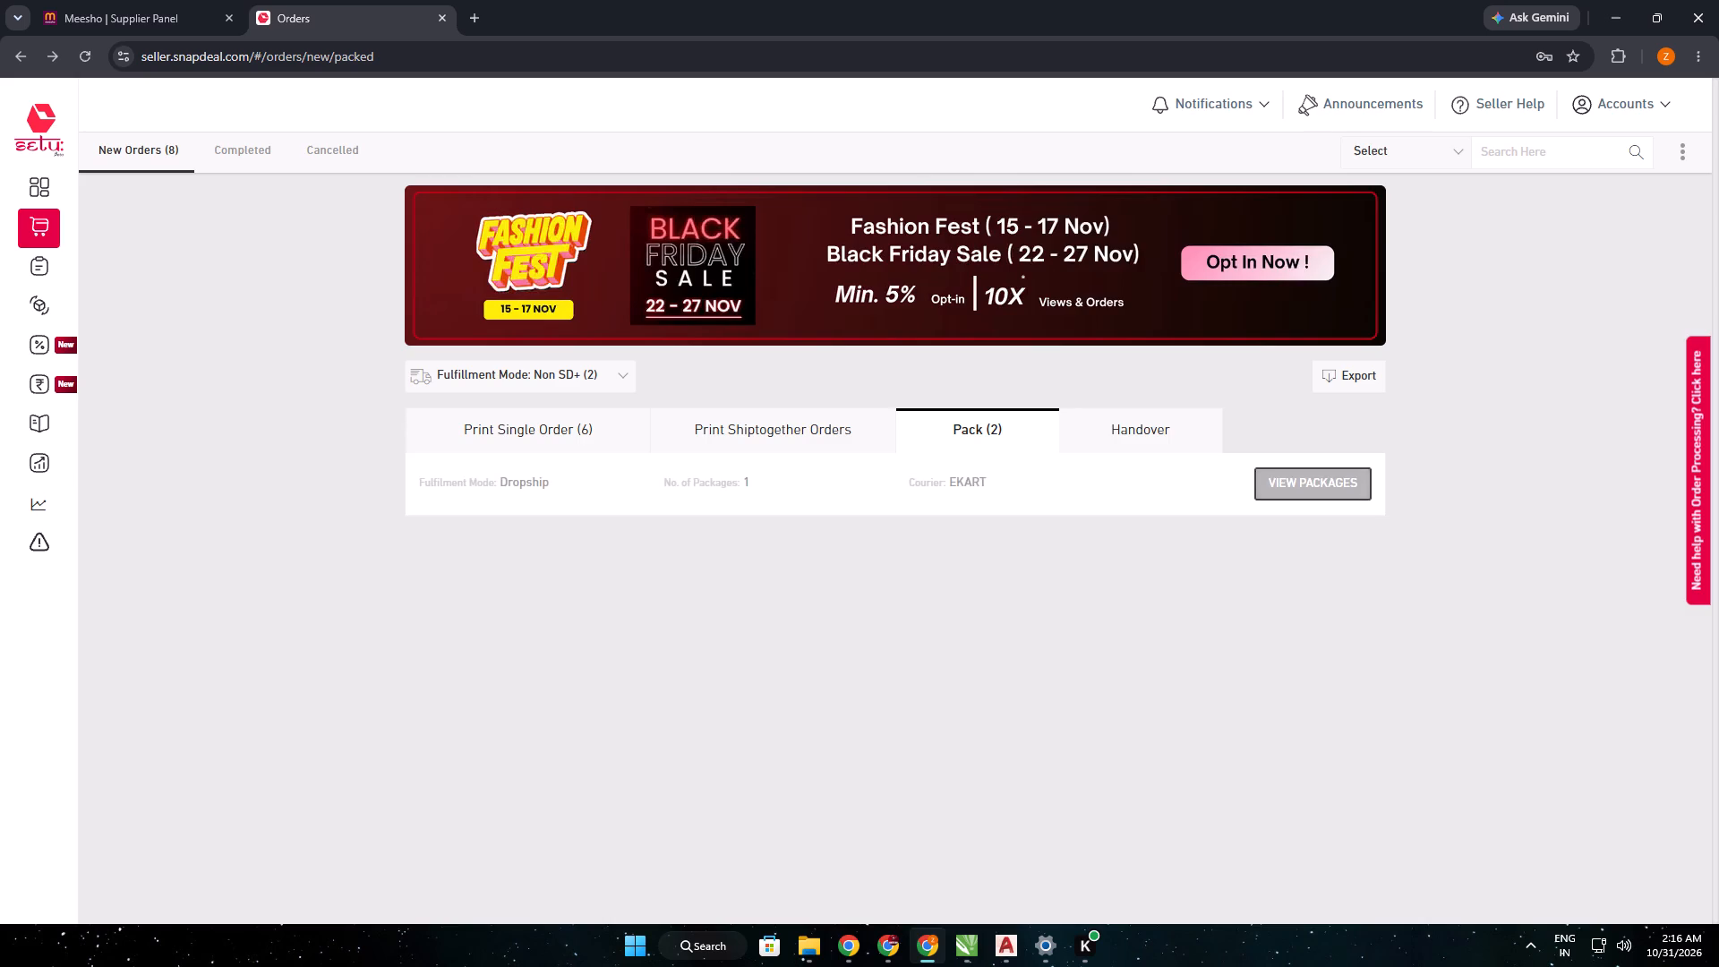
click(1274, 489)
click(423, 200)
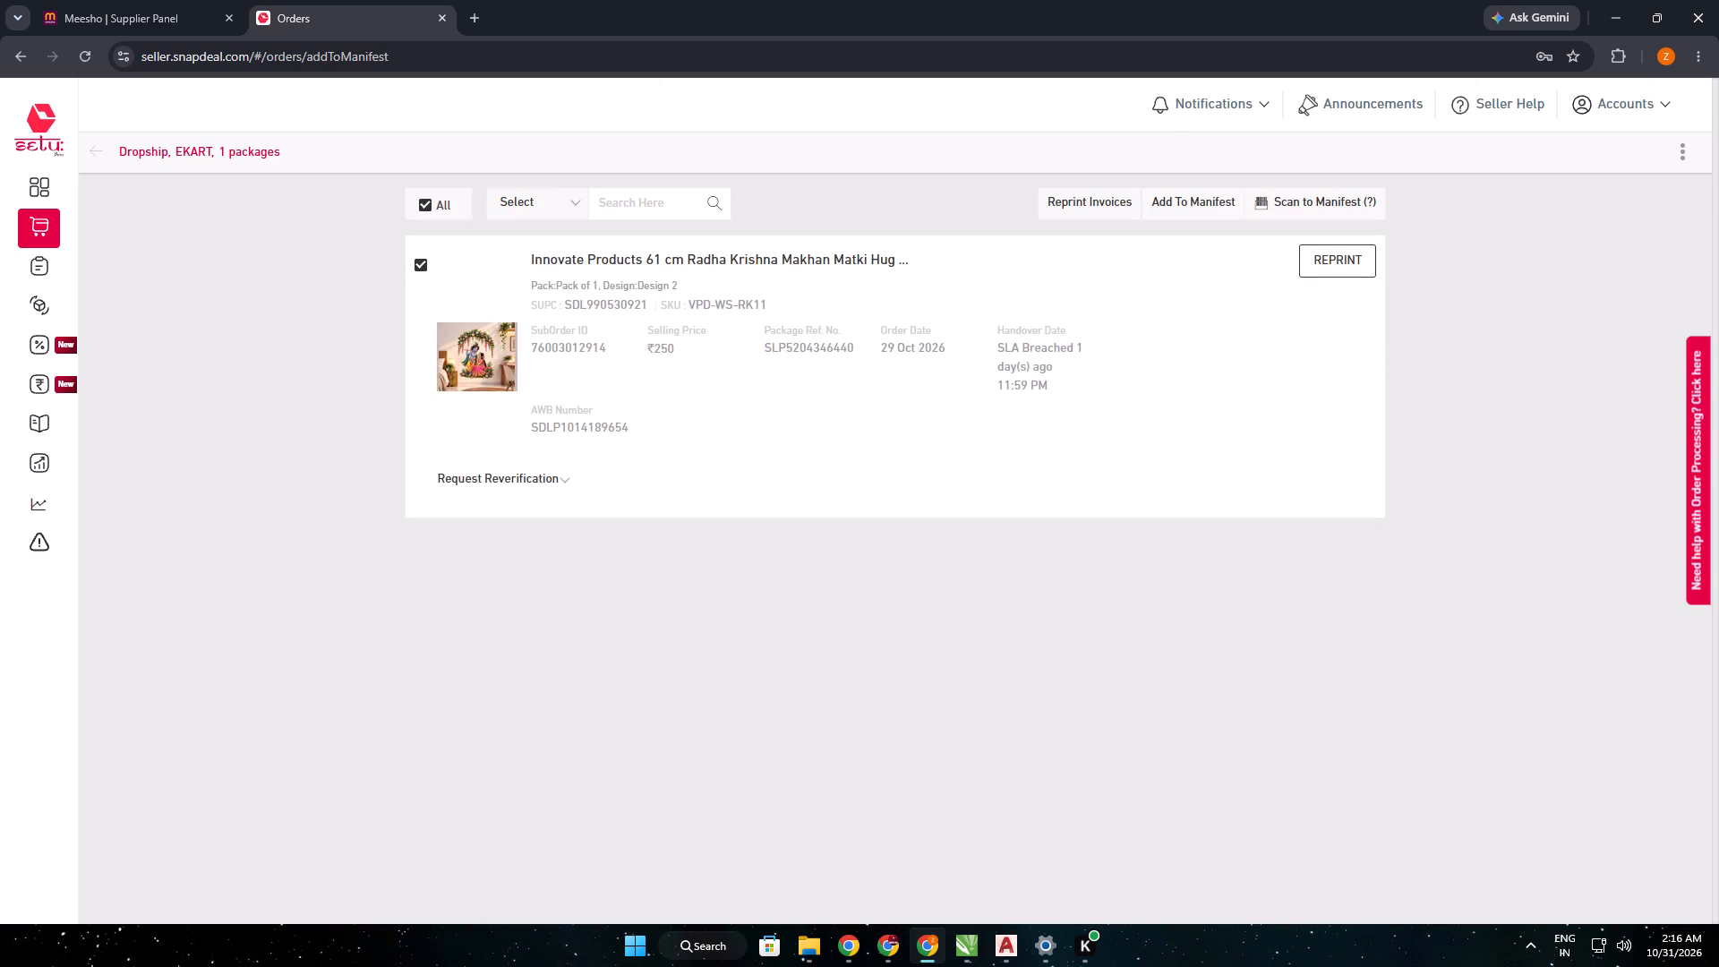
click(1200, 203)
click(1023, 548)
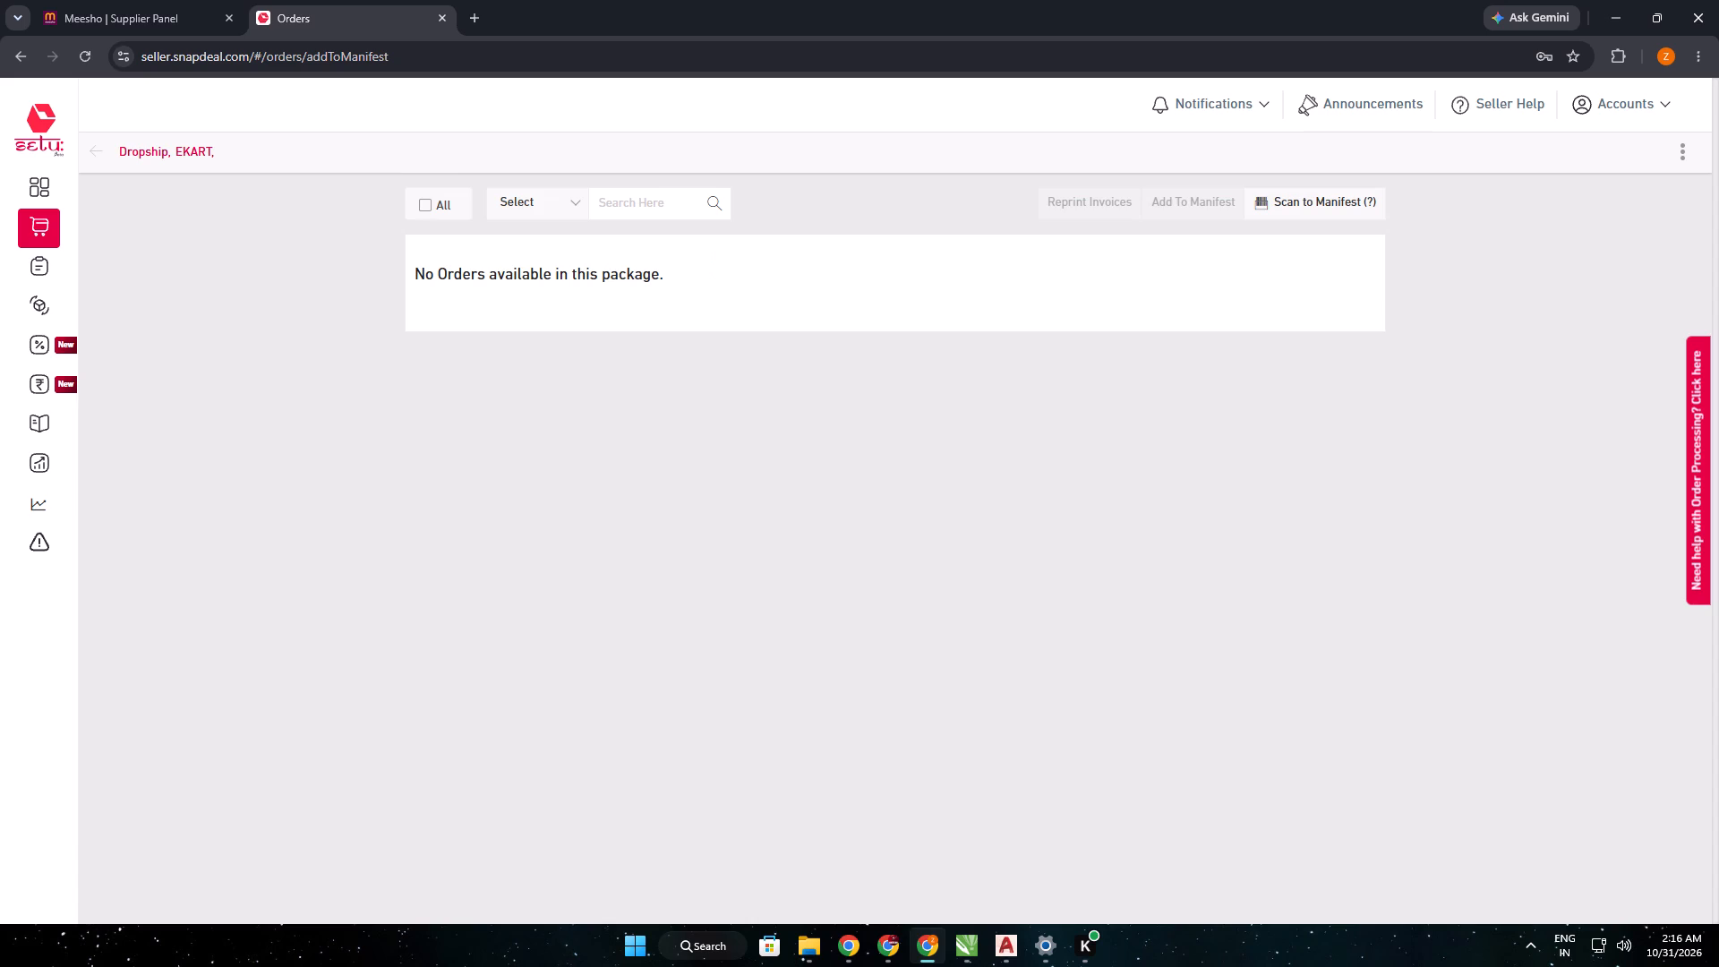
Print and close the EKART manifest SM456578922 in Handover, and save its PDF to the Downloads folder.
click(19, 56)
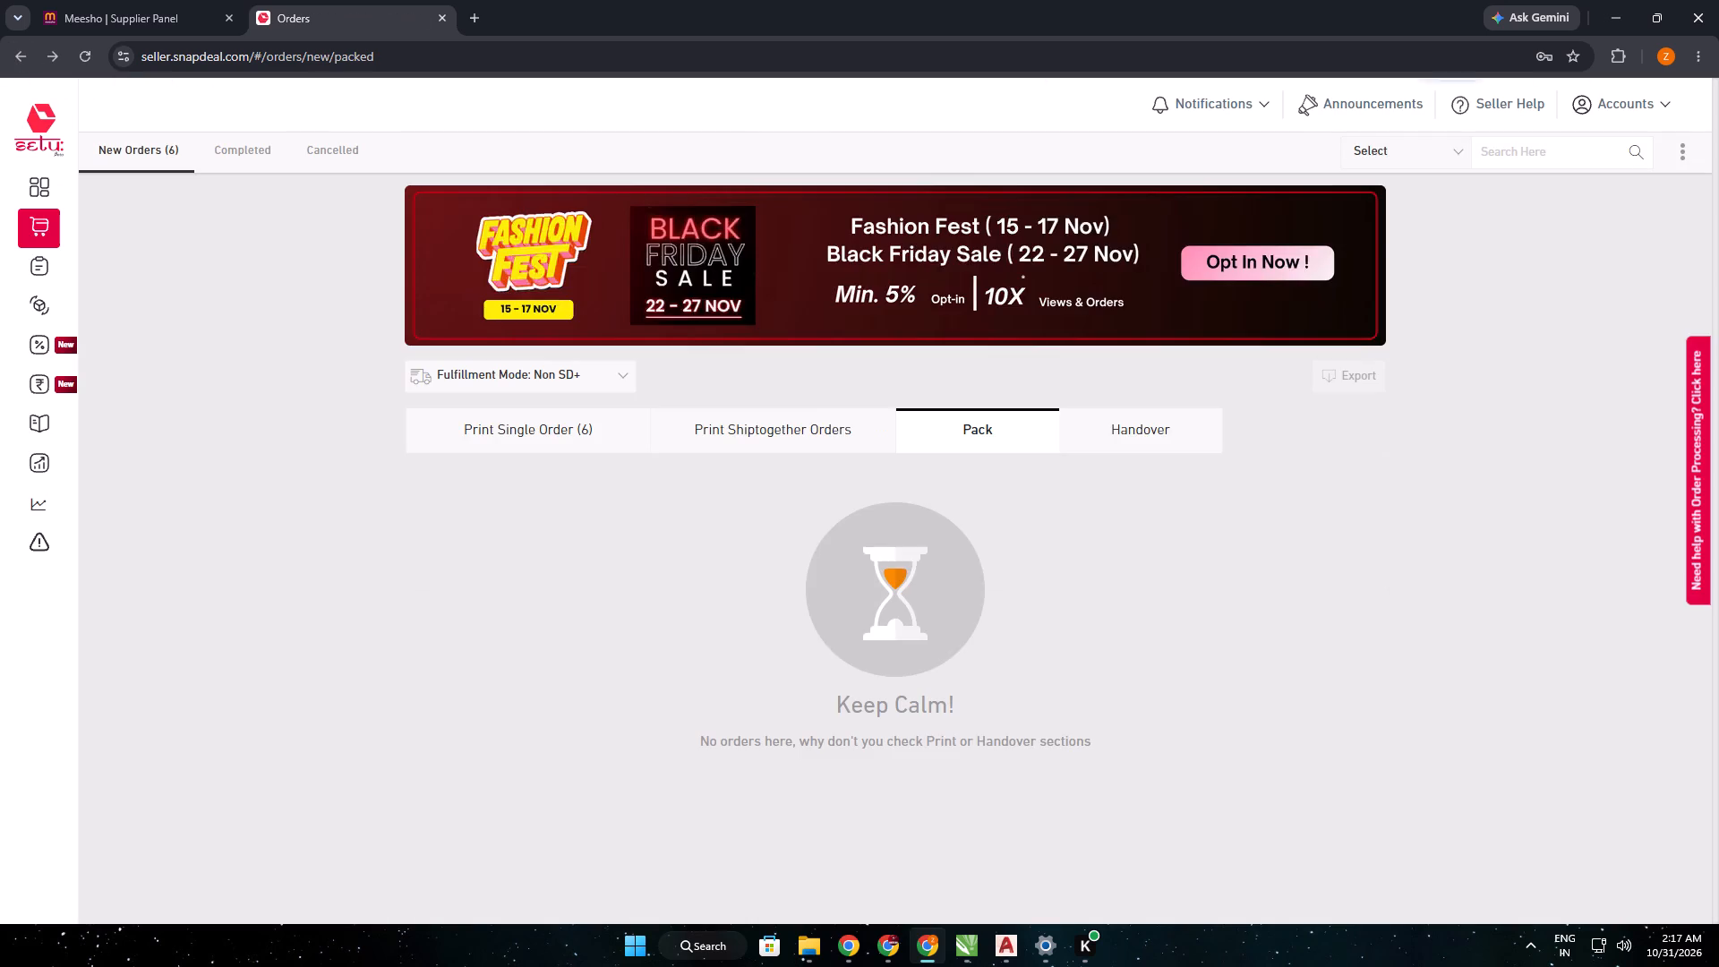
click(1114, 429)
scroll(669, 595, down, 3)
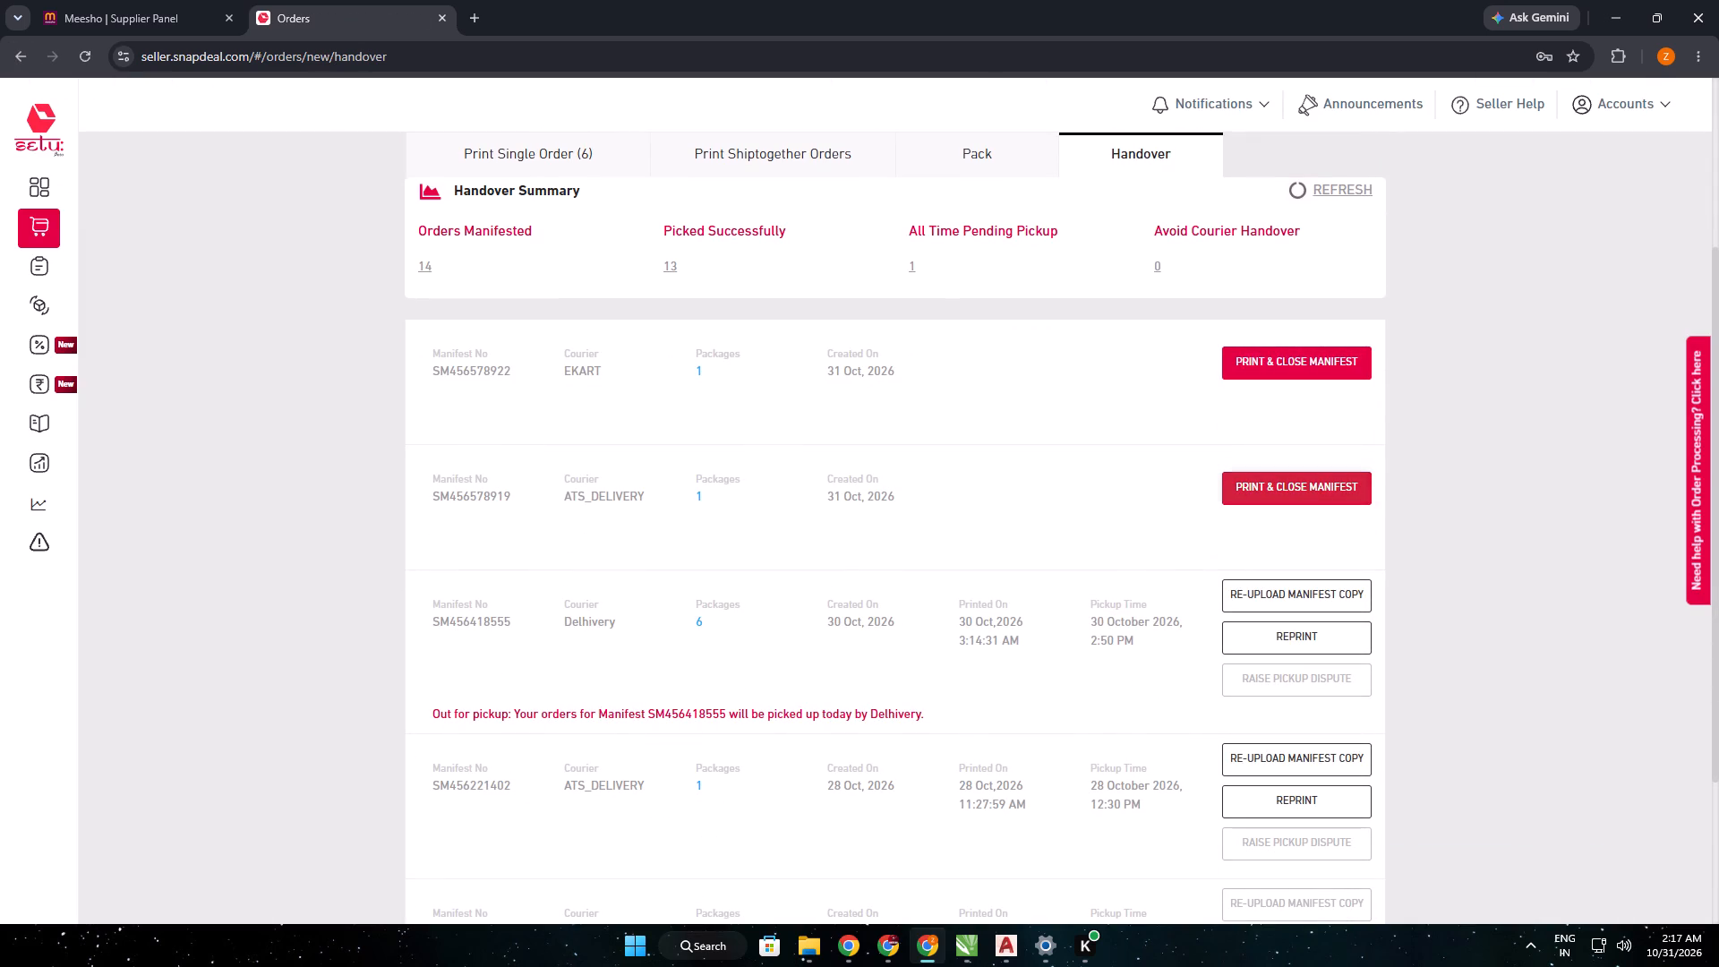
click(1285, 367)
click(1124, 572)
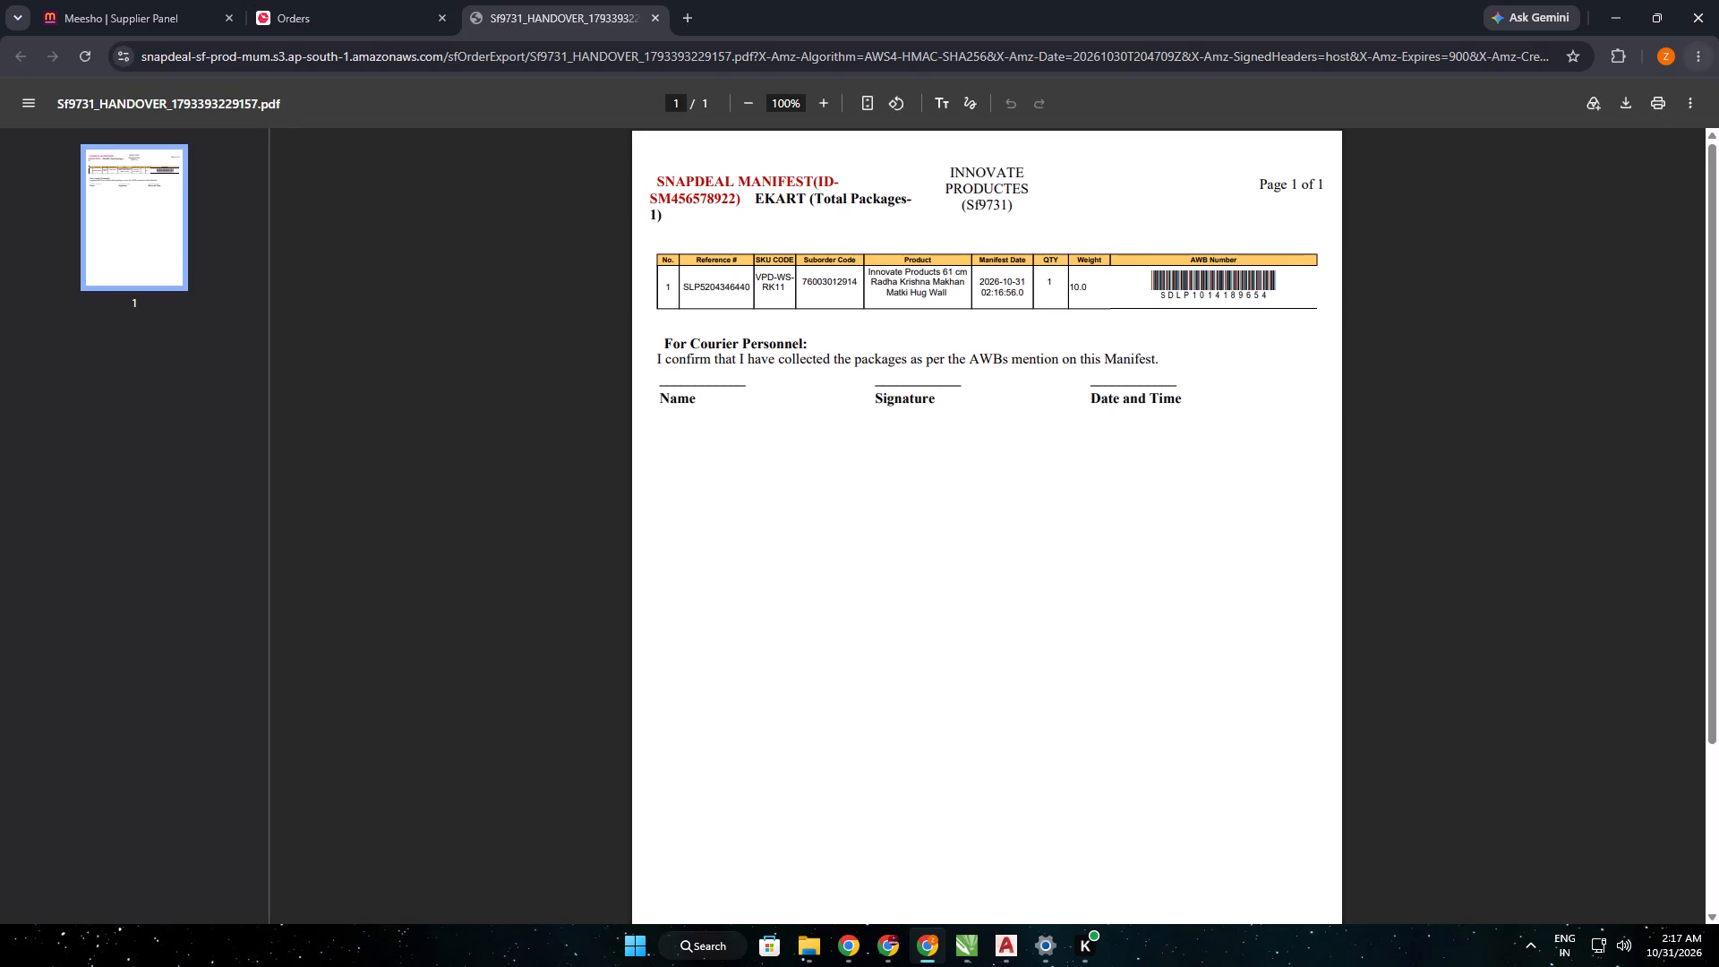
click(1609, 111)
click(1621, 109)
click(390, 0)
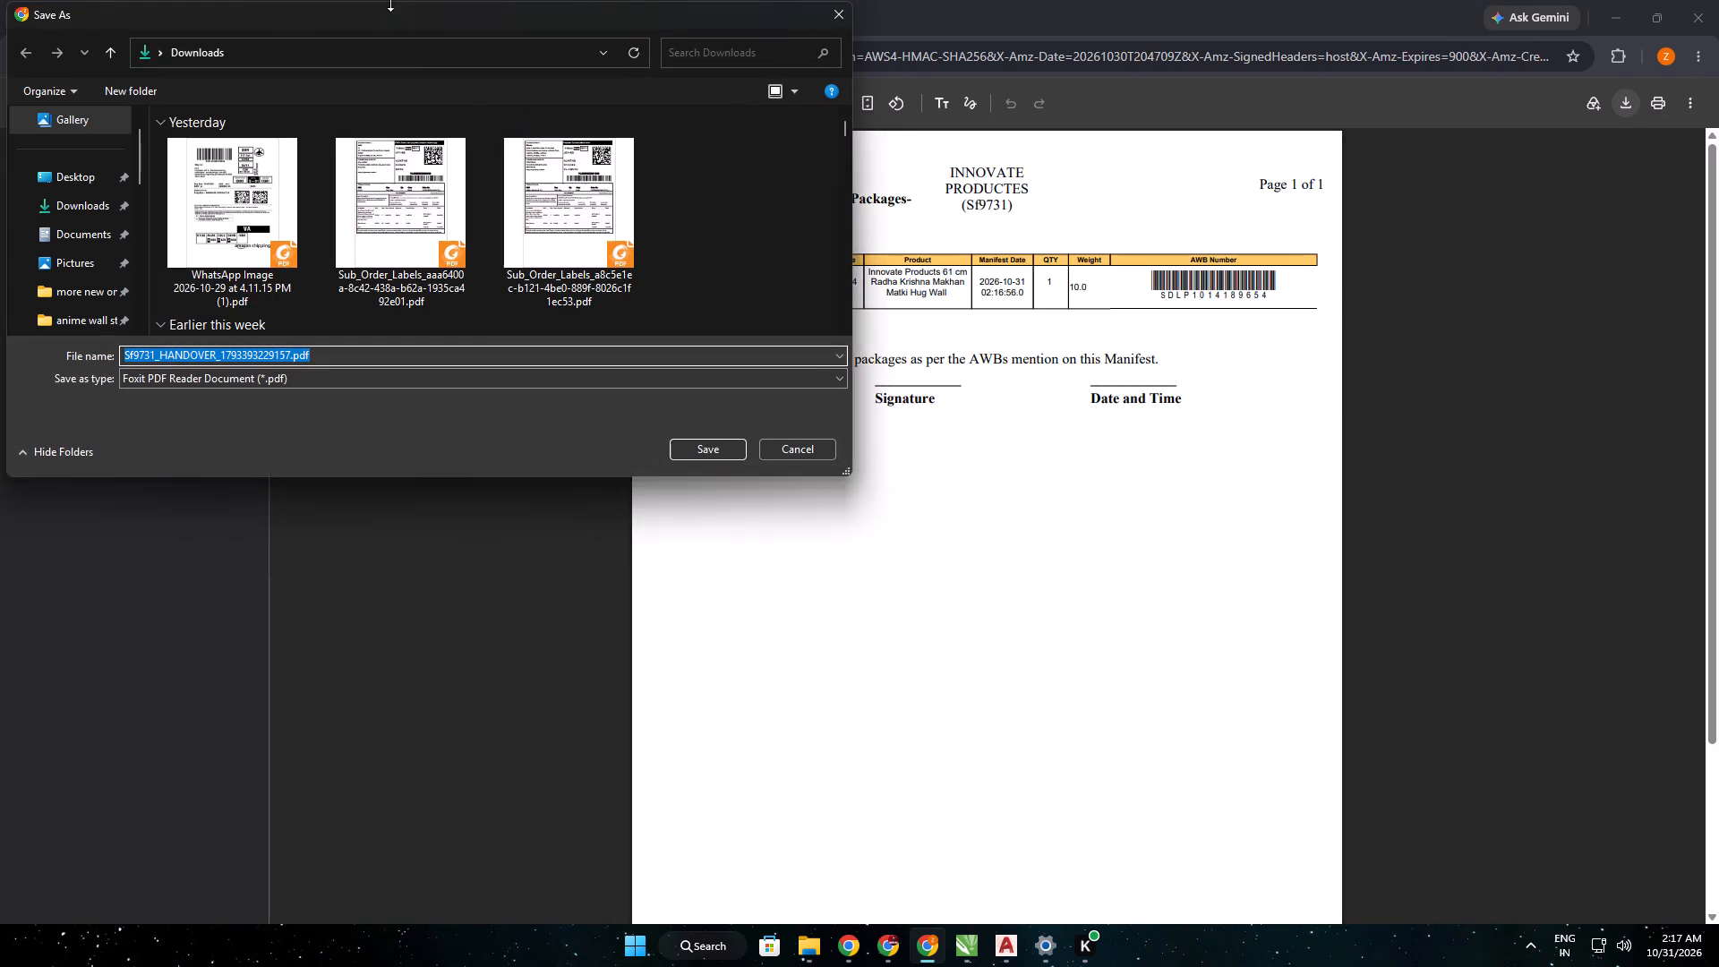
click(683, 448)
Return to the Snapdeal orders and attach Sf9731_HANDOVER_1793393229157.pdf as the signed copy of the EKART manifest.
click(295, 0)
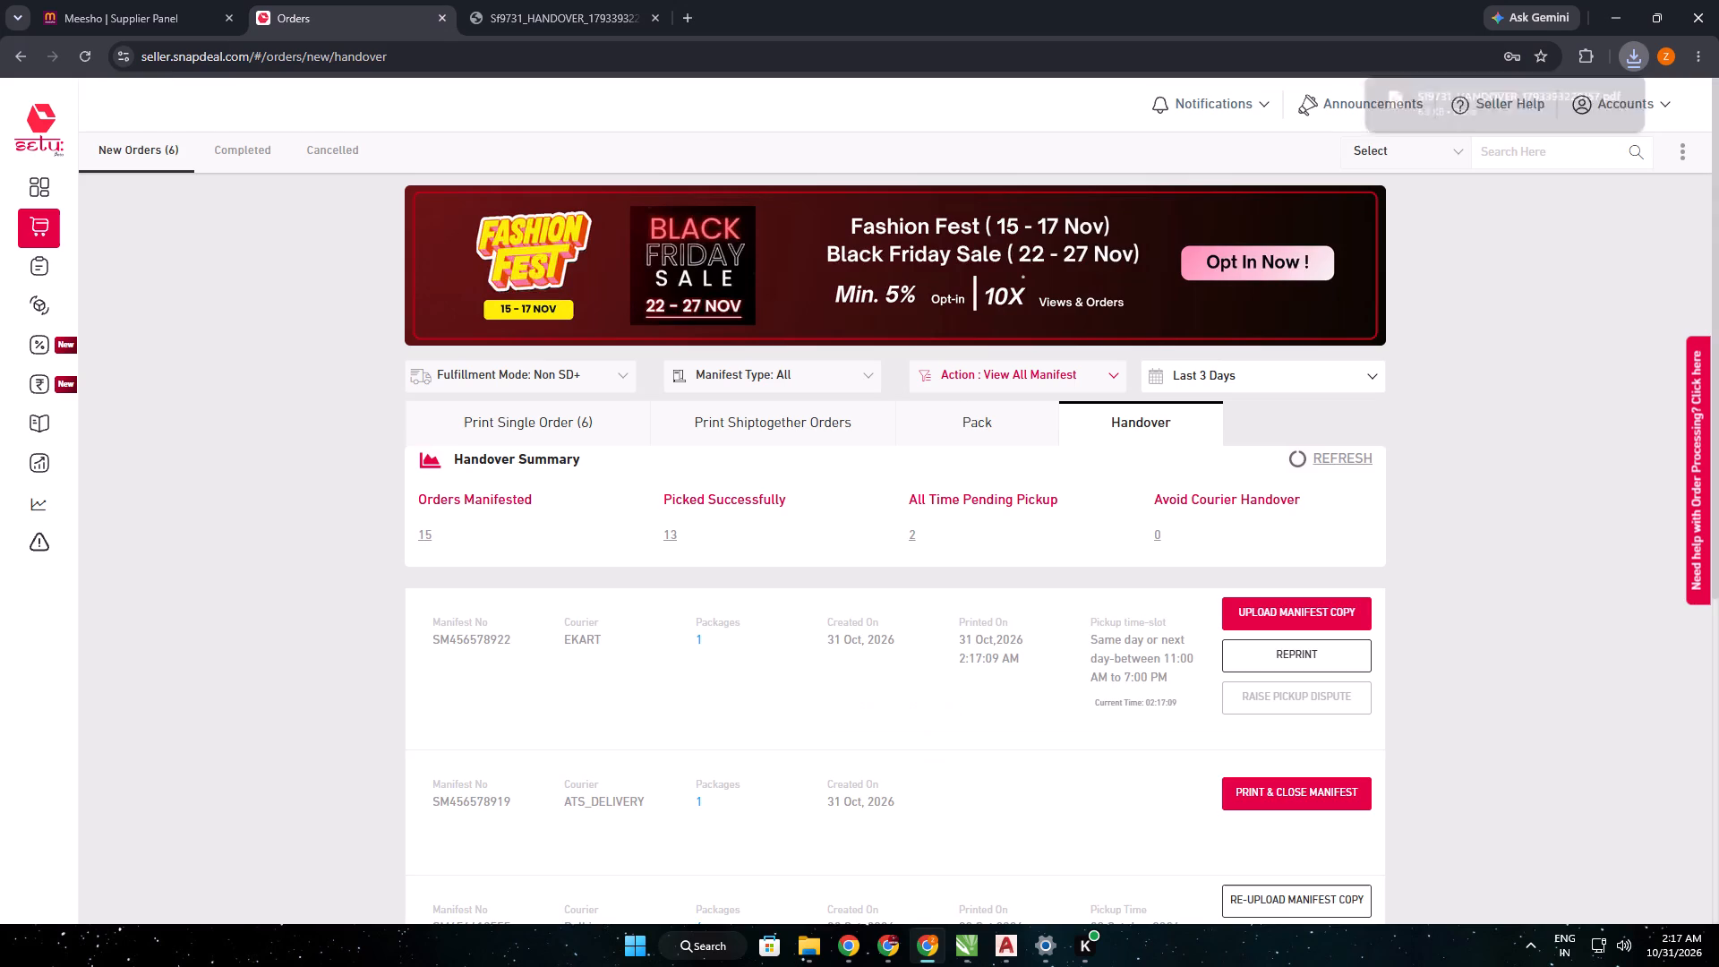
click(1624, 61)
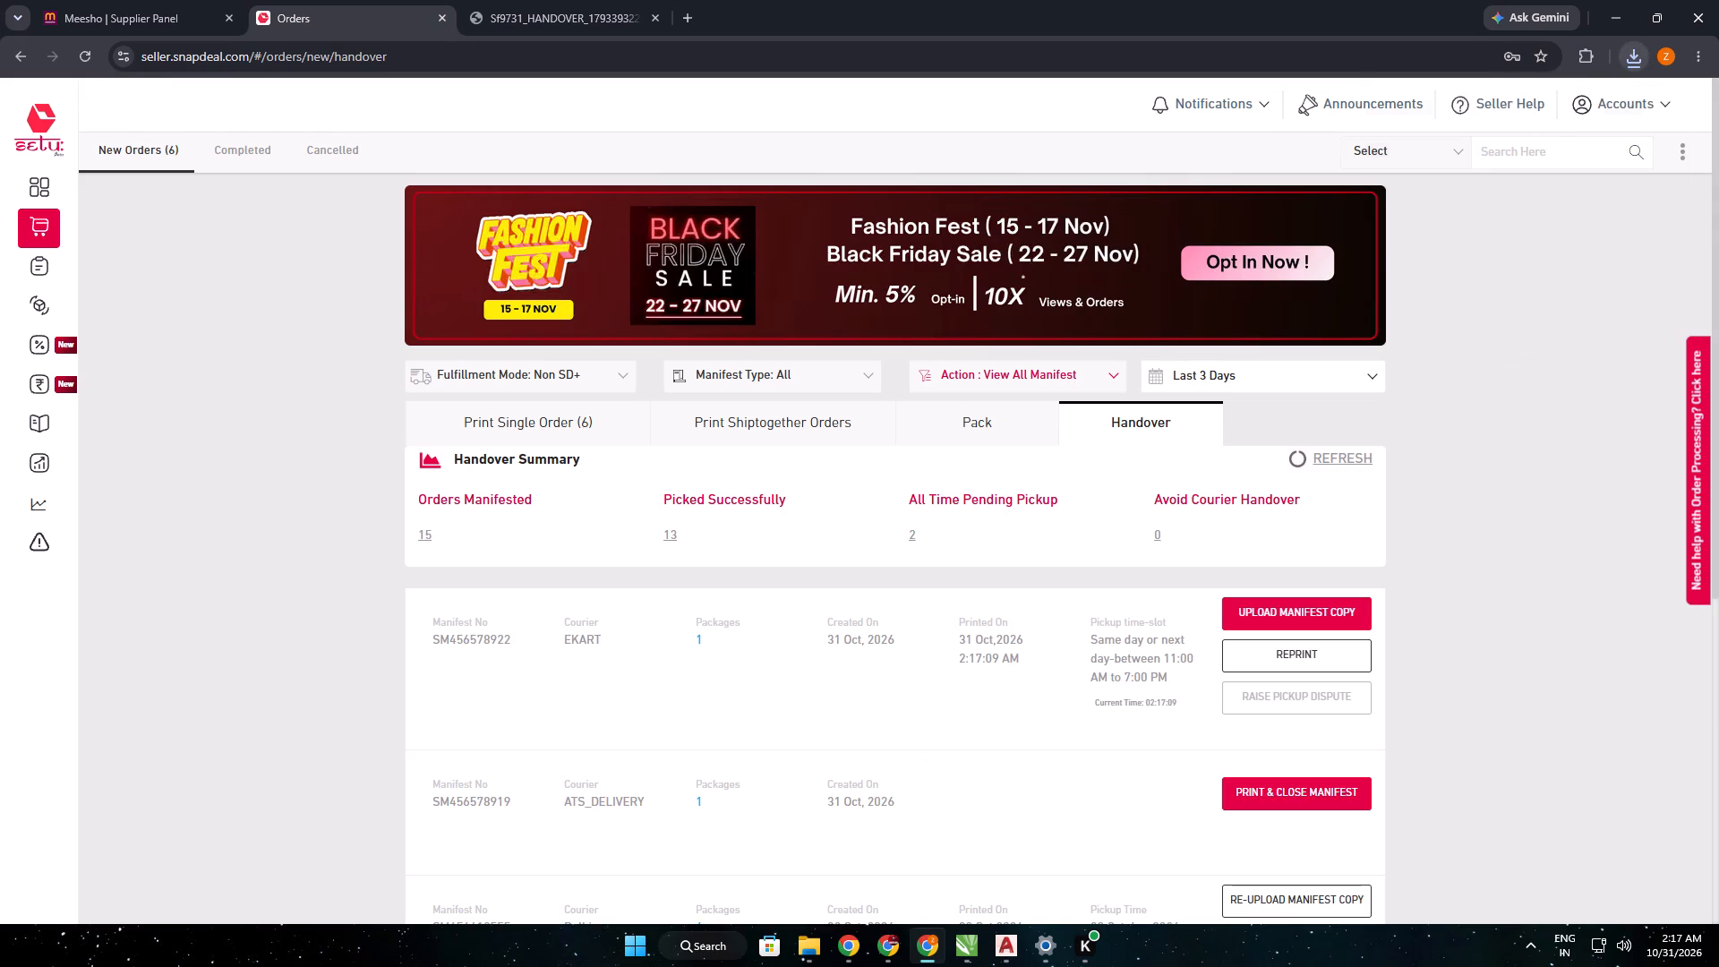
click(1268, 612)
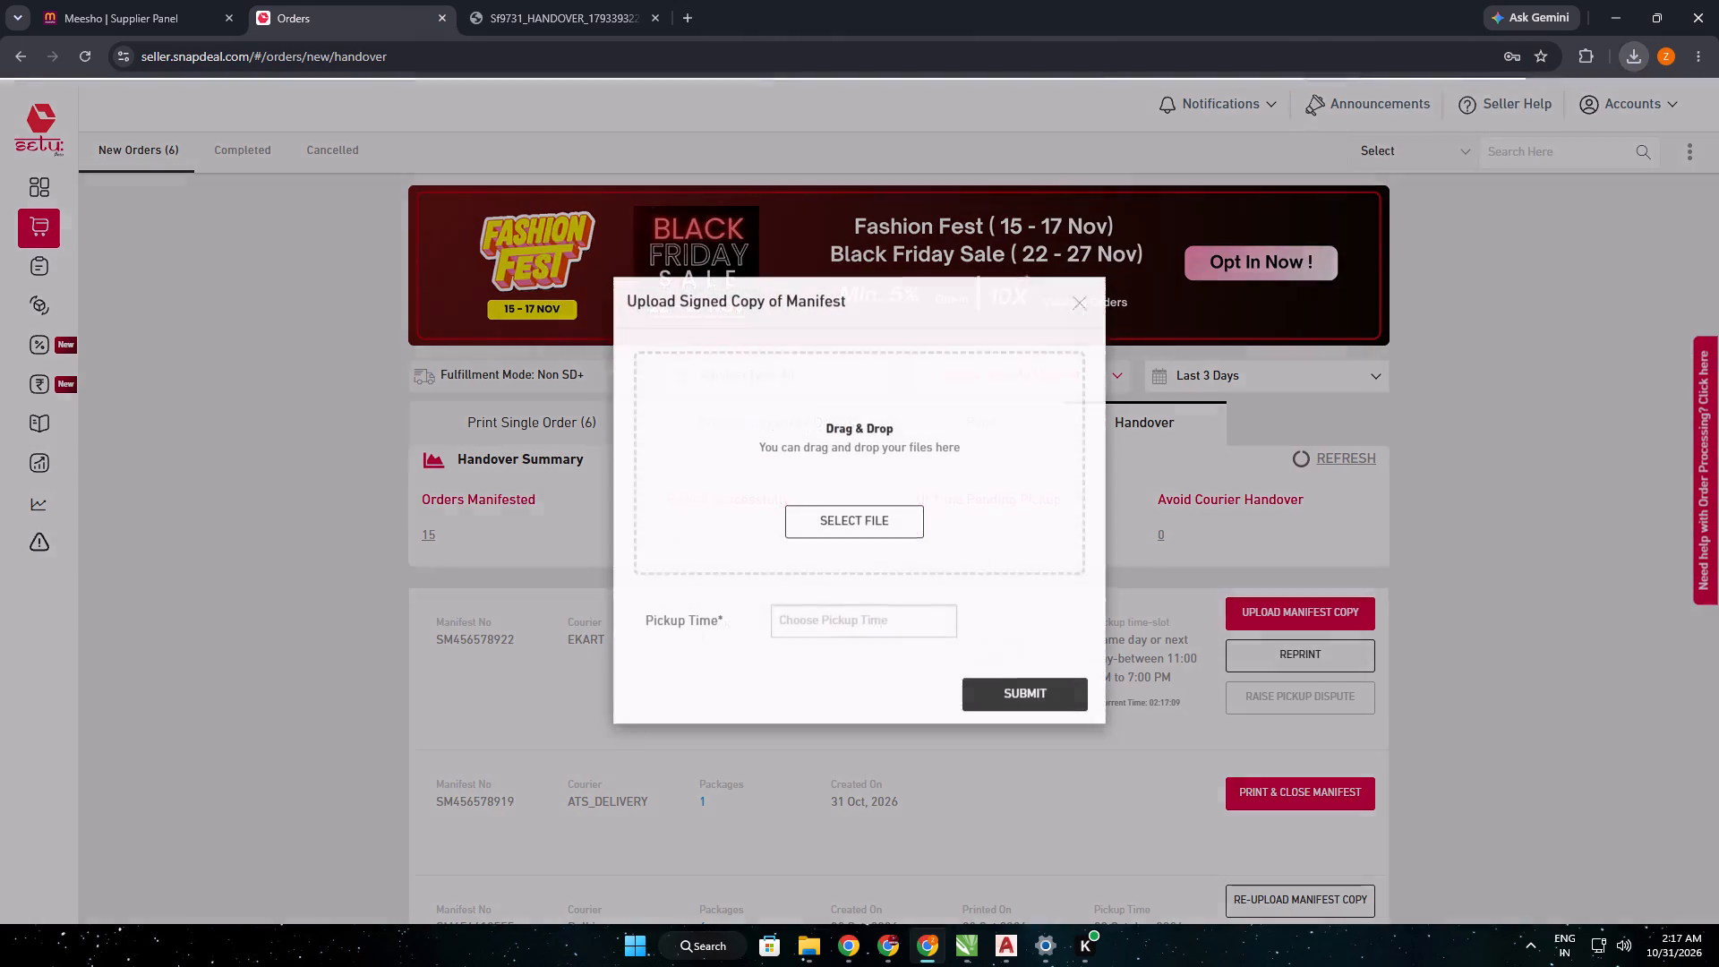
click(850, 528)
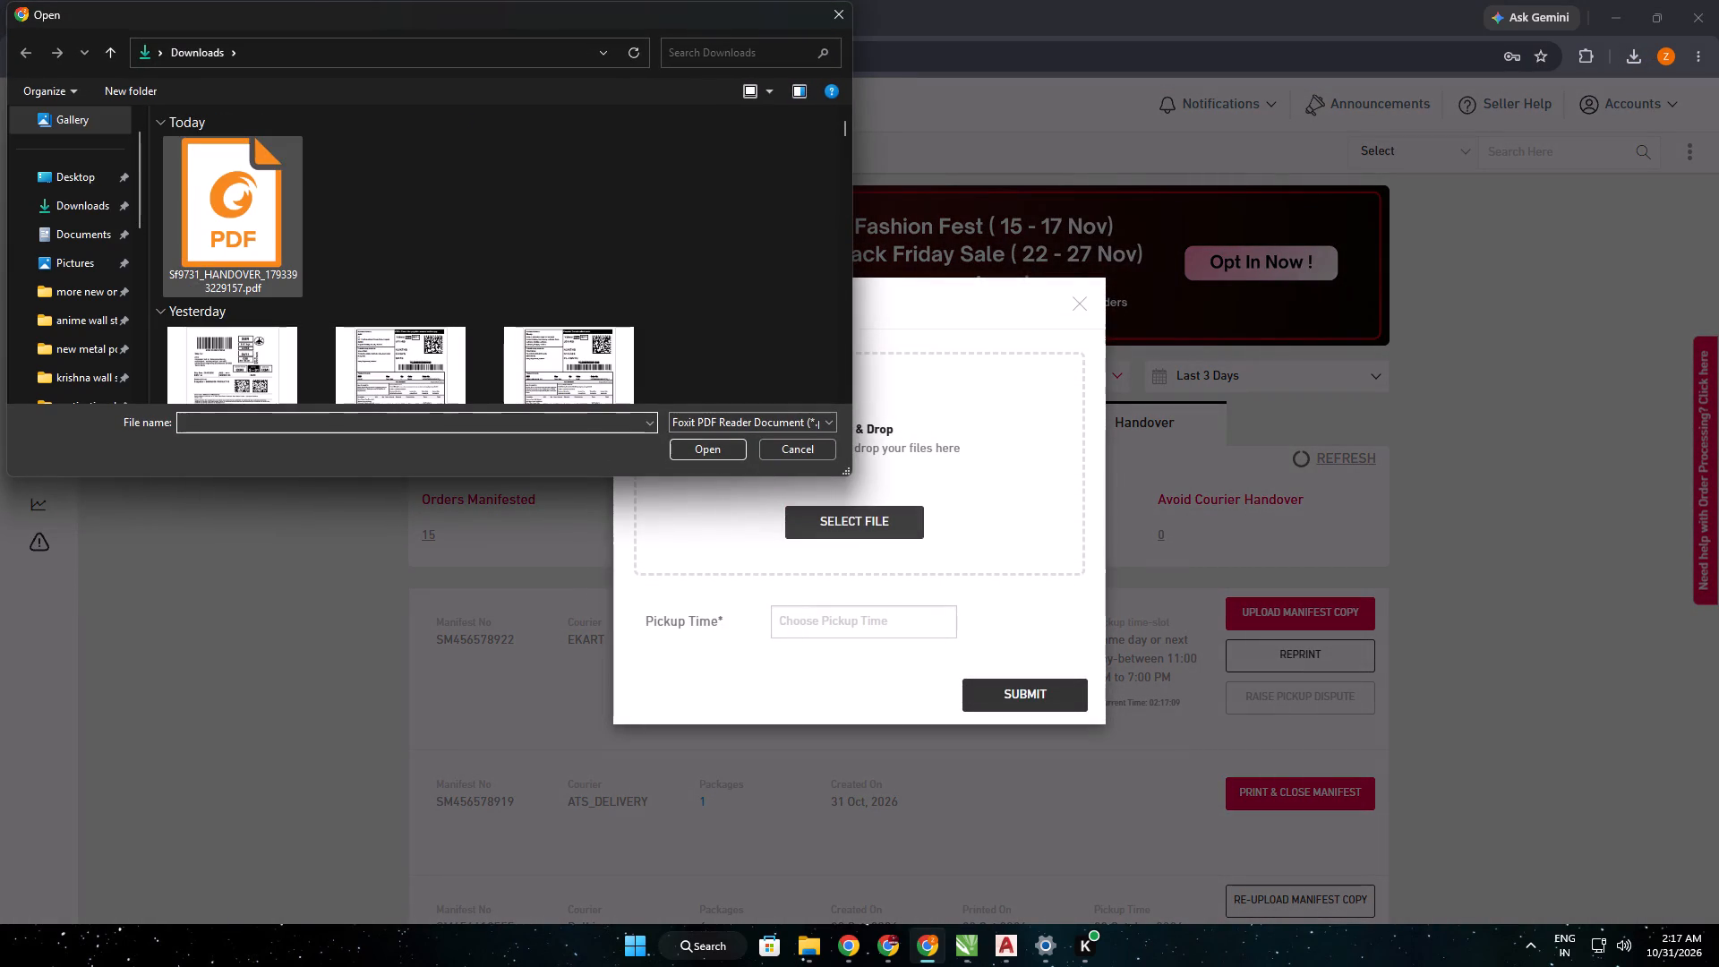
click(264, 237)
click(690, 448)
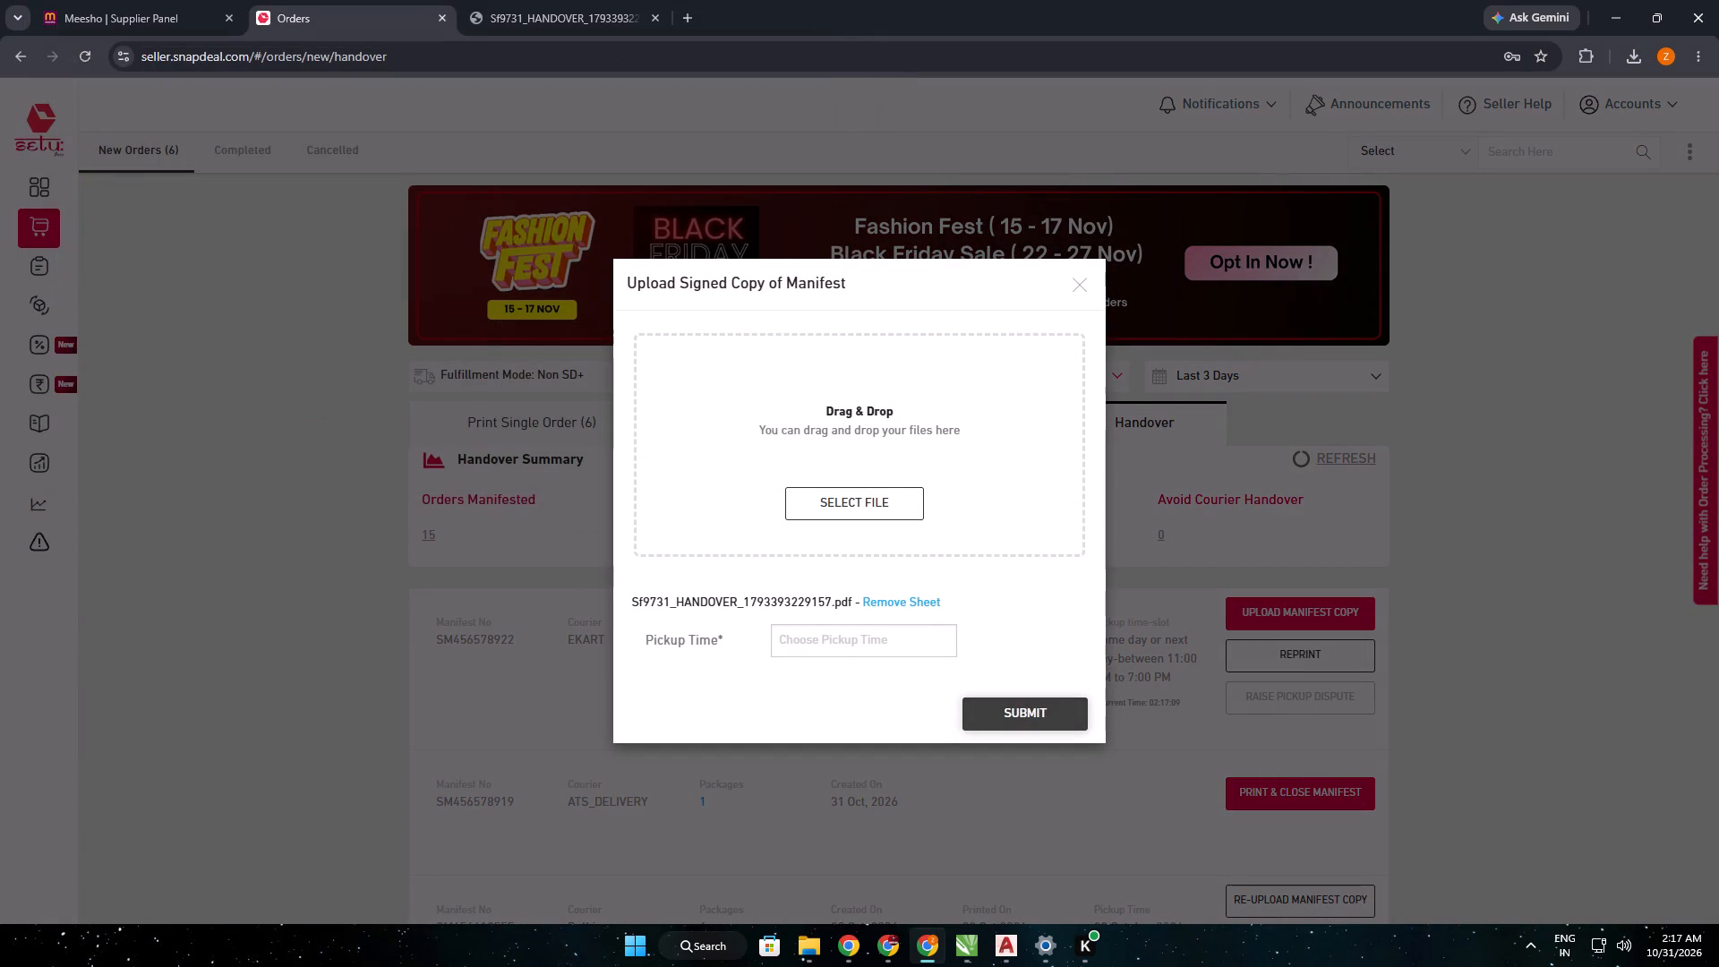
Set the EKART manifest's pickup time to 31 Oct 2026, 03:25 PM and submit the signed copy.
click(1048, 712)
click(897, 683)
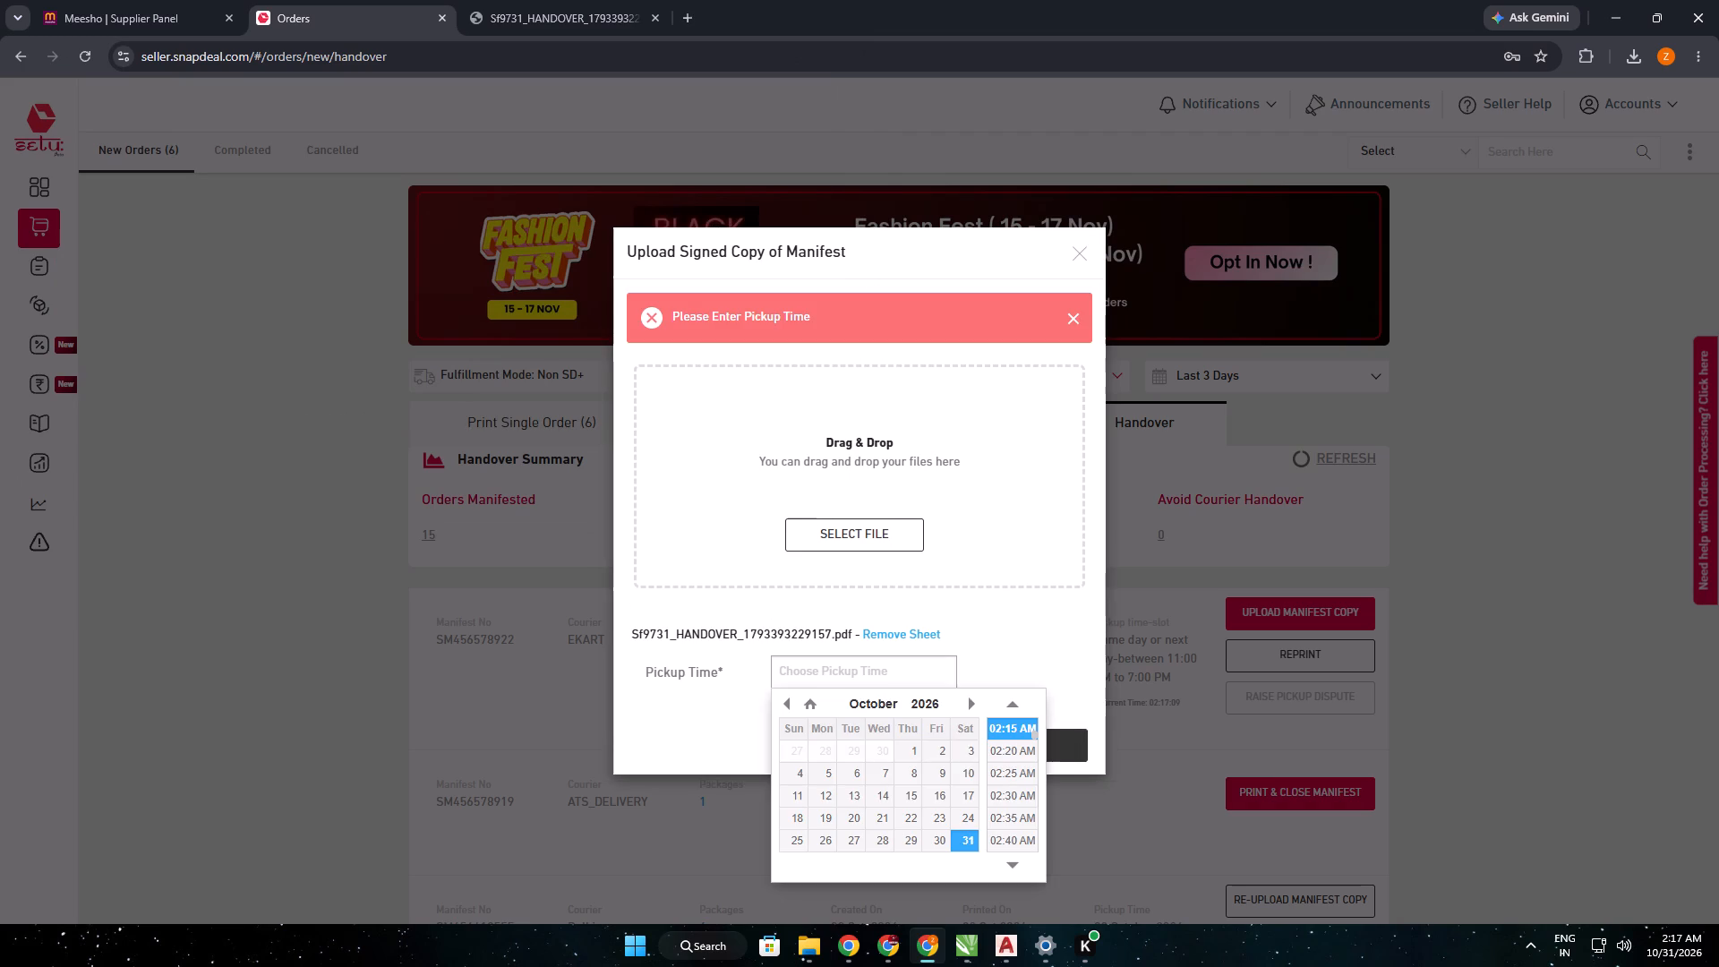
click(1020, 843)
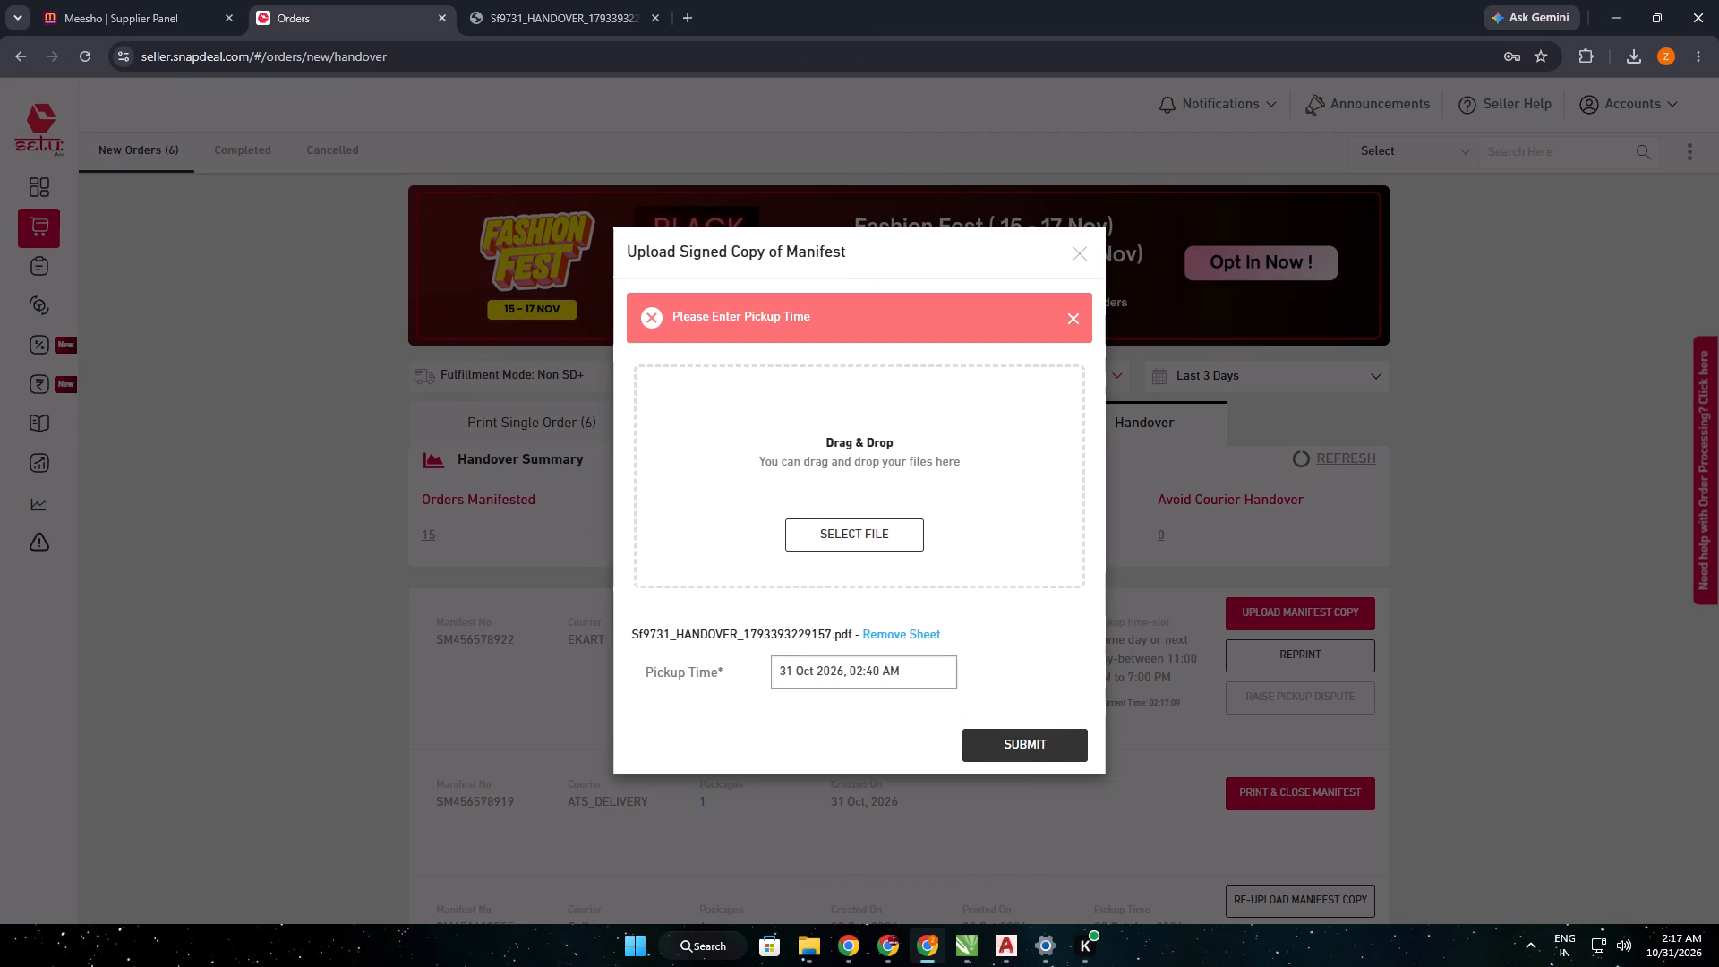
click(911, 680)
scroll(1024, 792, down, 13)
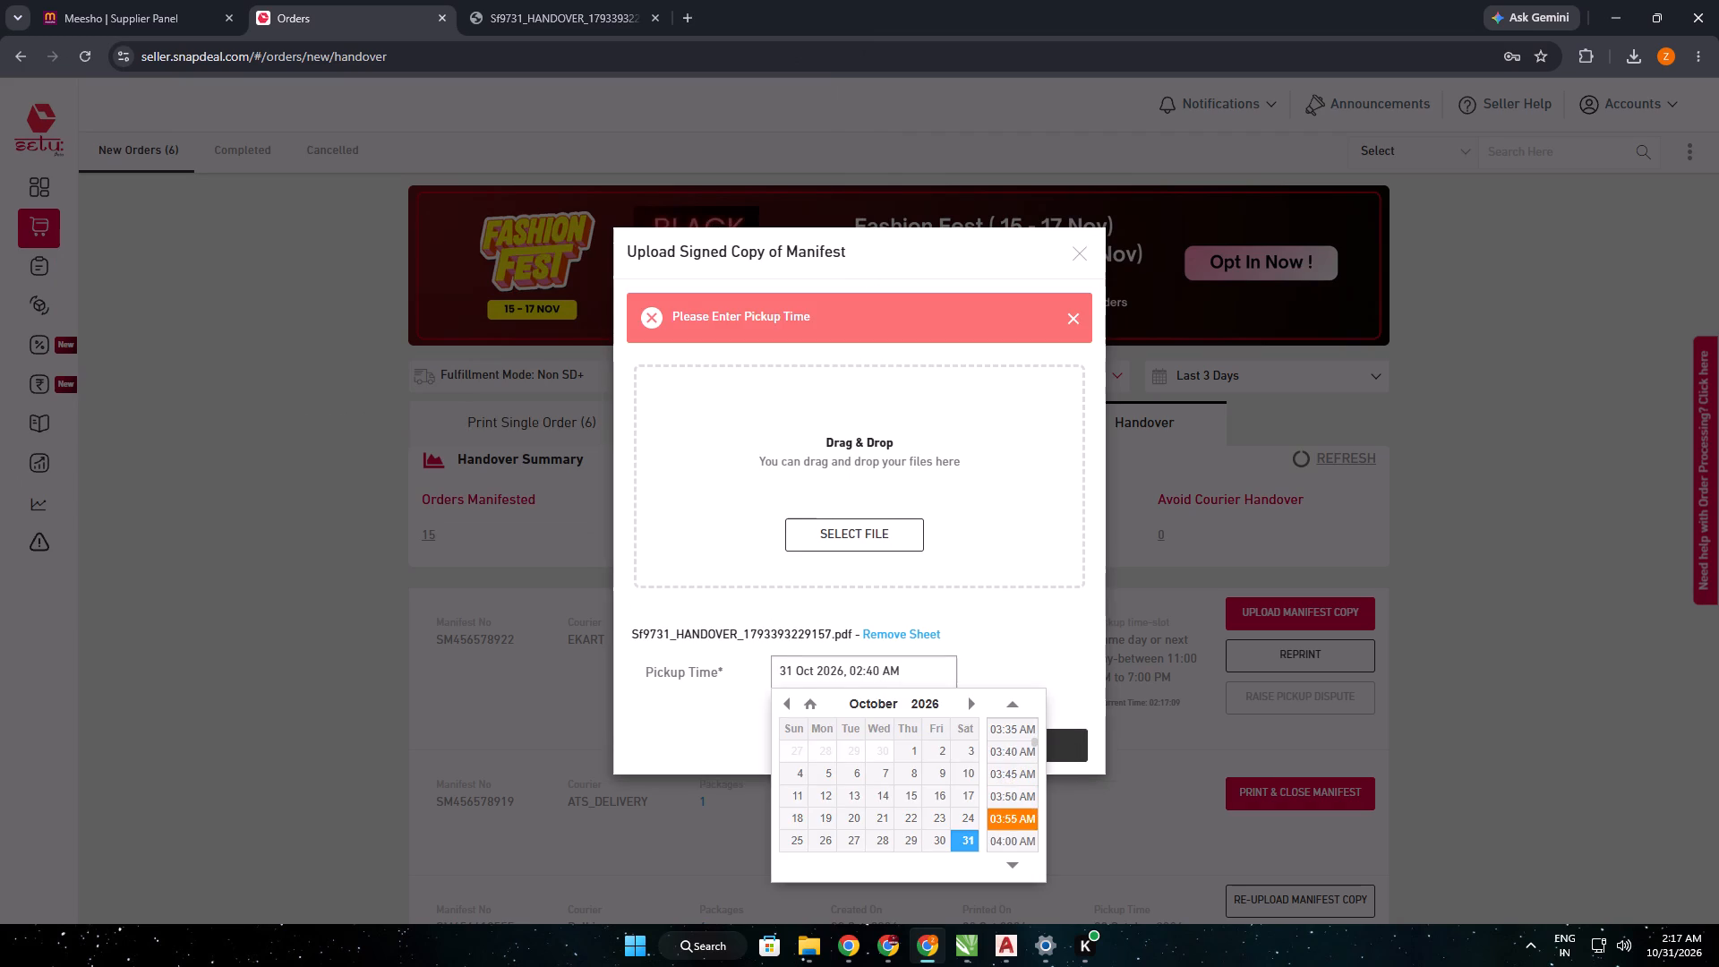
scroll(1018, 835, down, 15)
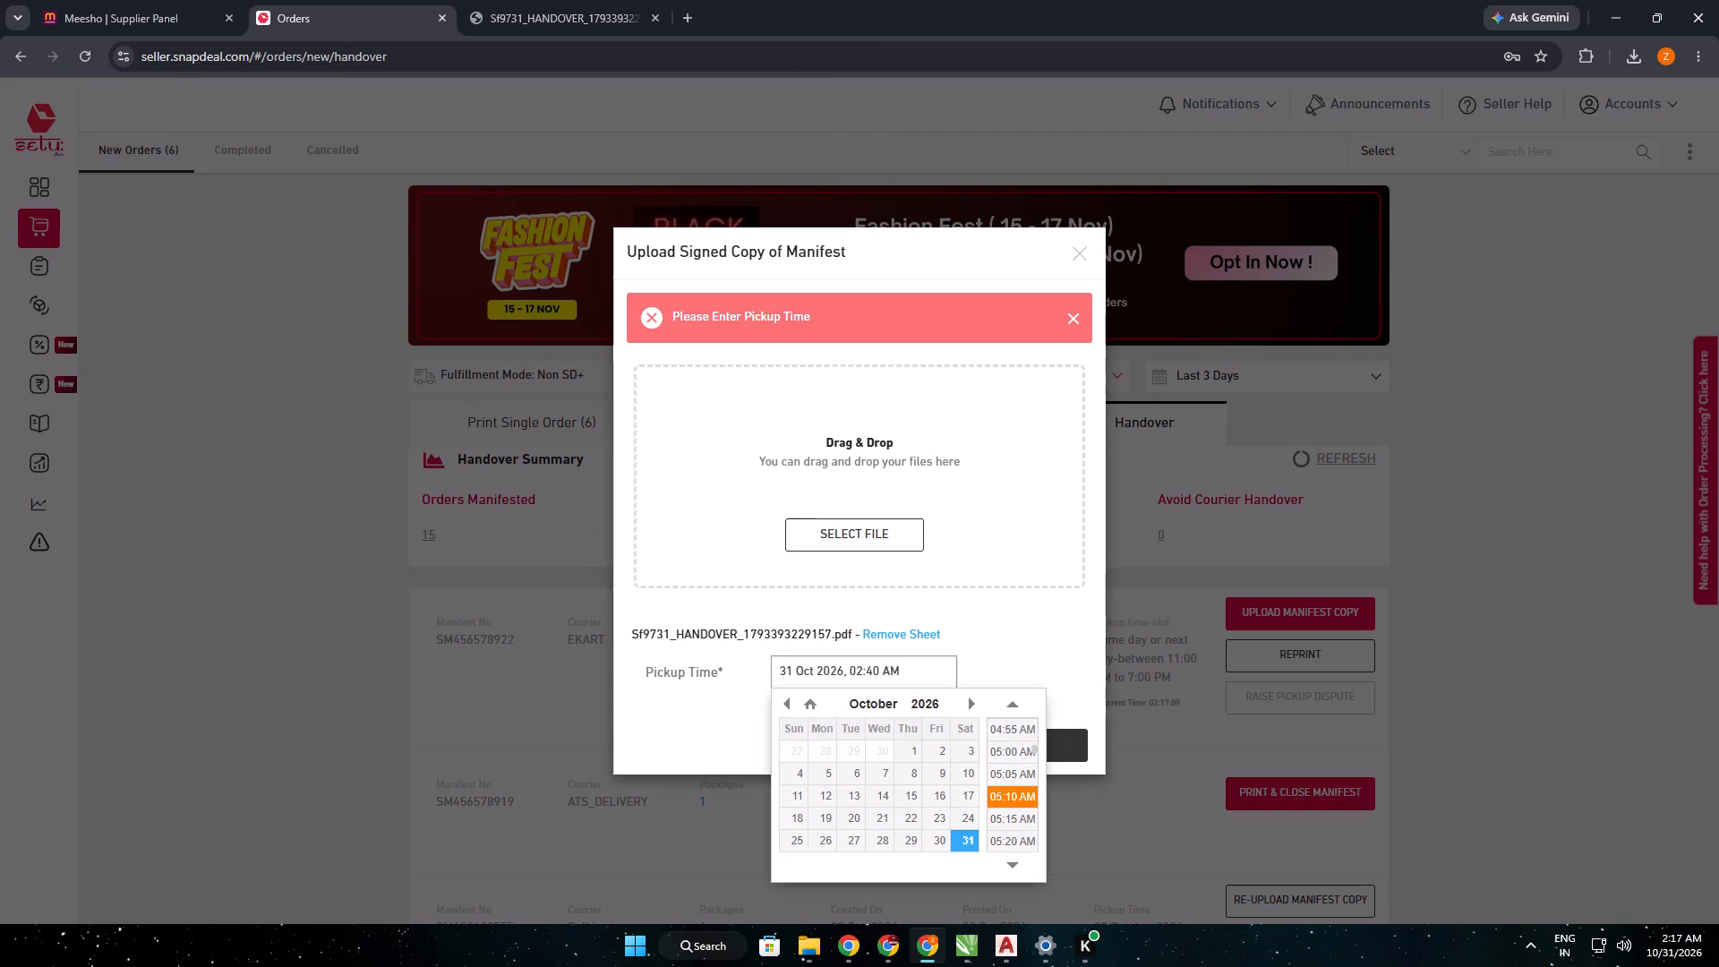
drag(1036, 749, 1032, 807)
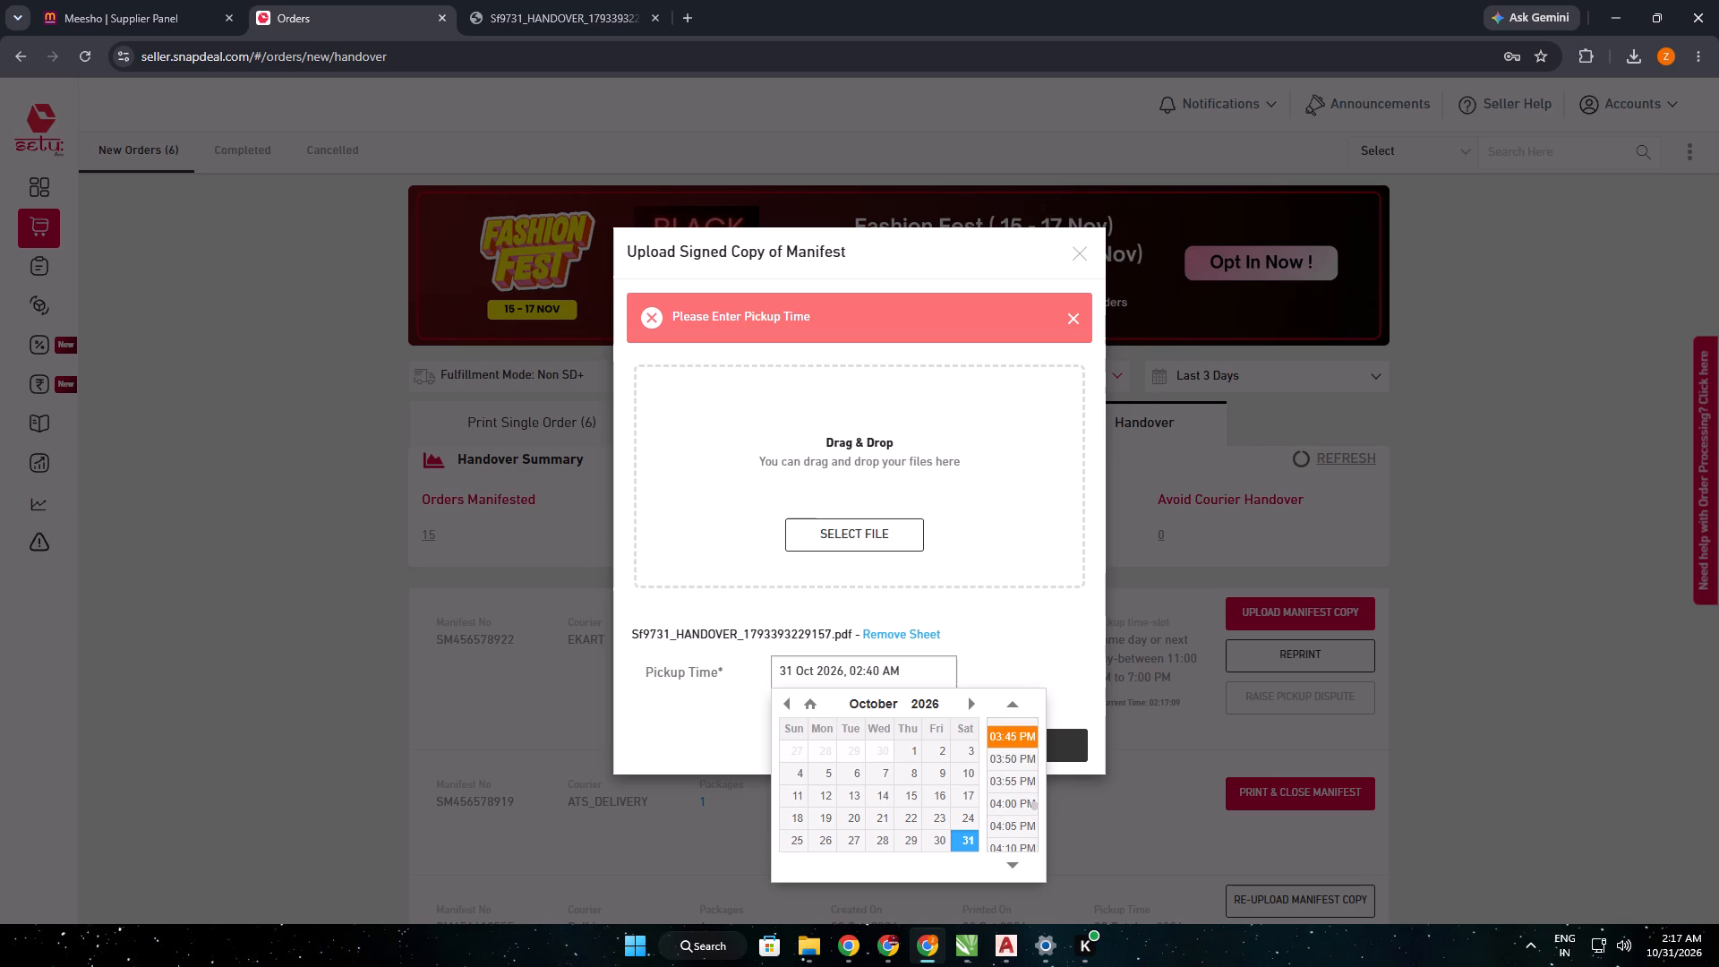
scroll(1009, 734, up, 5)
click(1017, 757)
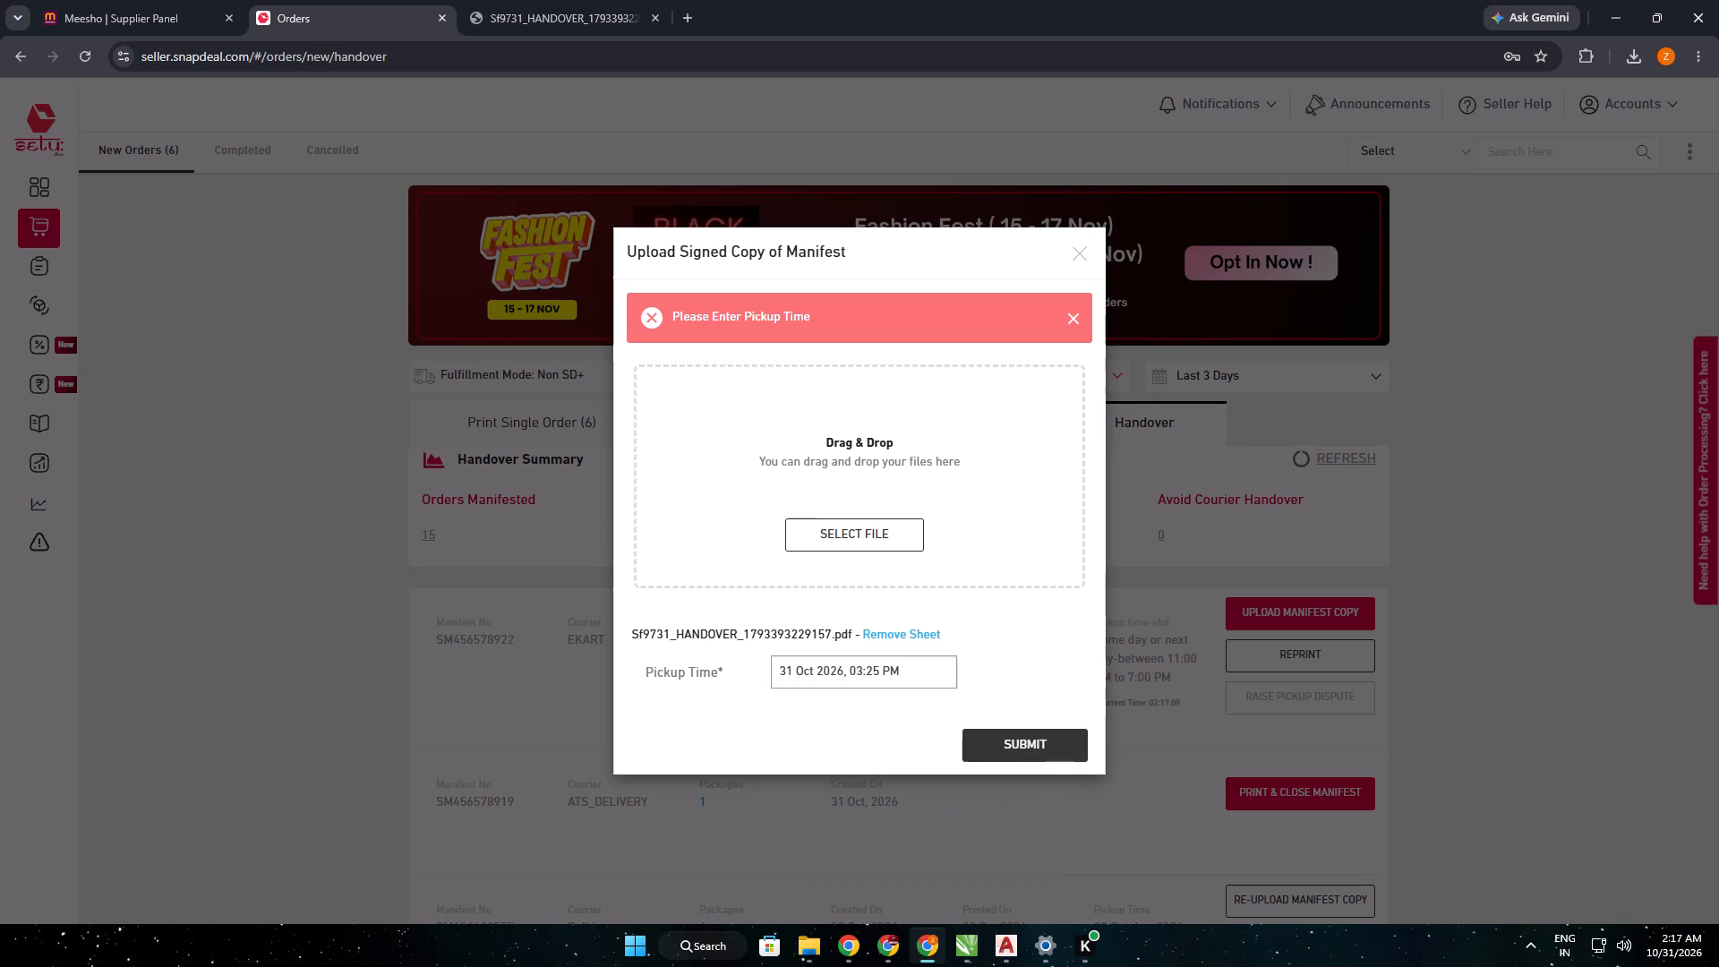
click(1019, 737)
Print and close the ATS_DELIVERY manifest SM456578919, and save its PDF to the Downloads folder.
scroll(1226, 757, down, 2)
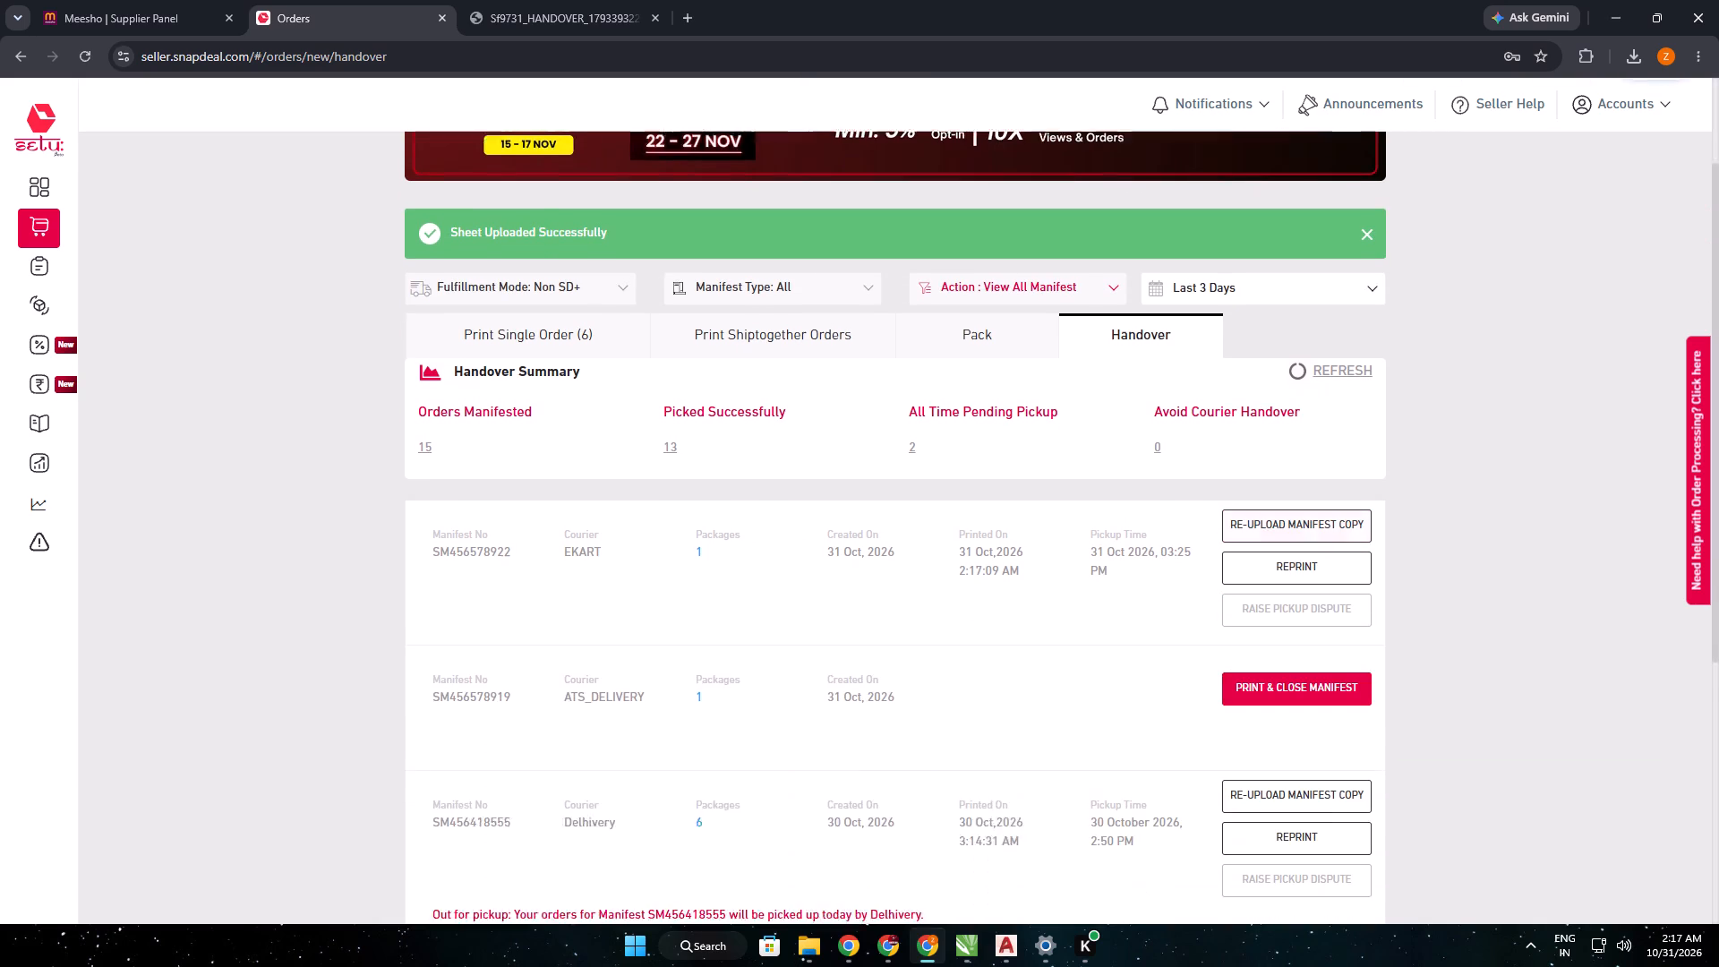
click(1251, 663)
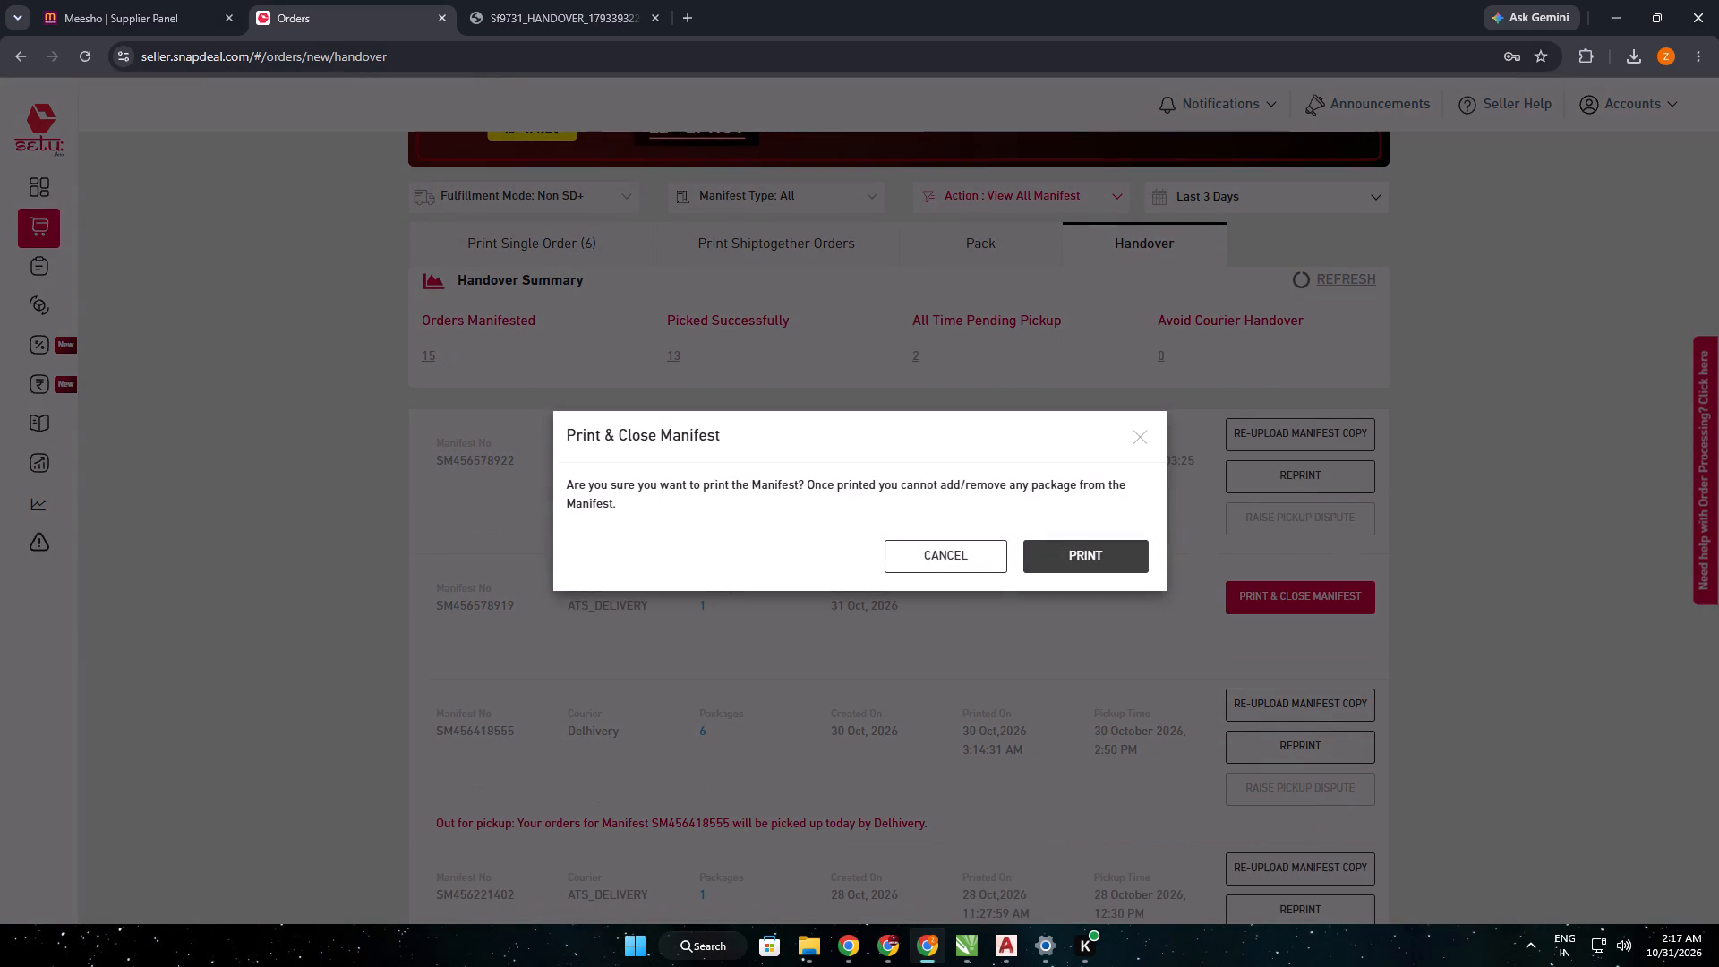
click(1061, 555)
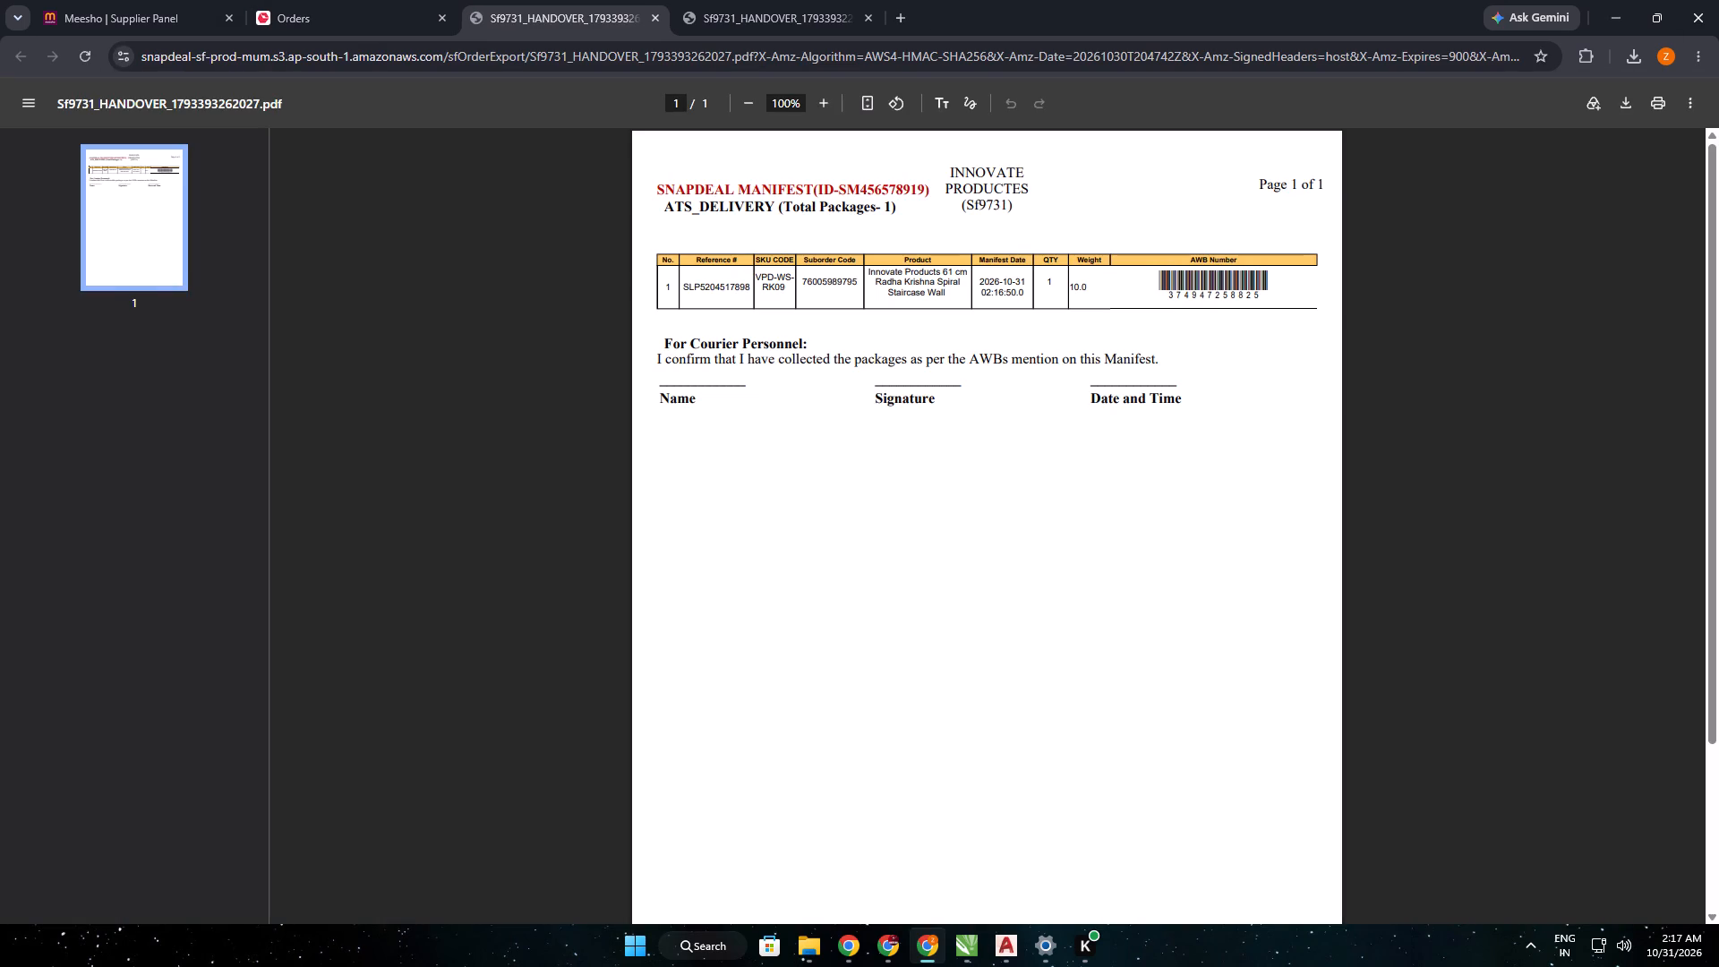
click(1628, 98)
click(396, 12)
click(680, 443)
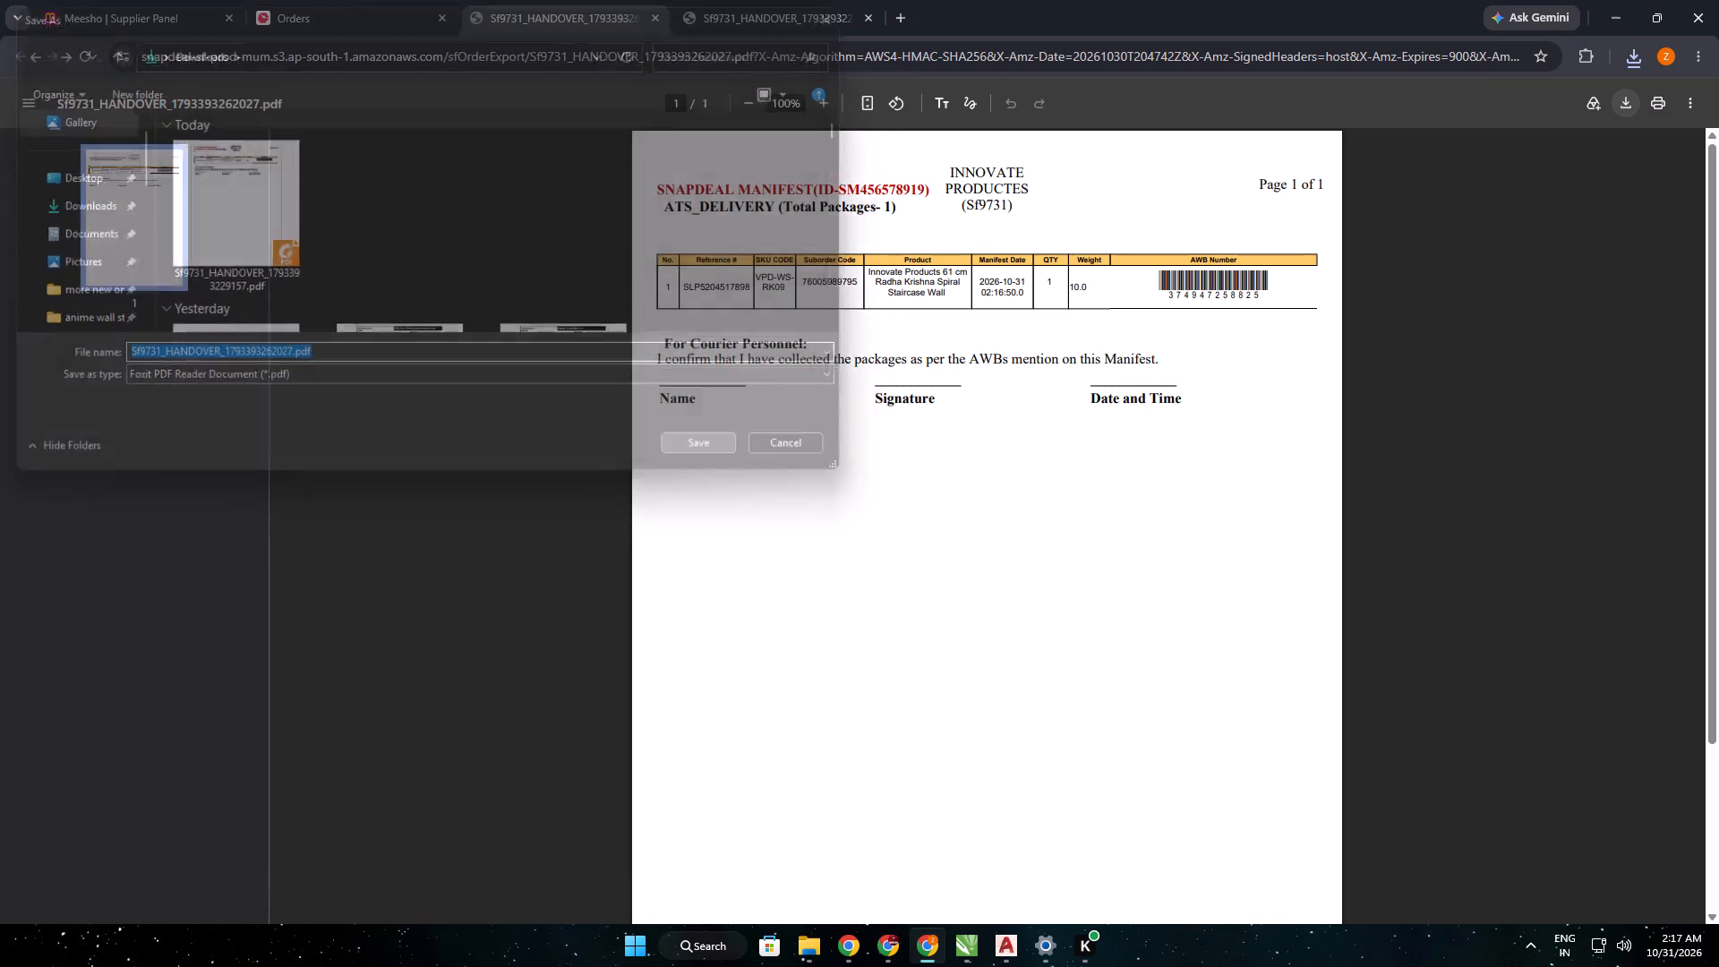
Return to the Snapdeal orders and attach Sf9731_HANDOVER_1793393262027.pdf as the signed copy of the ATS_DELIVERY manifest.
click(330, 0)
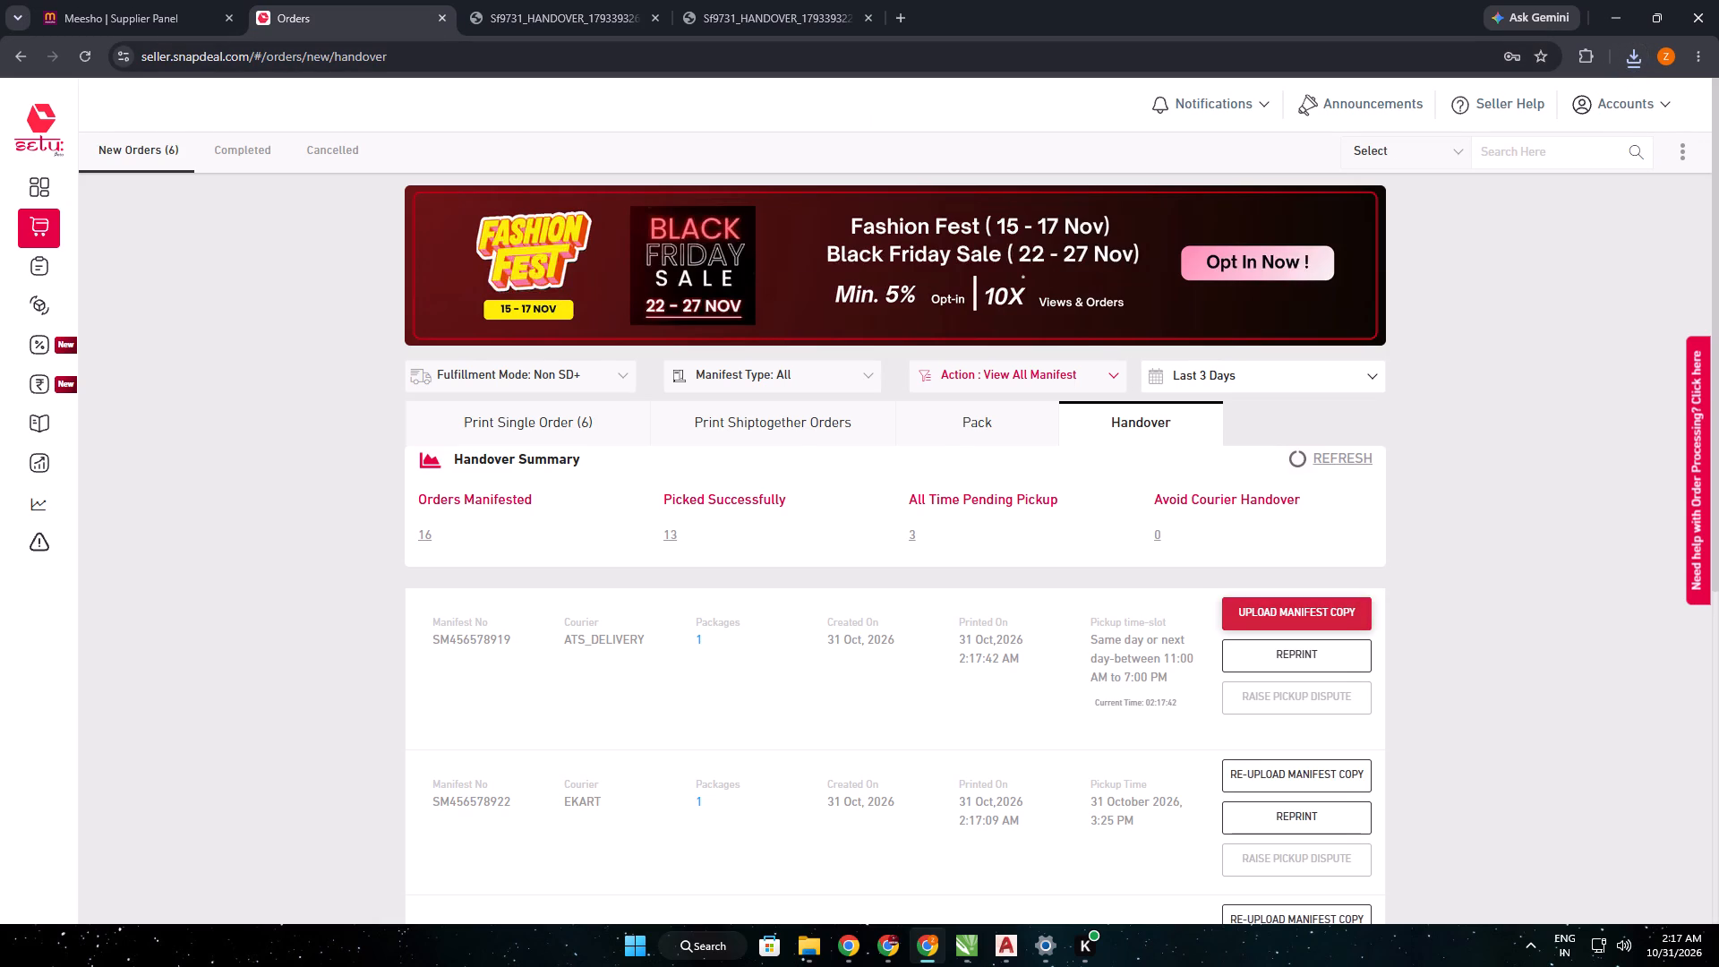
click(1244, 616)
click(1621, 61)
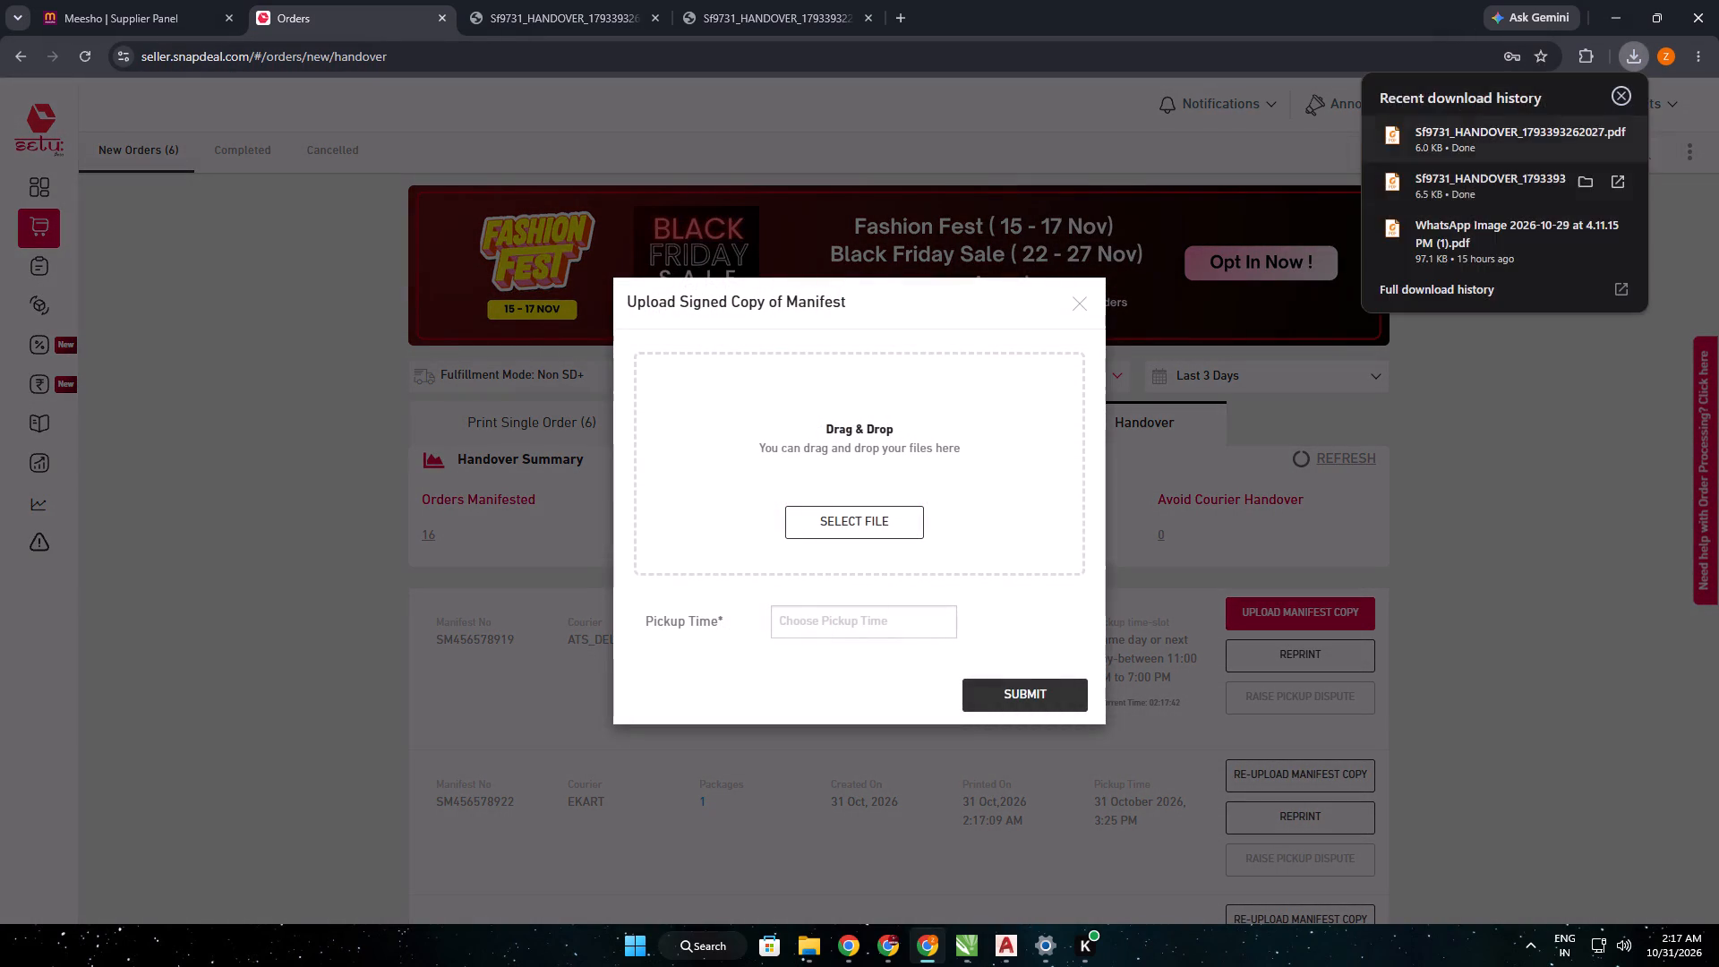
click(1497, 171)
click(326, 0)
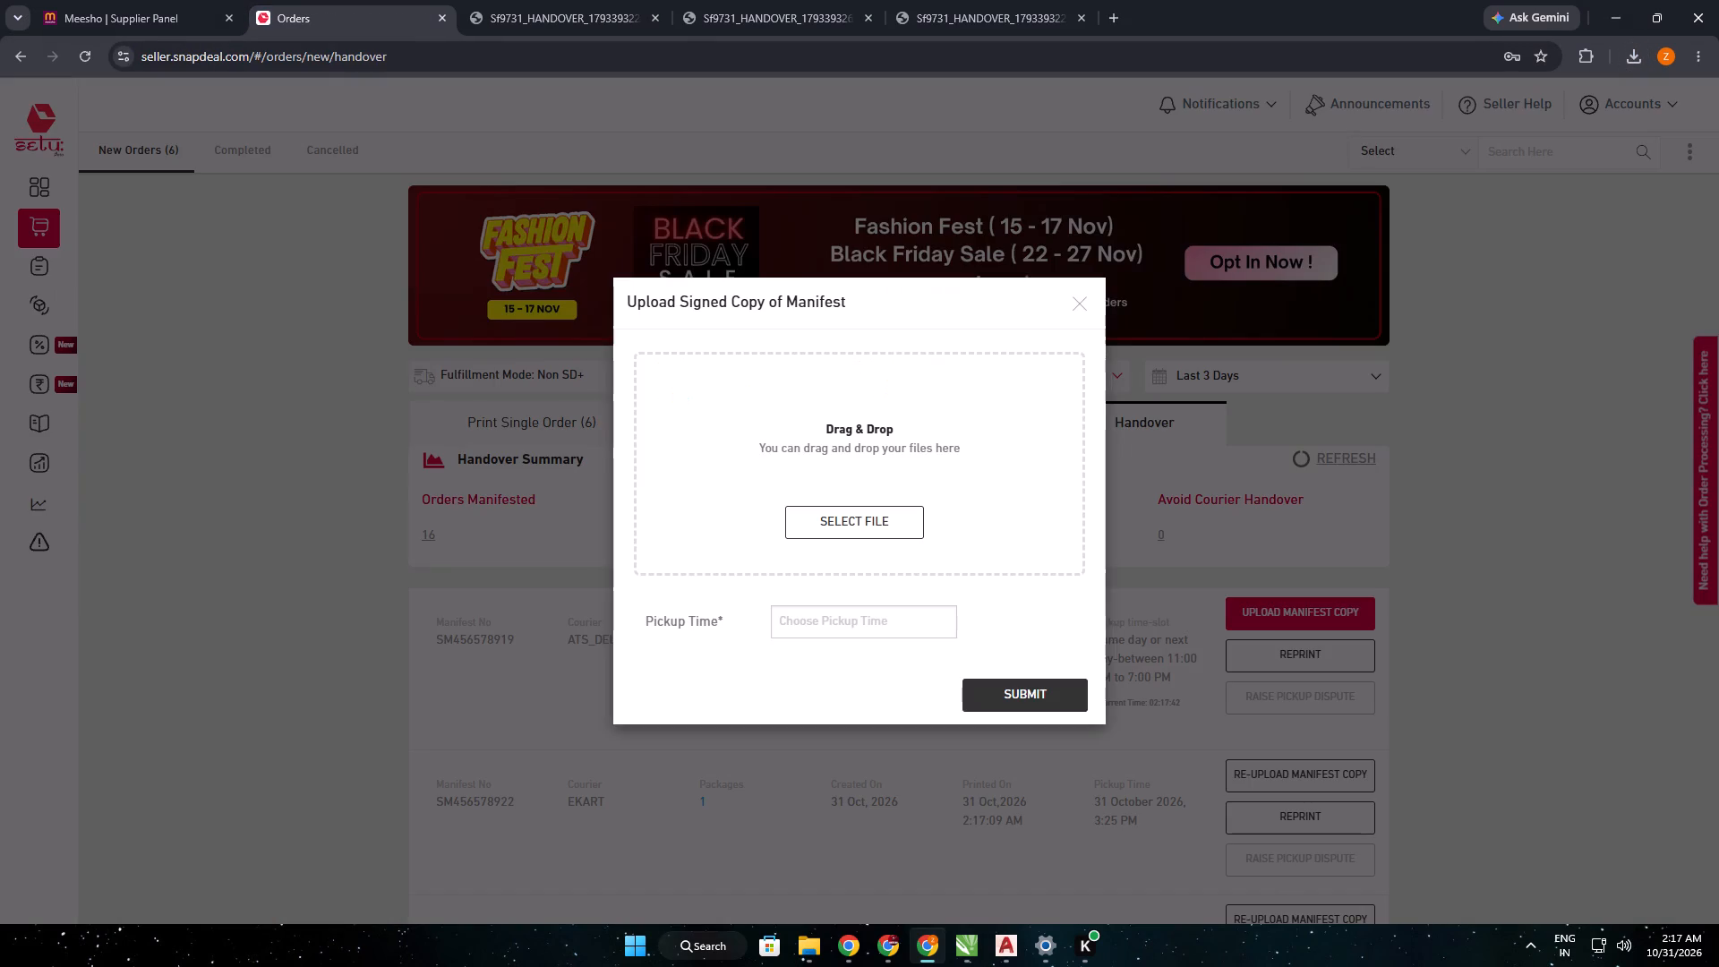
click(1631, 52)
drag(1533, 133, 868, 506)
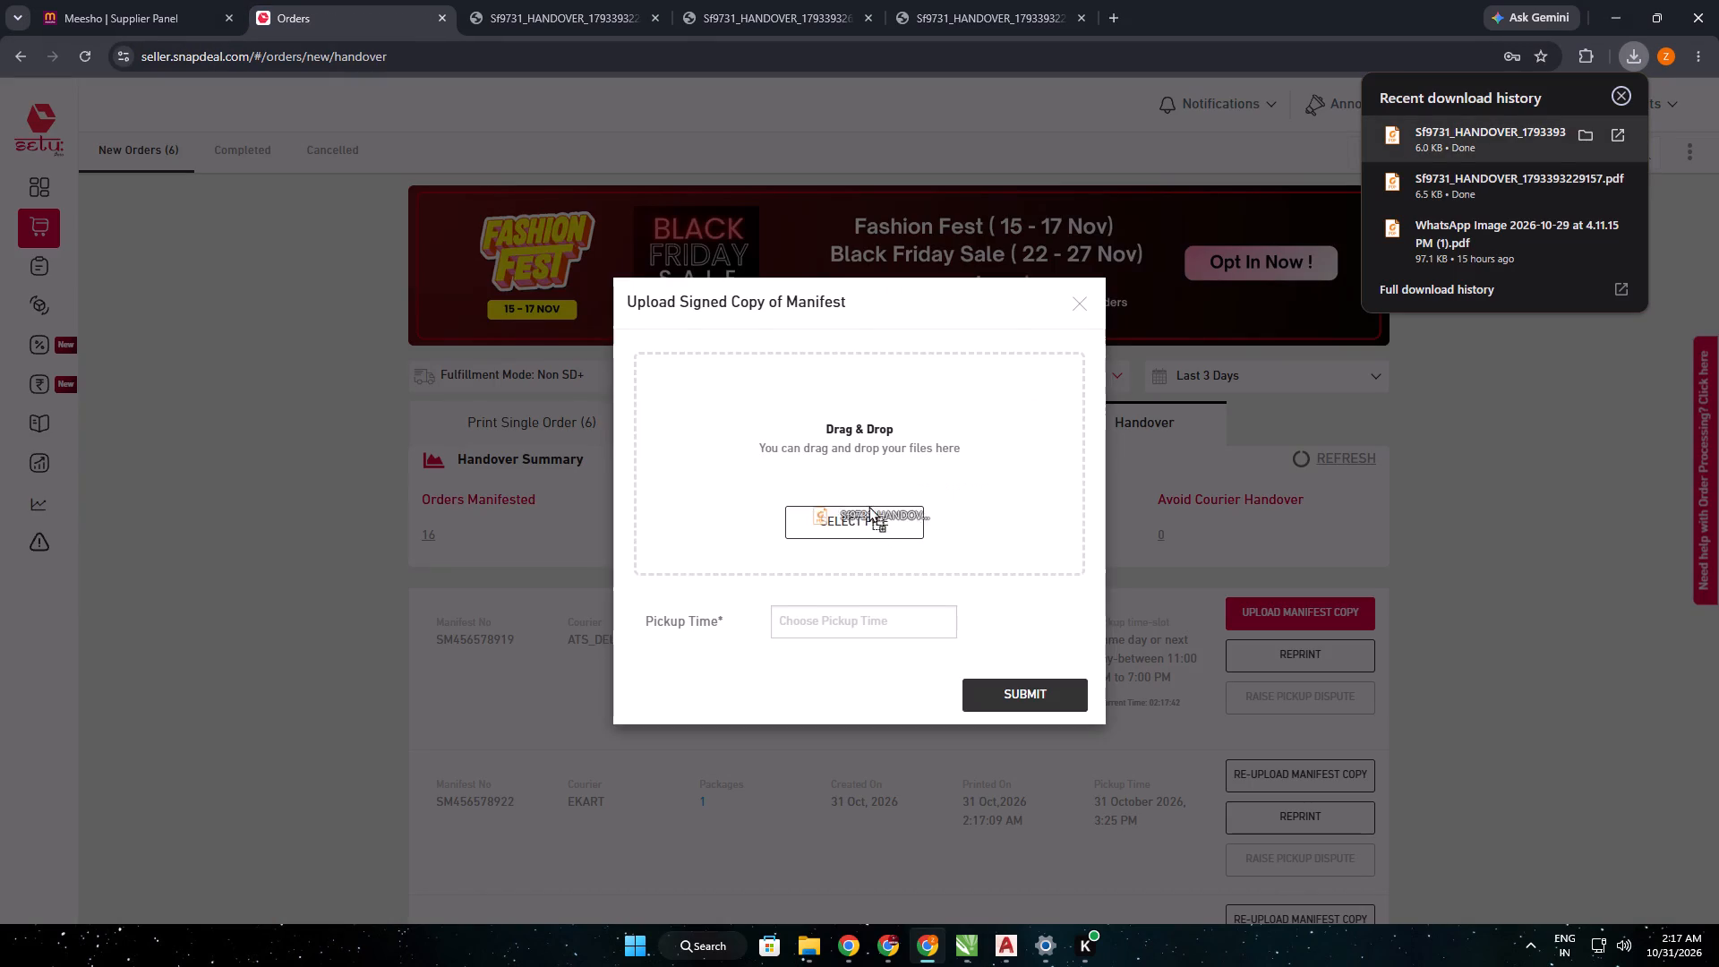
drag(868, 506, 863, 488)
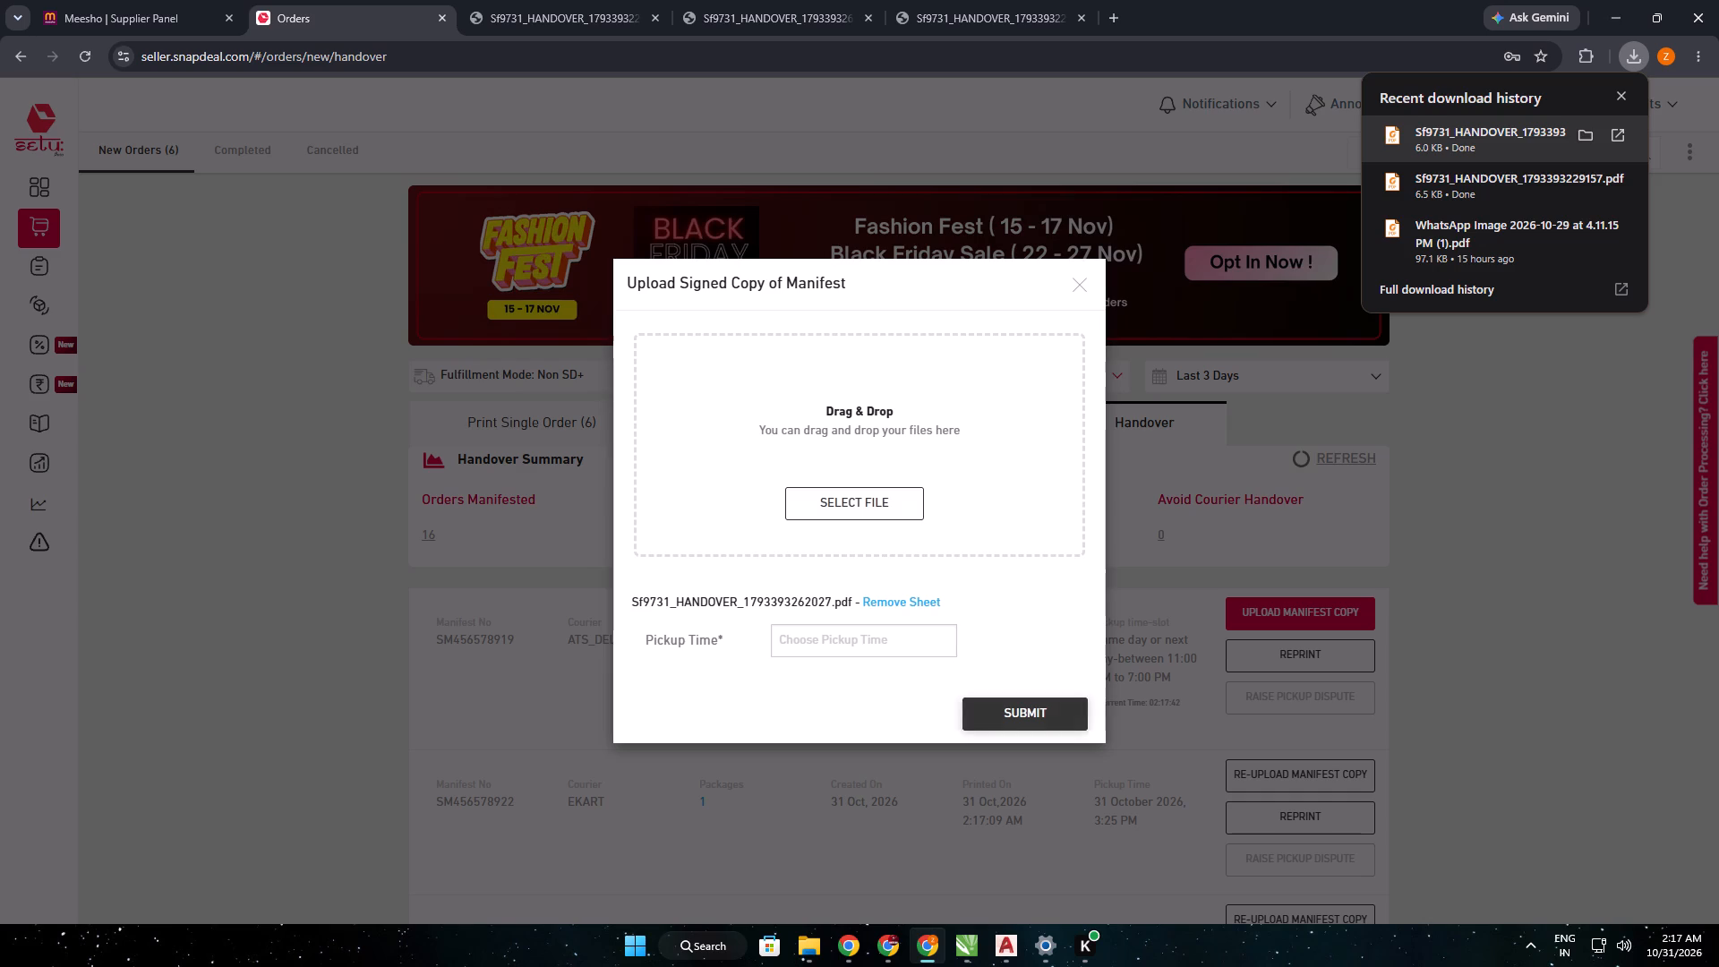
Set the ATS_DELIVERY manifest's pickup time to 30 Oct 2026, 04:00 AM and submit the signed copy.
click(914, 653)
scroll(1016, 792, down, 15)
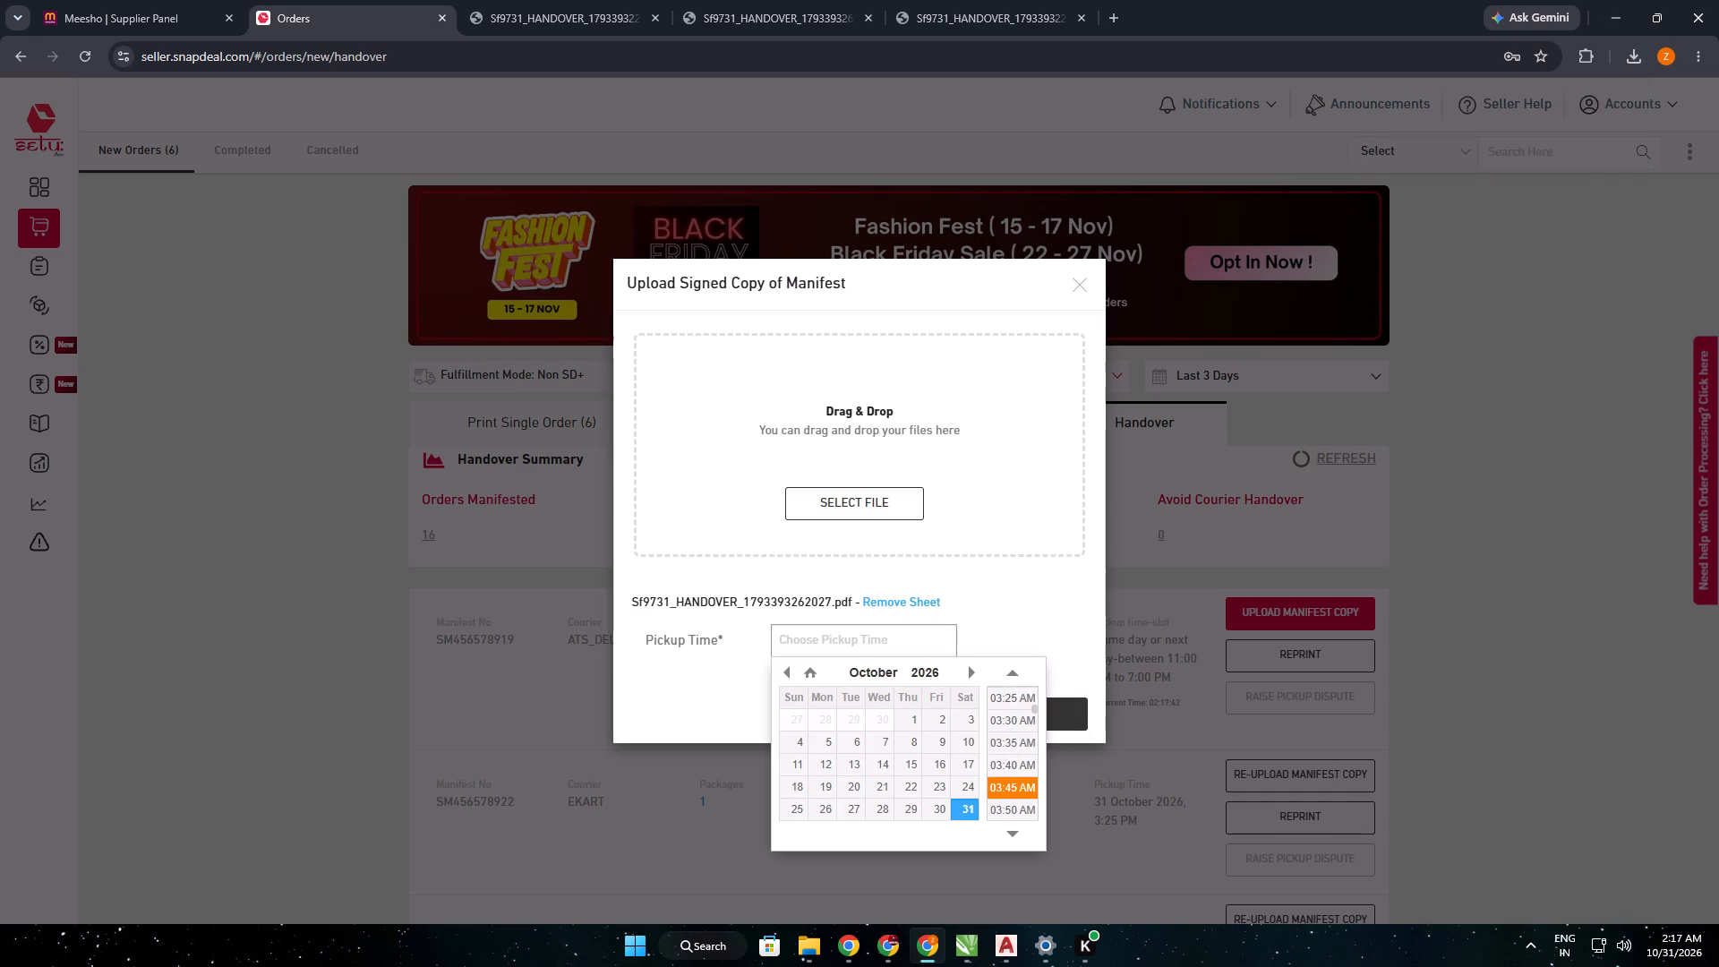
scroll(1024, 800, down, 6)
scroll(1024, 793, up, 6)
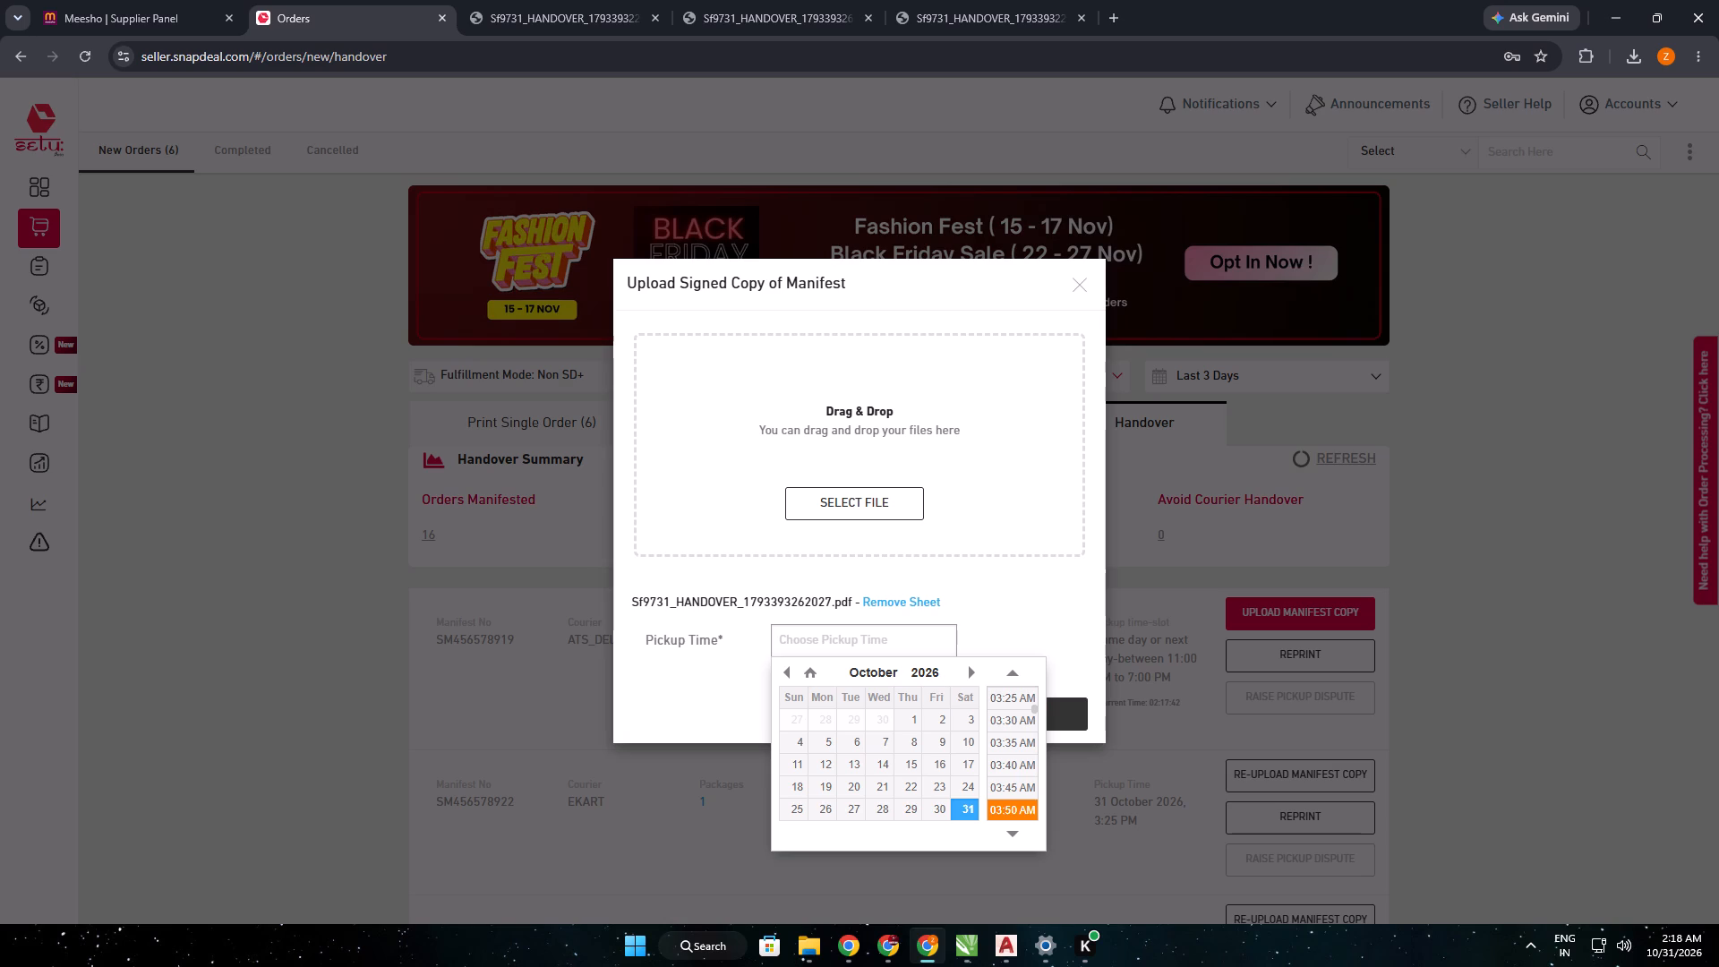
click(945, 805)
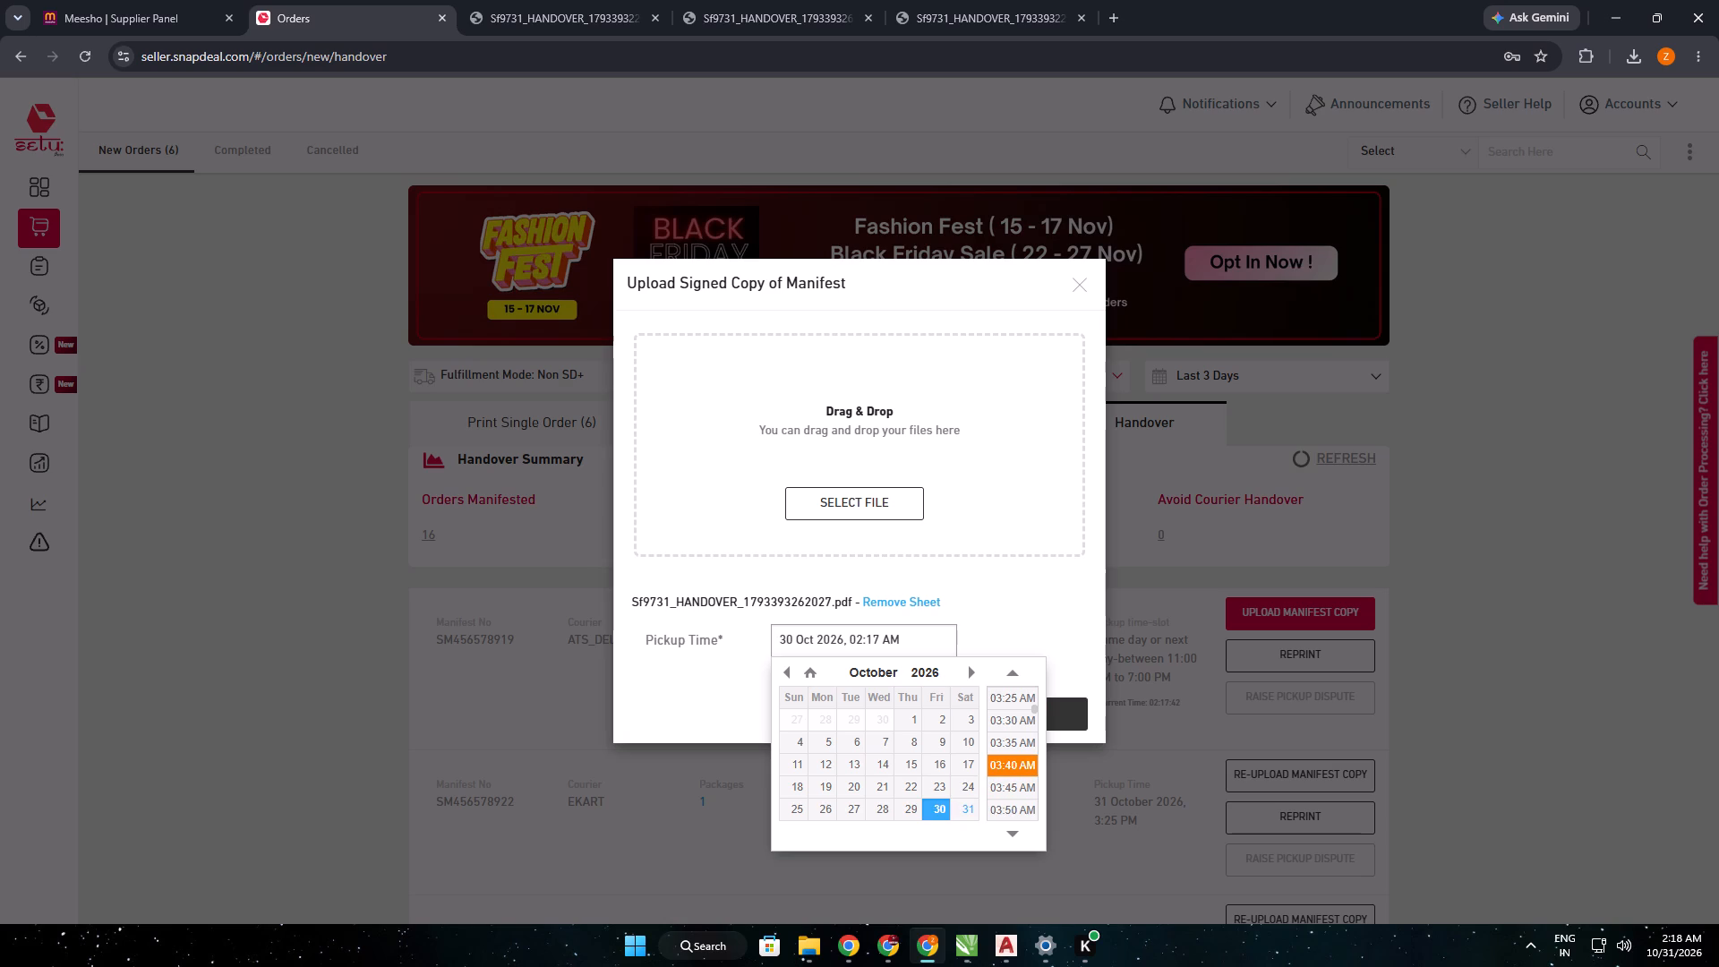
scroll(1014, 718, up, 1)
scroll(1014, 723, down, 1)
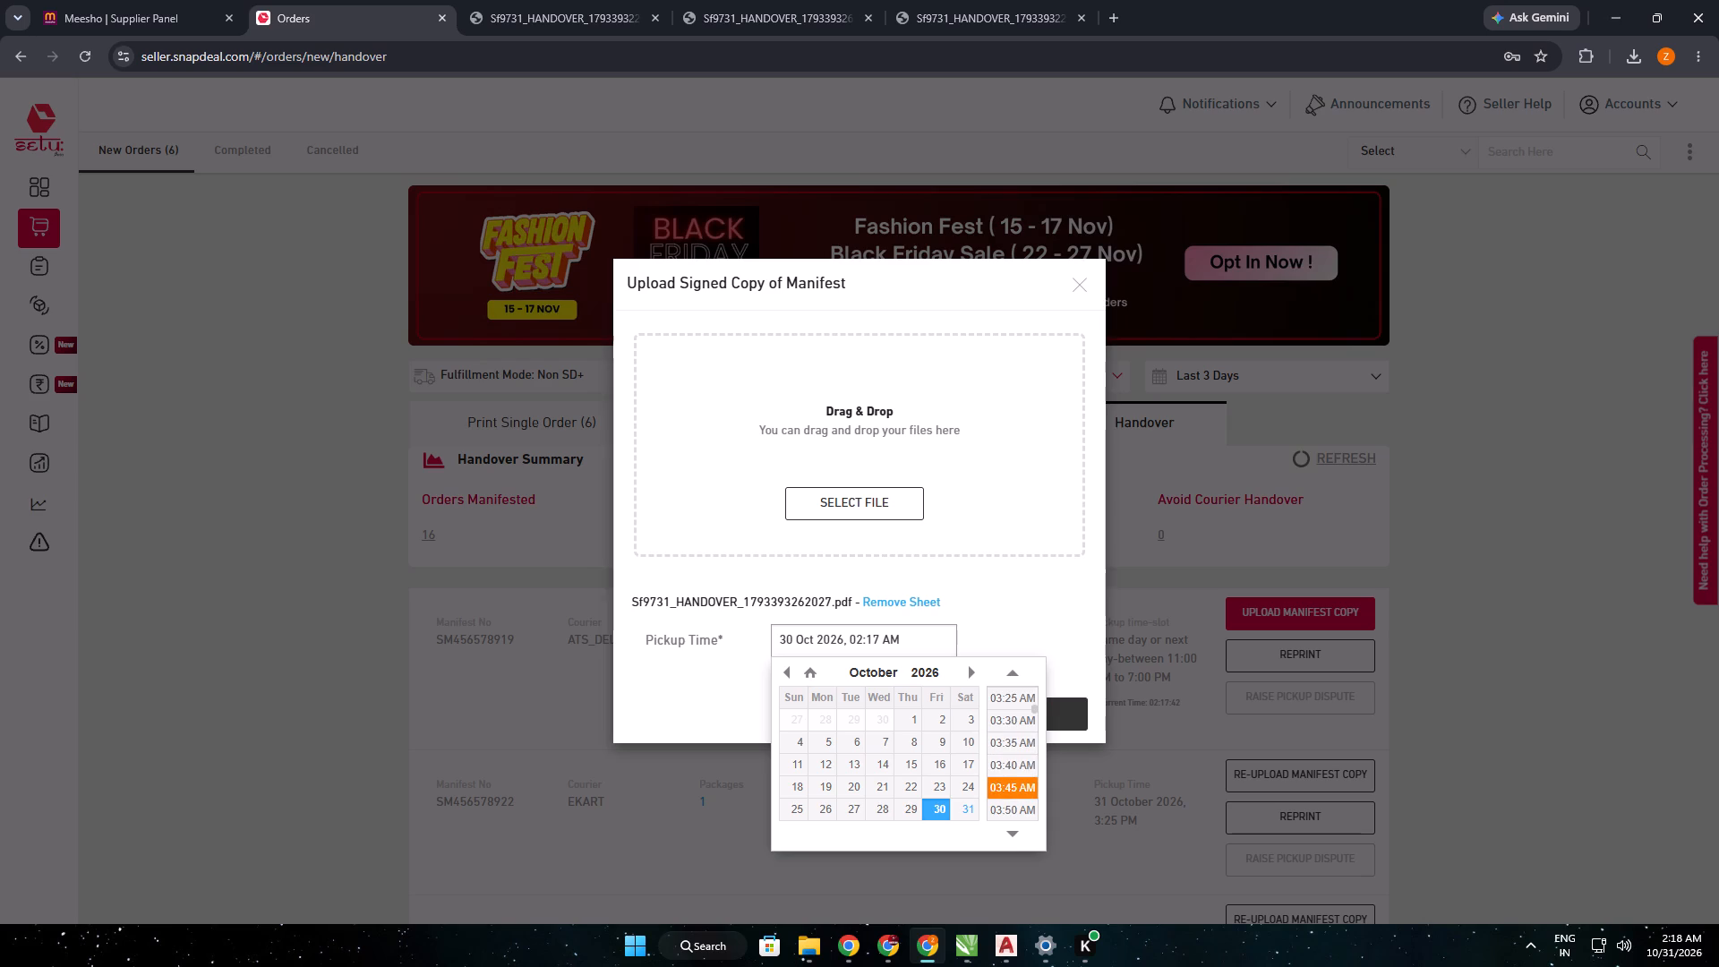
scroll(1029, 791, down, 2)
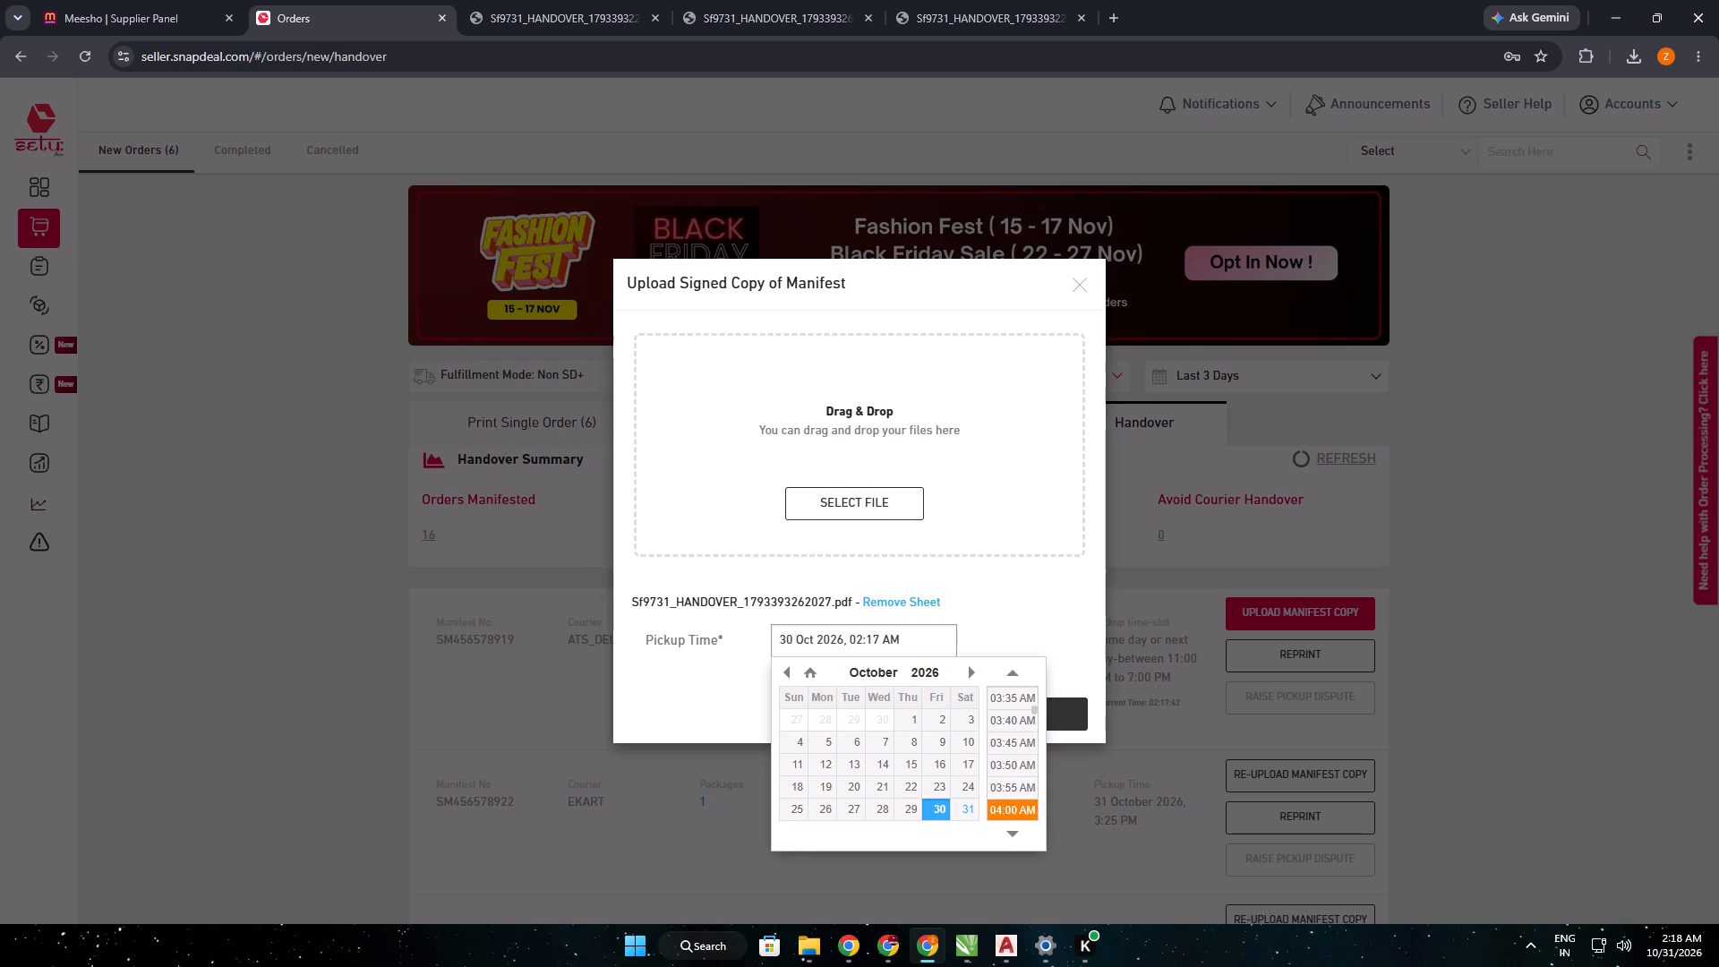
click(1023, 806)
click(1017, 714)
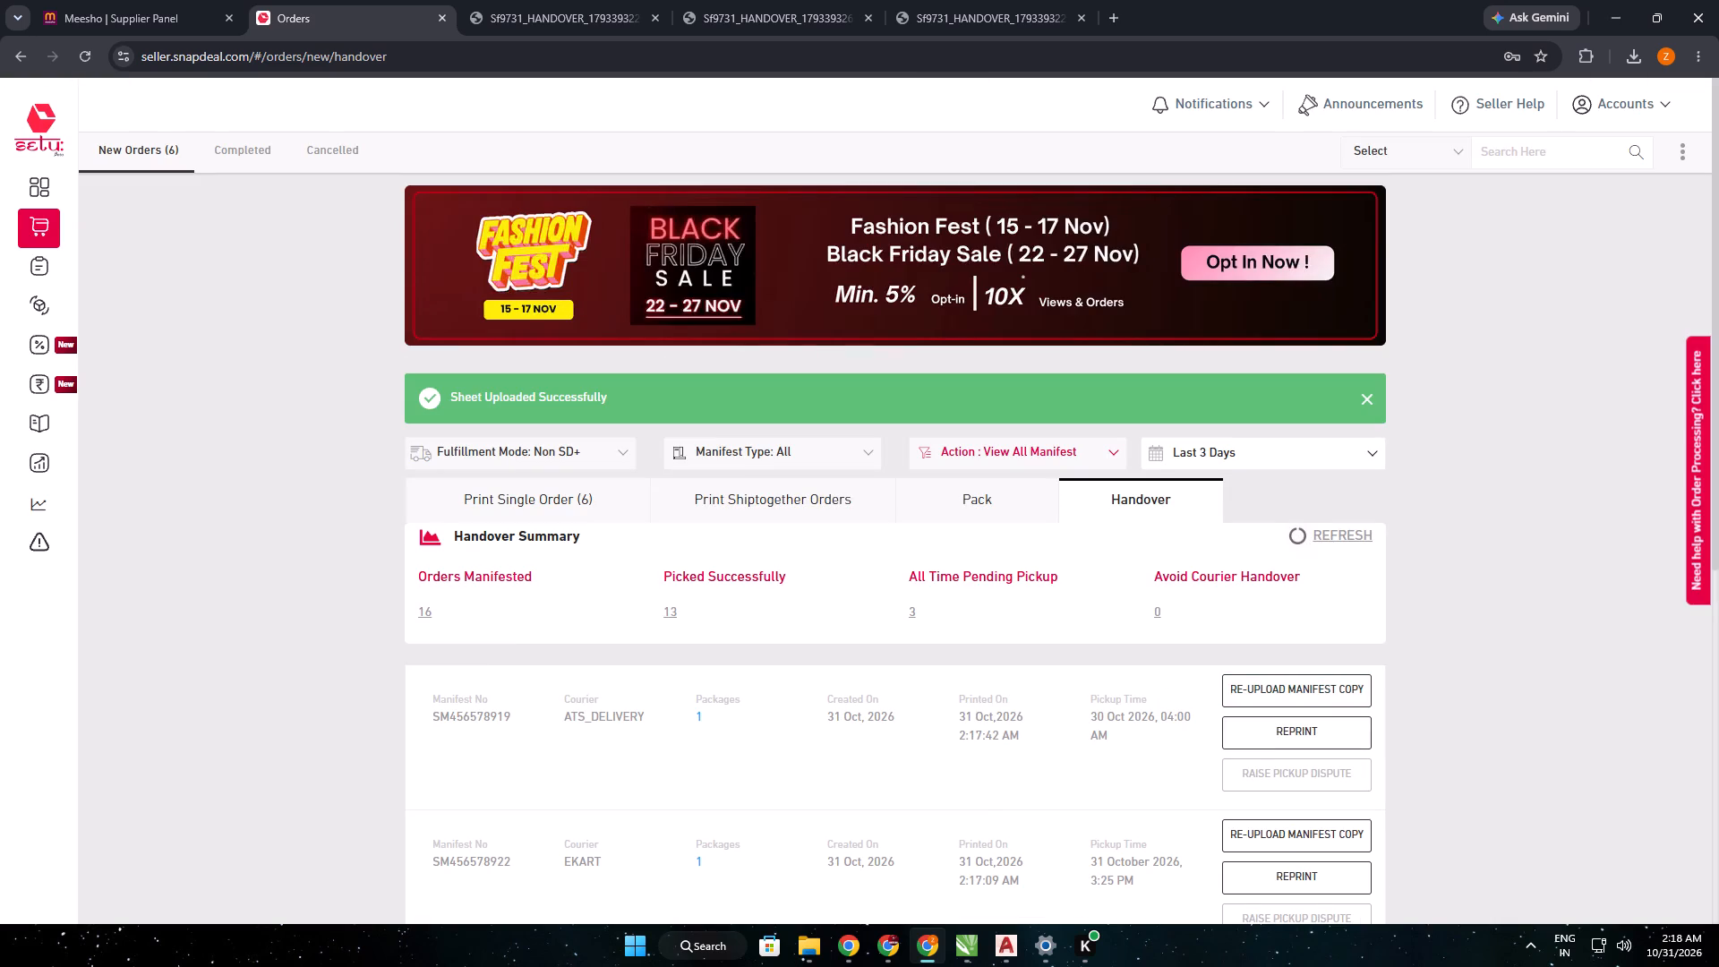
Check the ATS_DELIVERY manifest's printed and pickup times, then reload the handover page and review the manifest list.
drag(1031, 742, 967, 731)
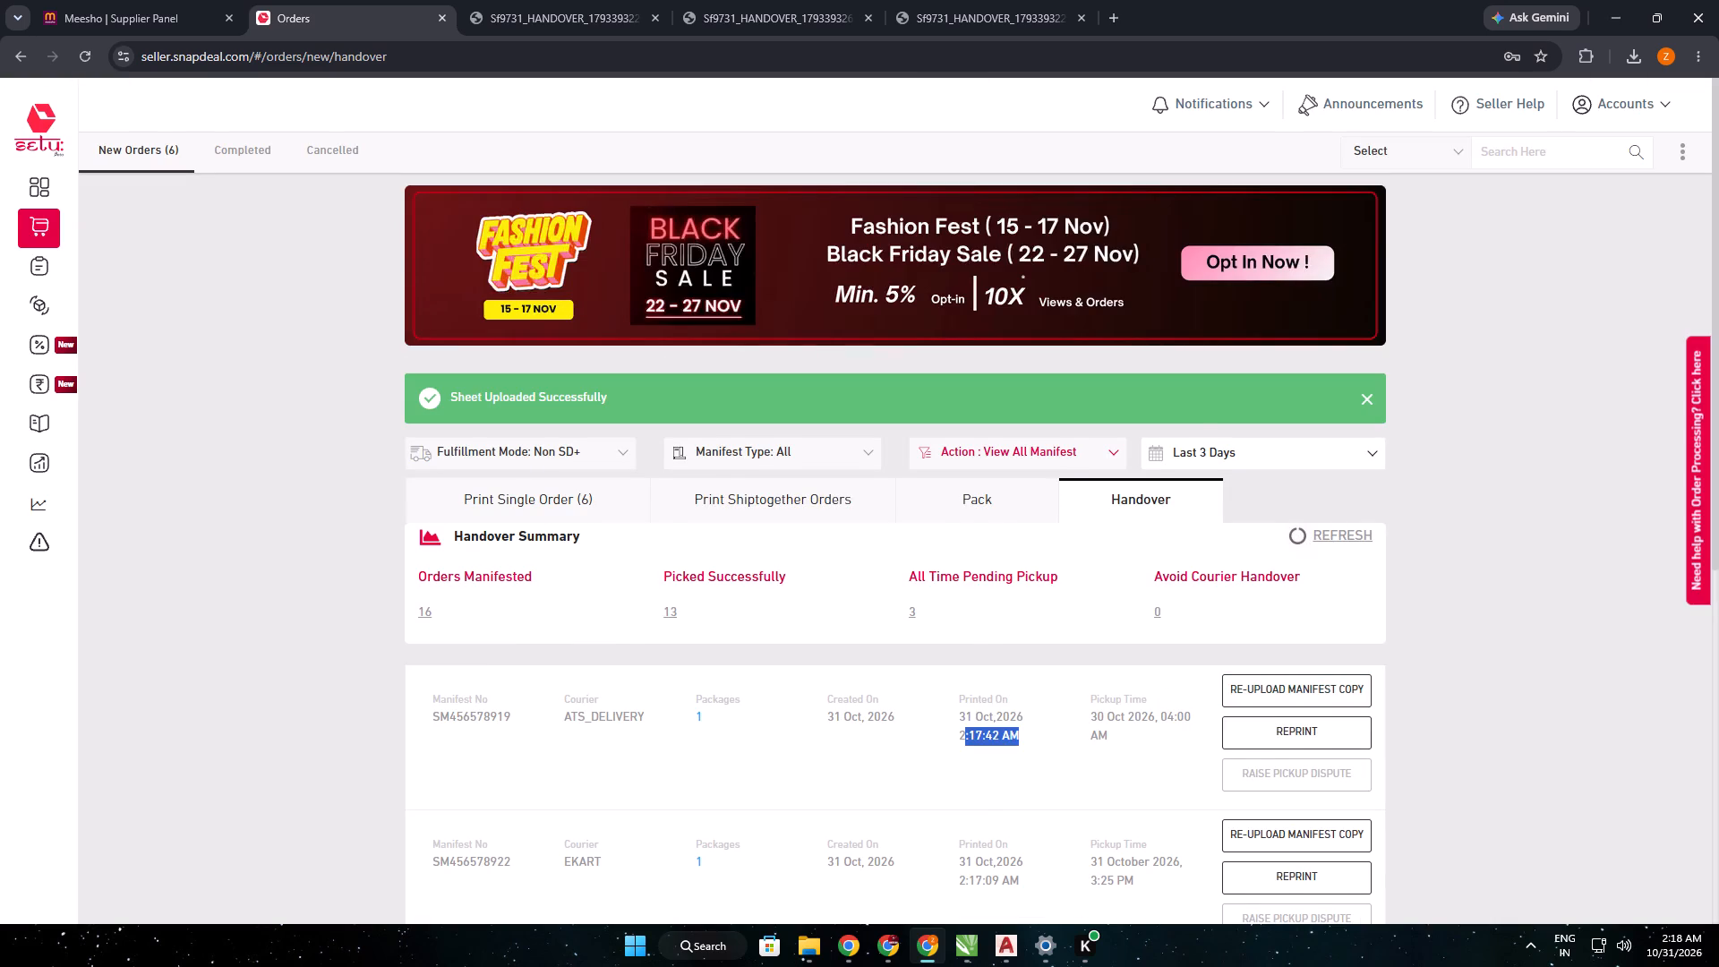
drag(967, 731, 947, 723)
click(946, 723)
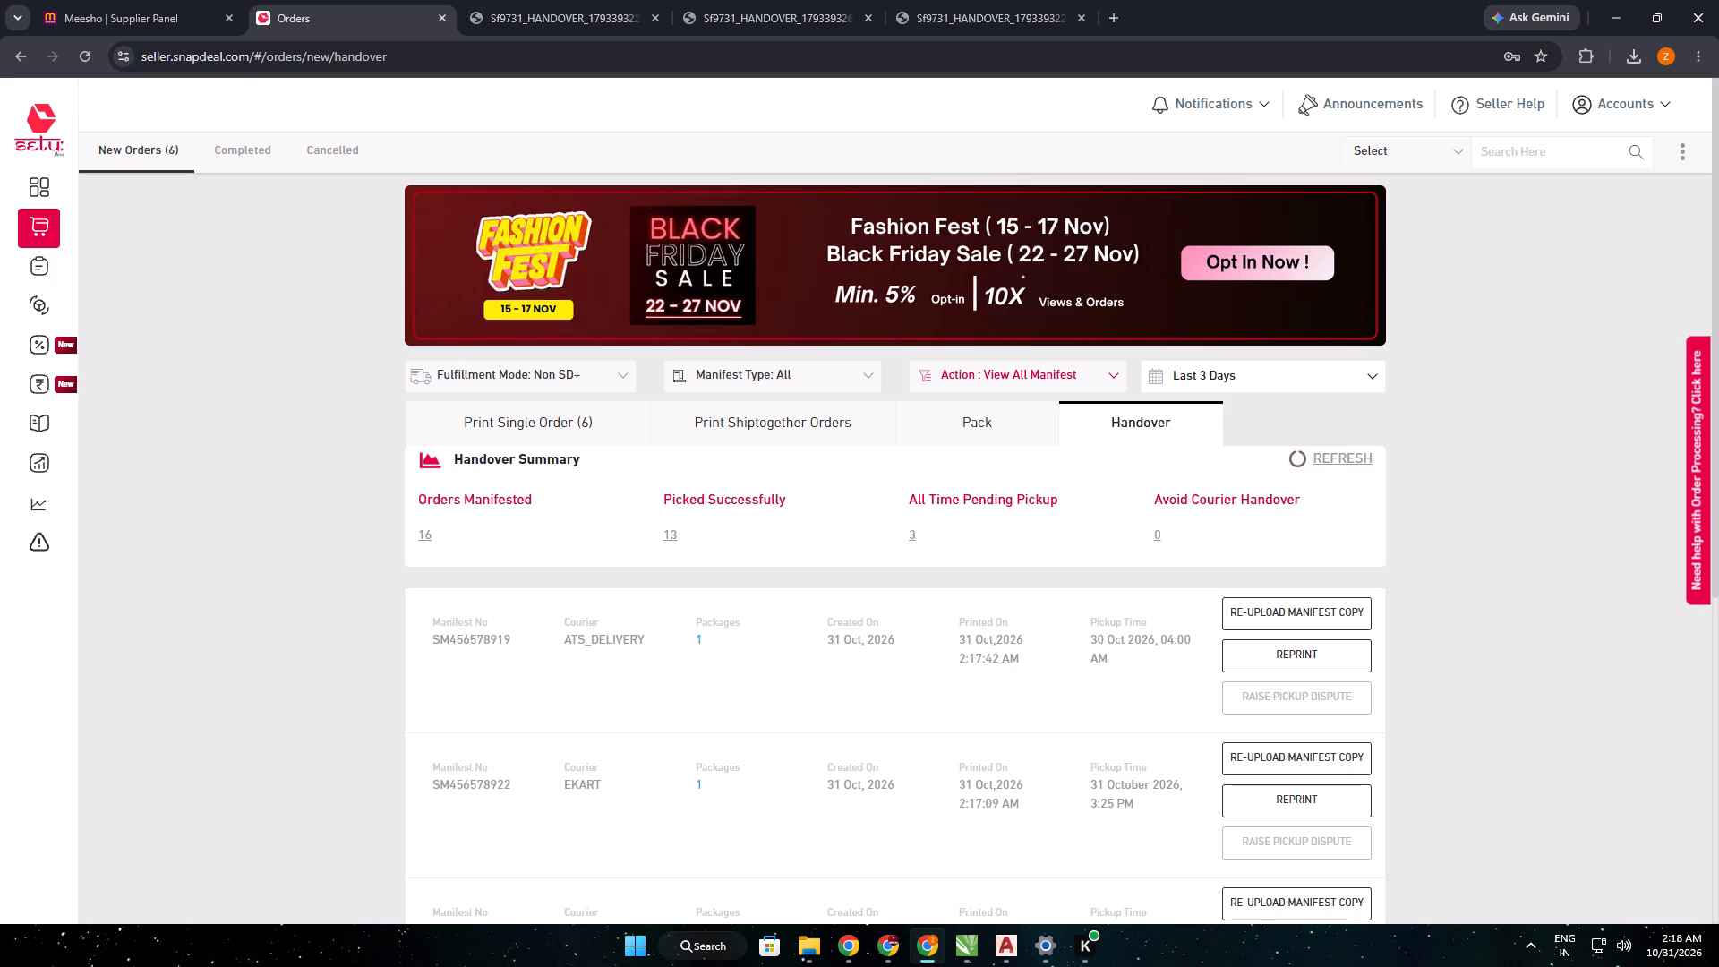
drag(1164, 674, 1094, 635)
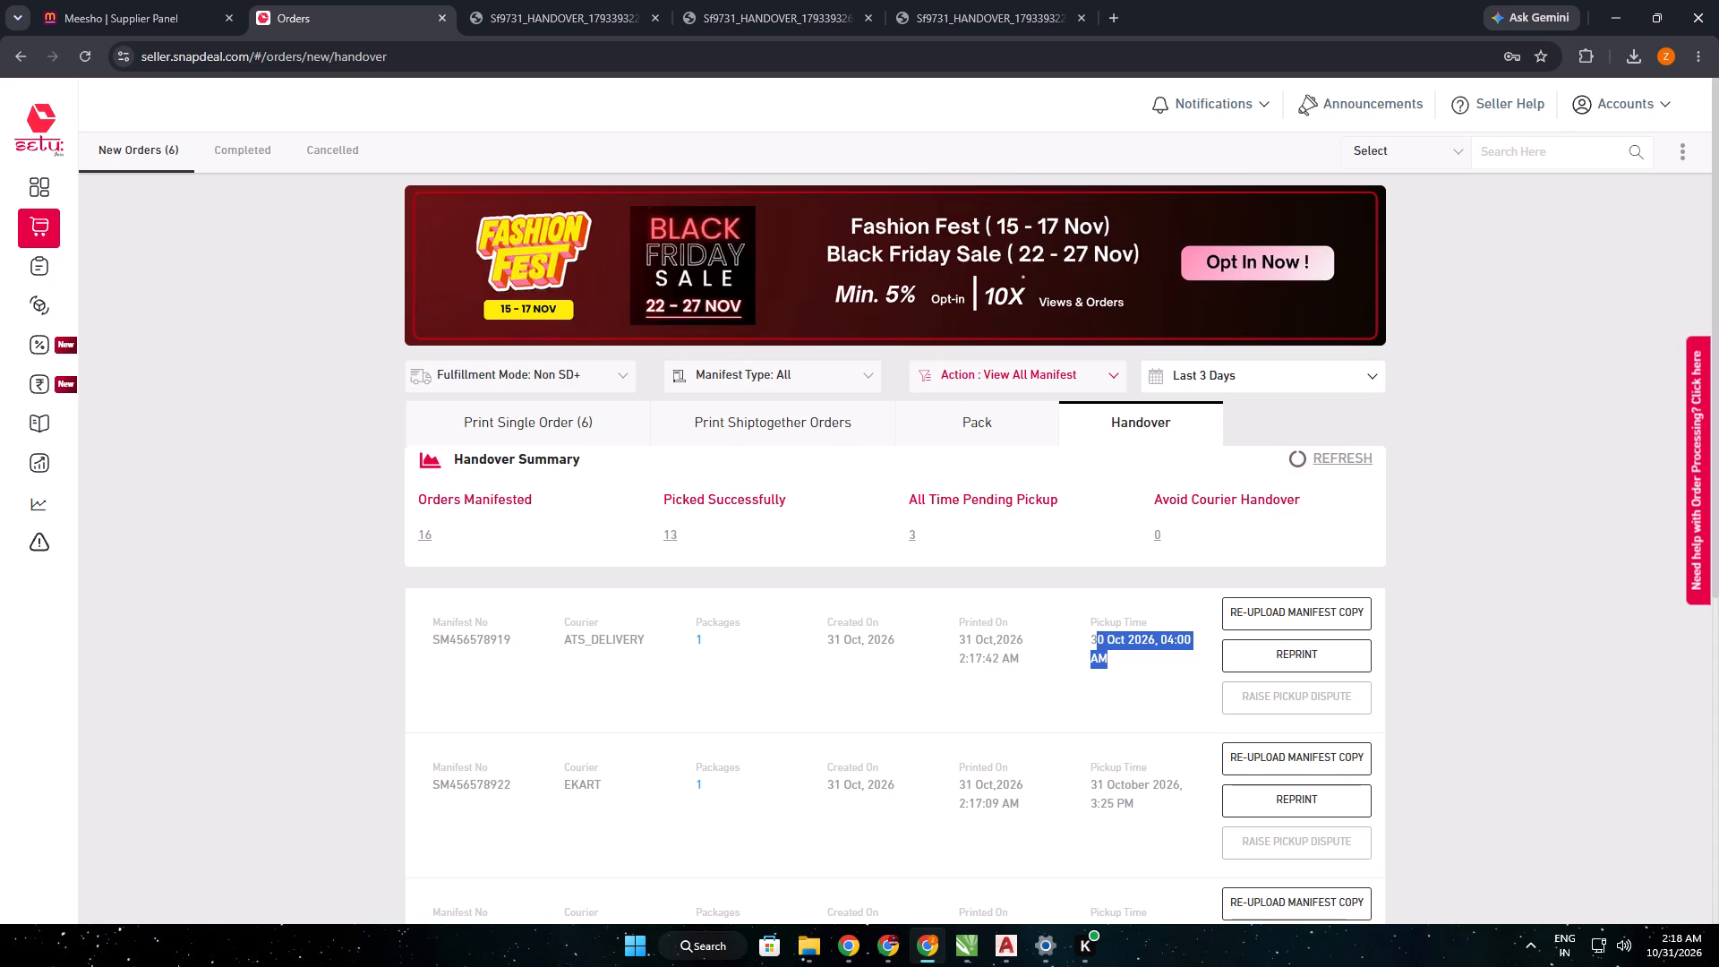
click(86, 64)
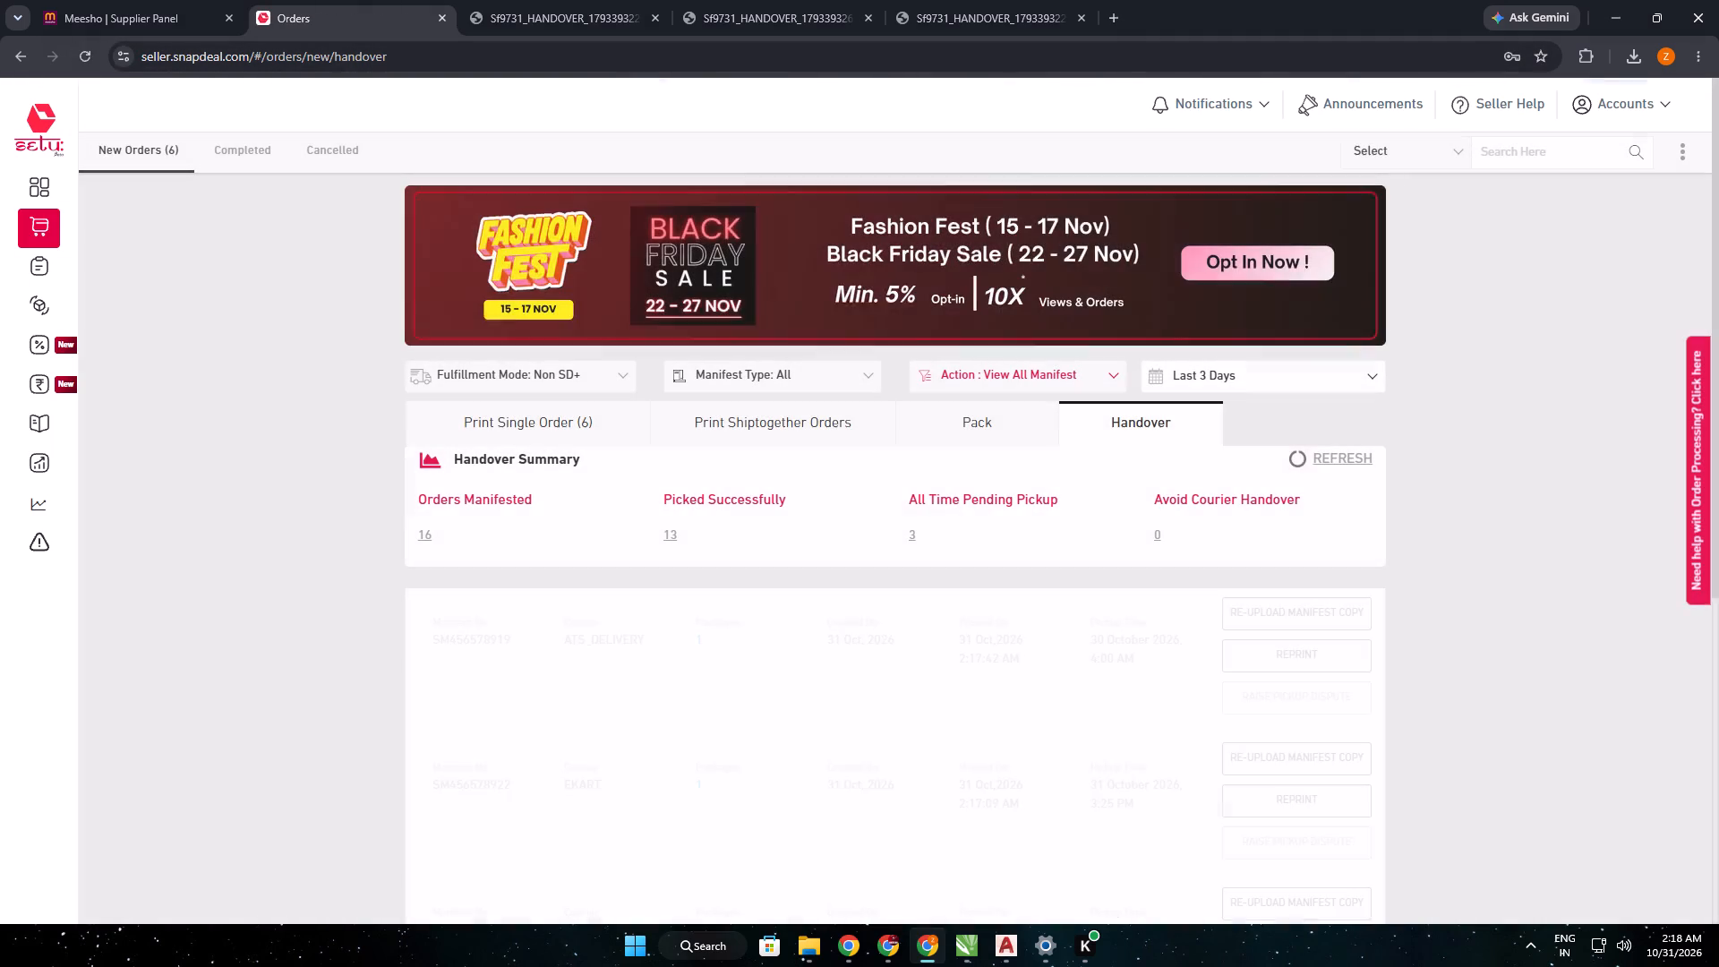
scroll(1071, 591, down, 7)
scroll(1070, 593, up, 1)
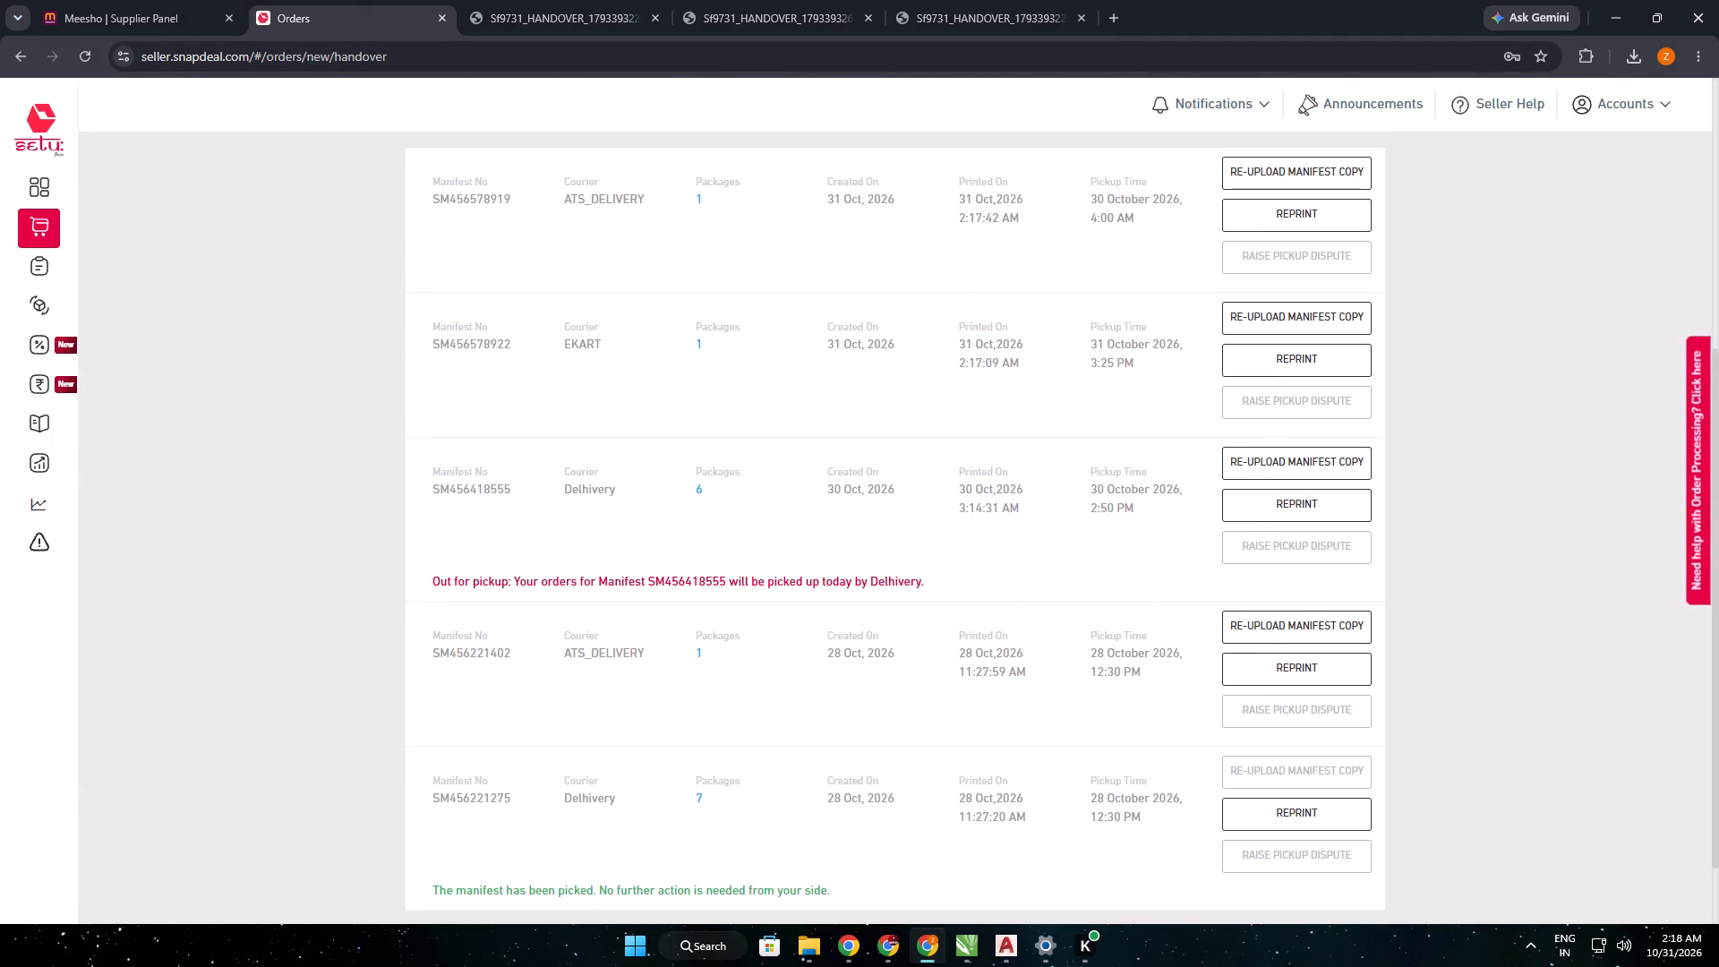
scroll(1071, 595, up, 4)
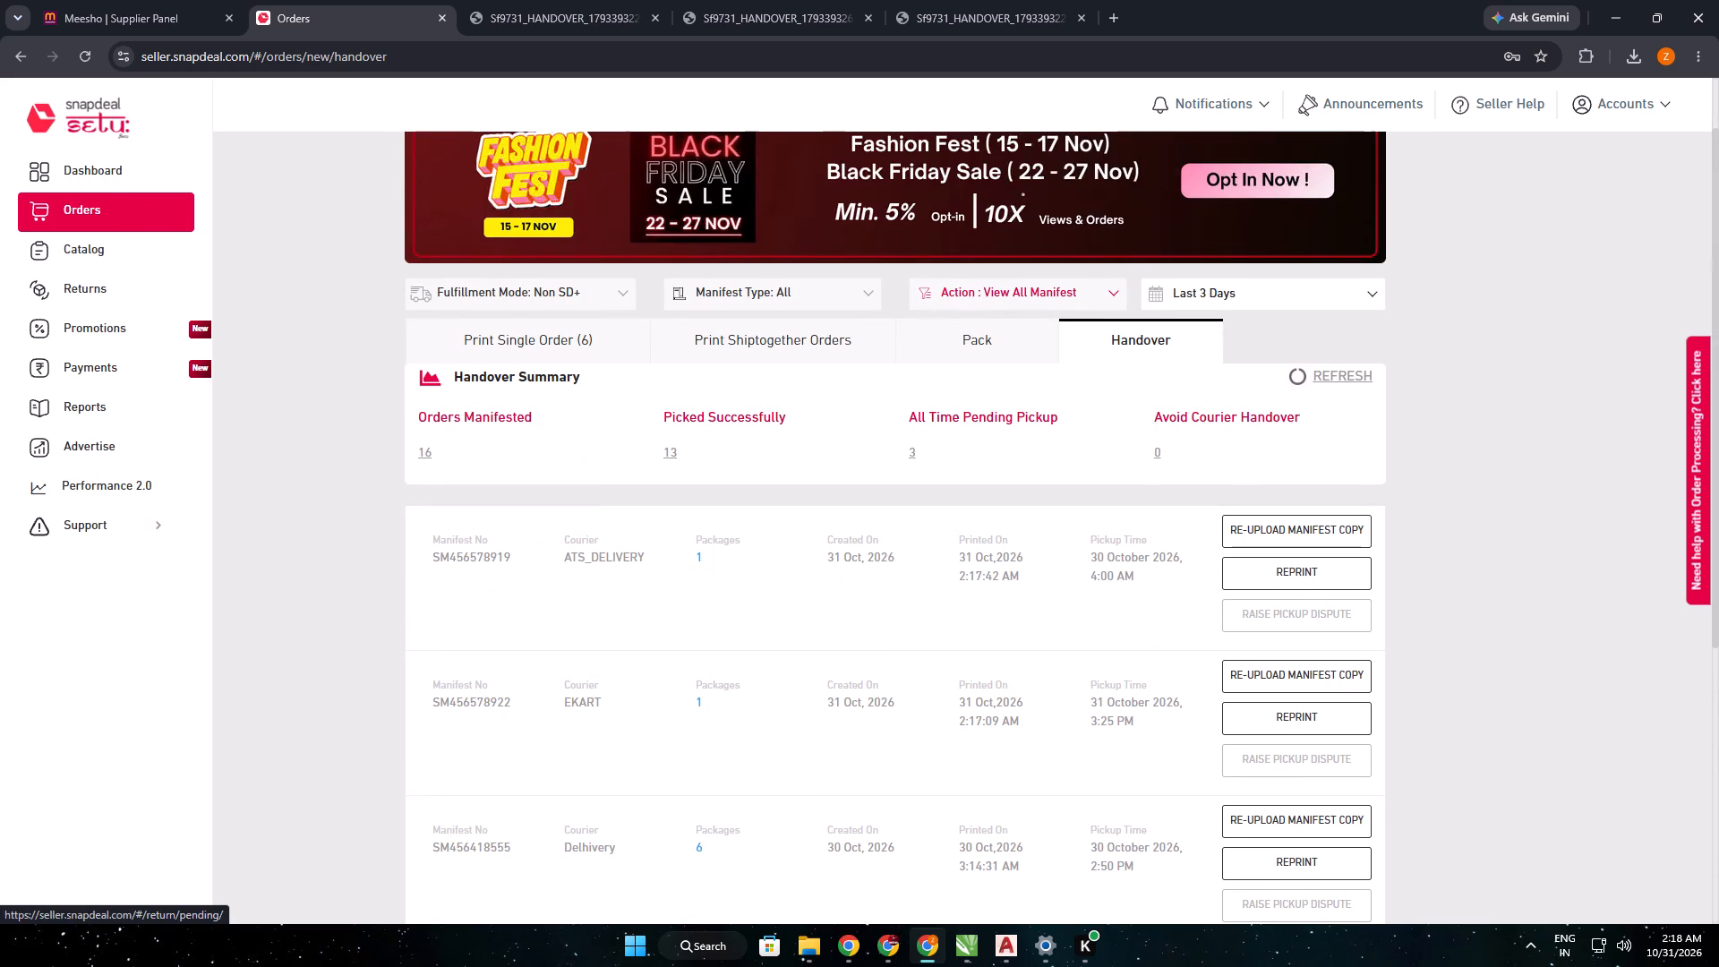
Browse the live in-stock listings in the Snapdeal catalog, briefly viewing and closing the first product's store page.
click(124, 254)
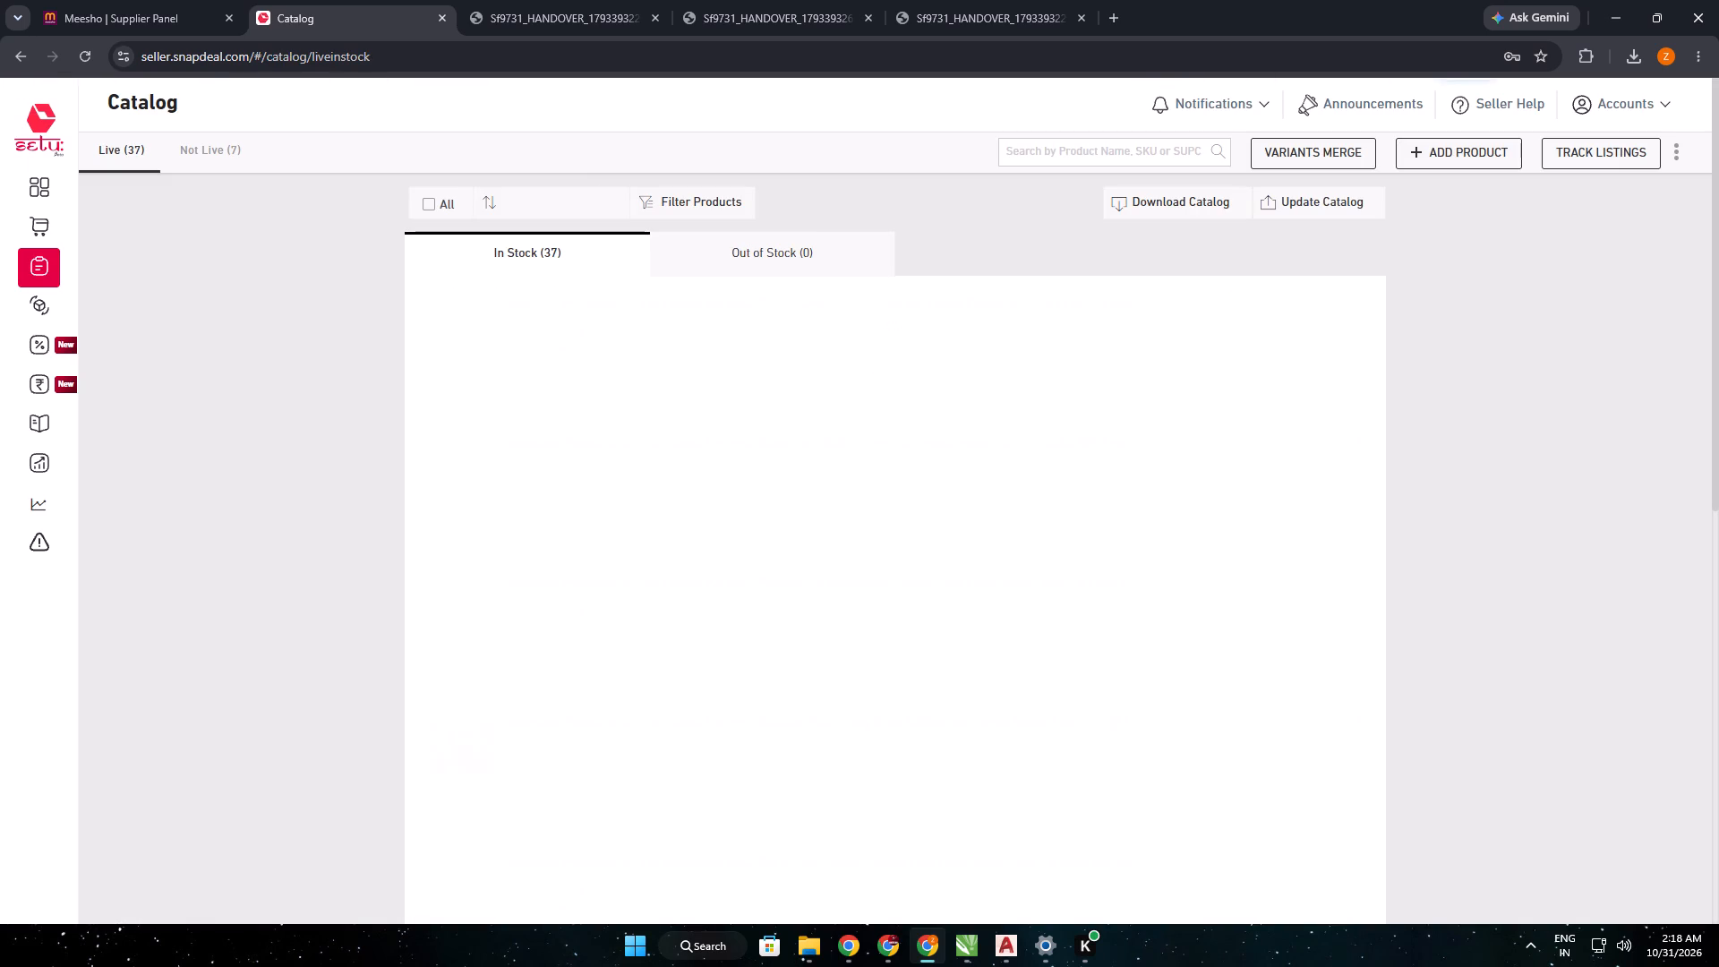
click(600, 304)
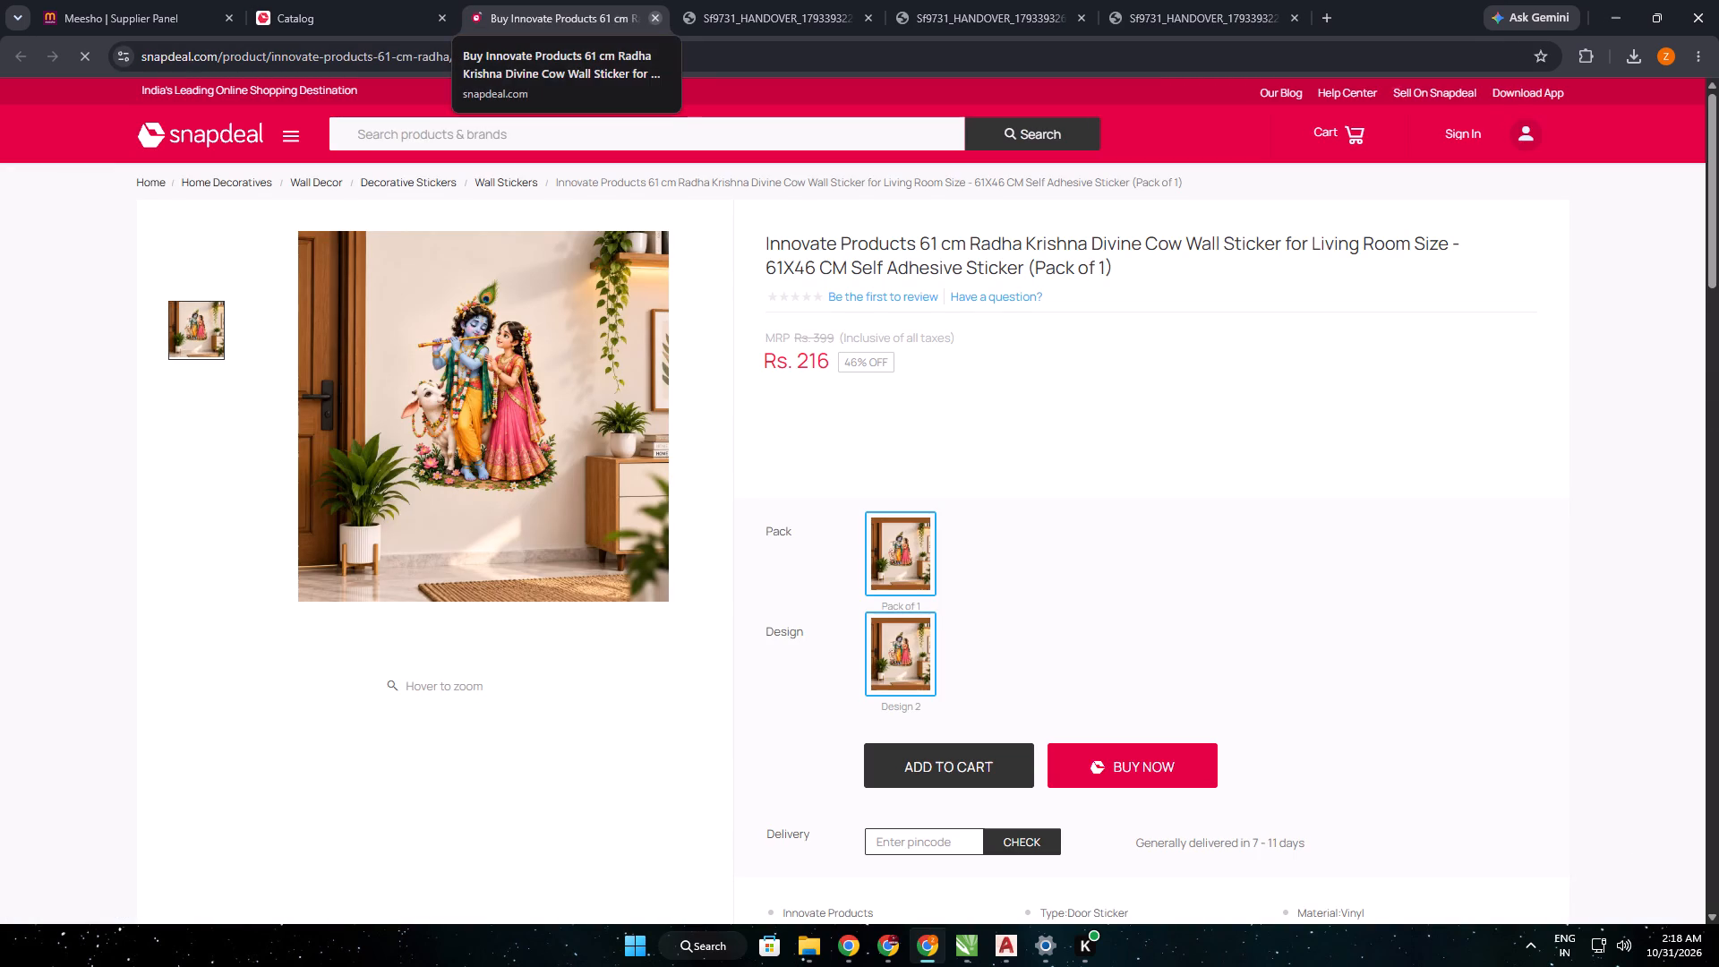
click(658, 20)
scroll(496, 858, down, 11)
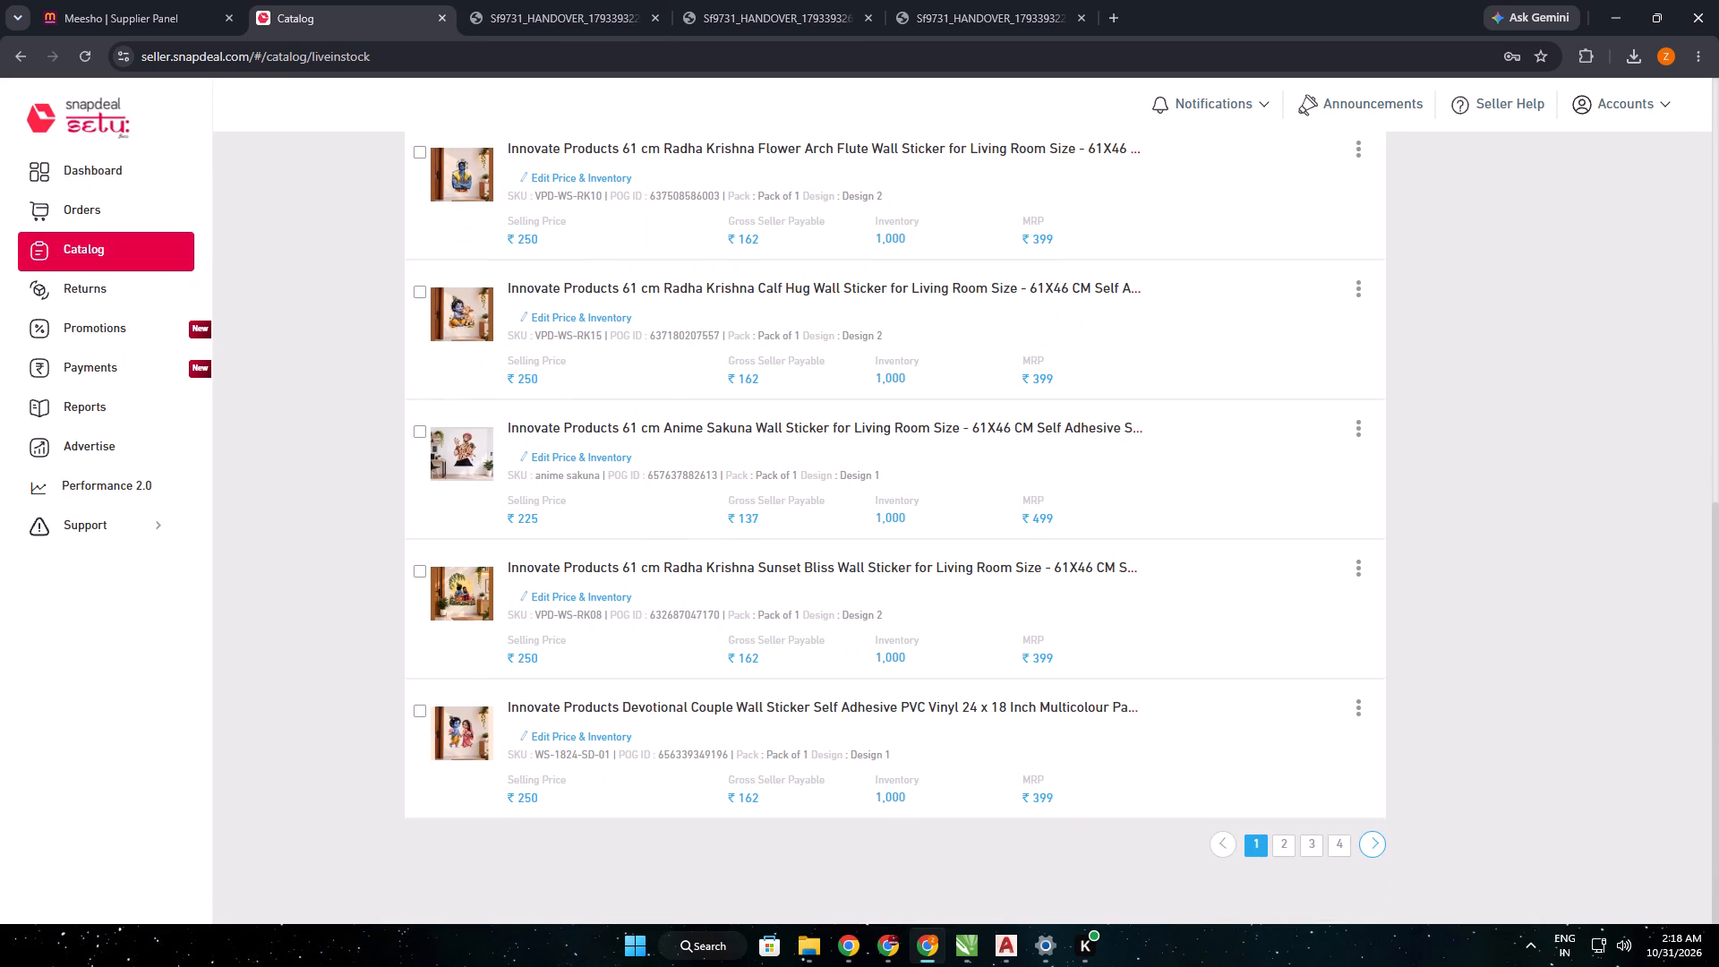
Open the Snapdeal advertising dashboard and view its CPT Ads Summary and Sponsored Products performance.
click(129, 452)
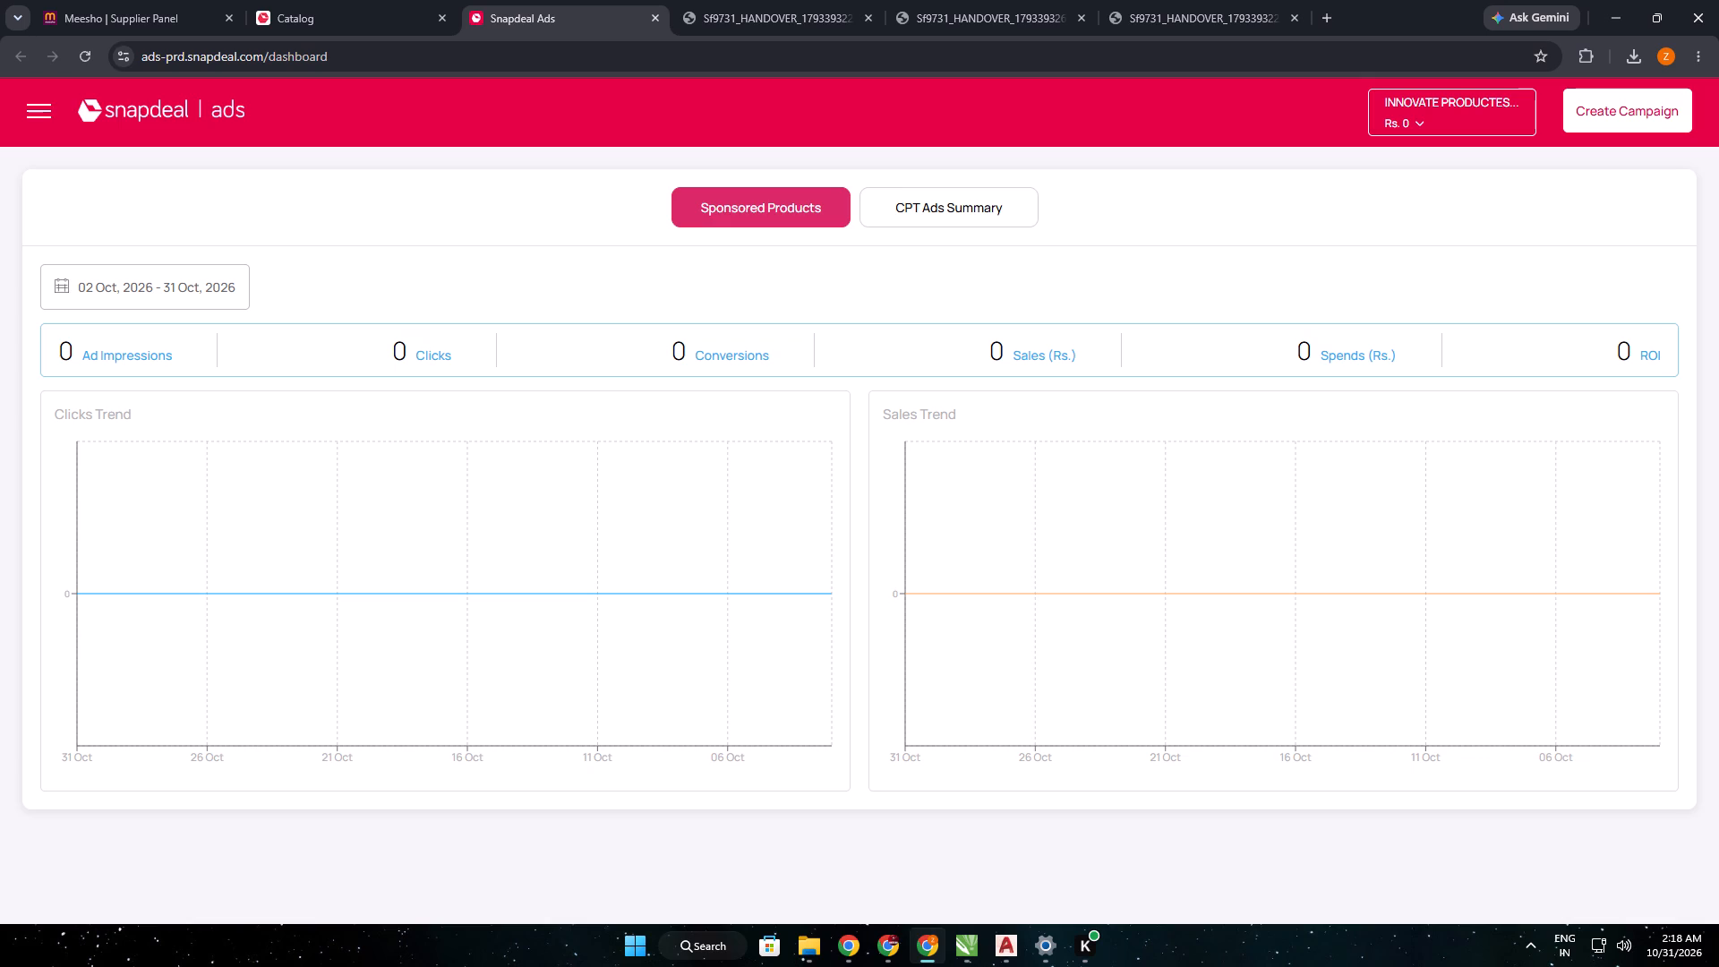
click(990, 214)
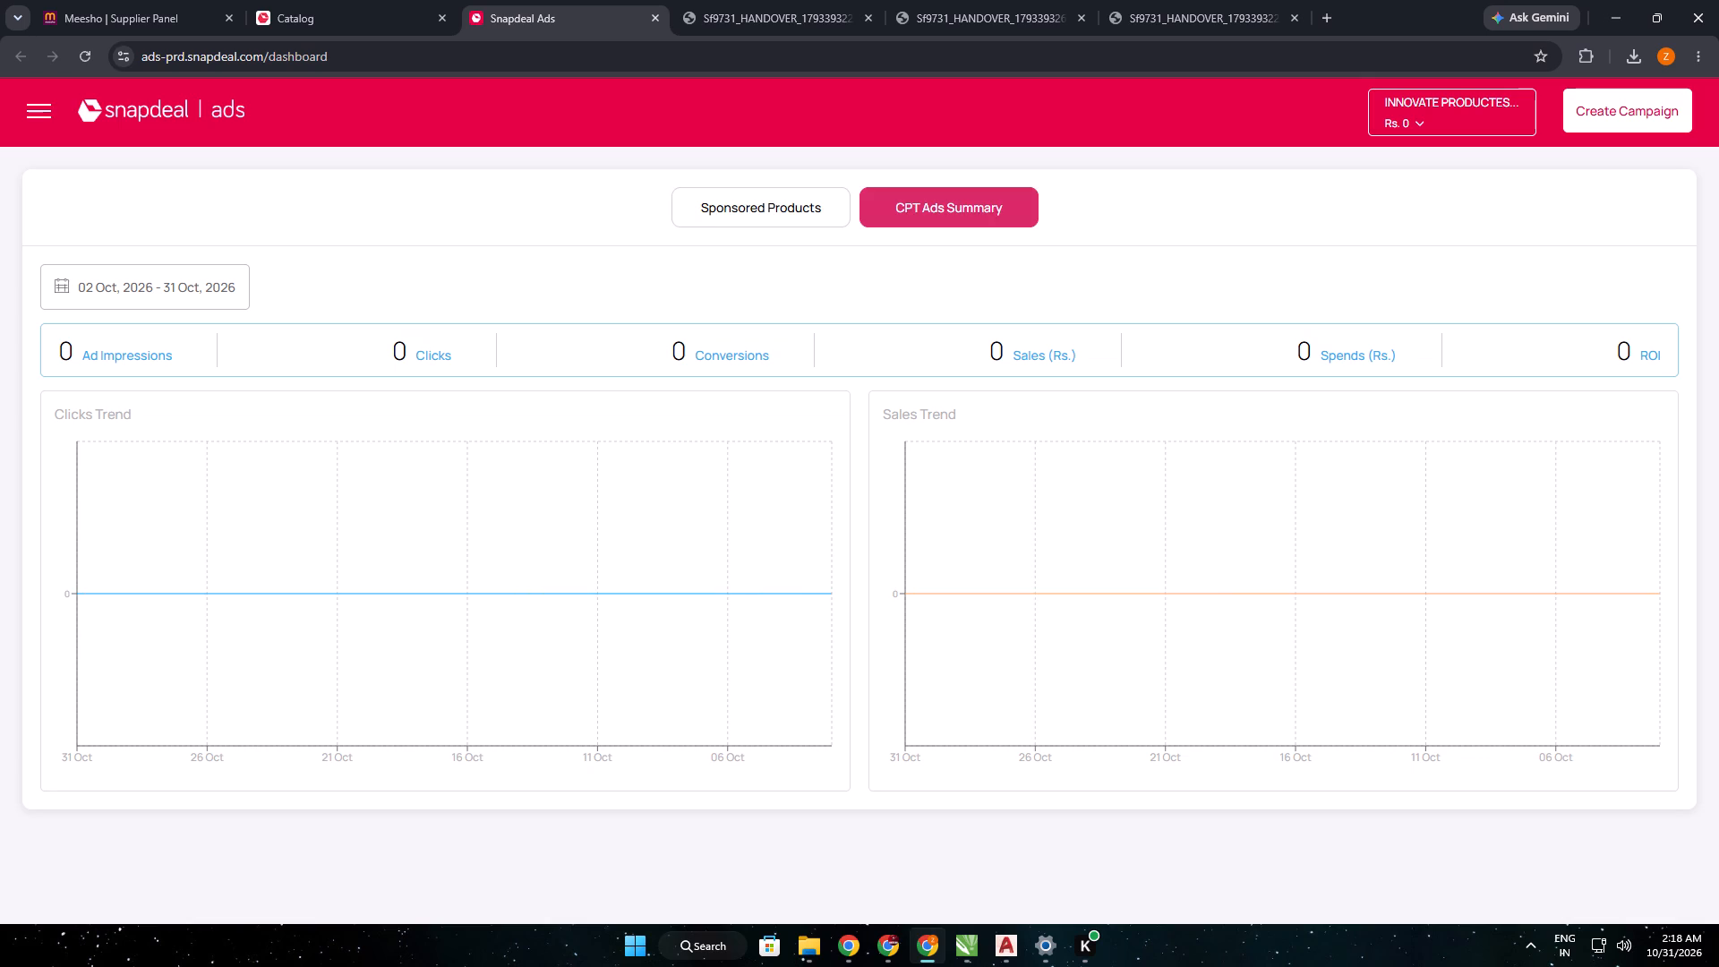
click(843, 223)
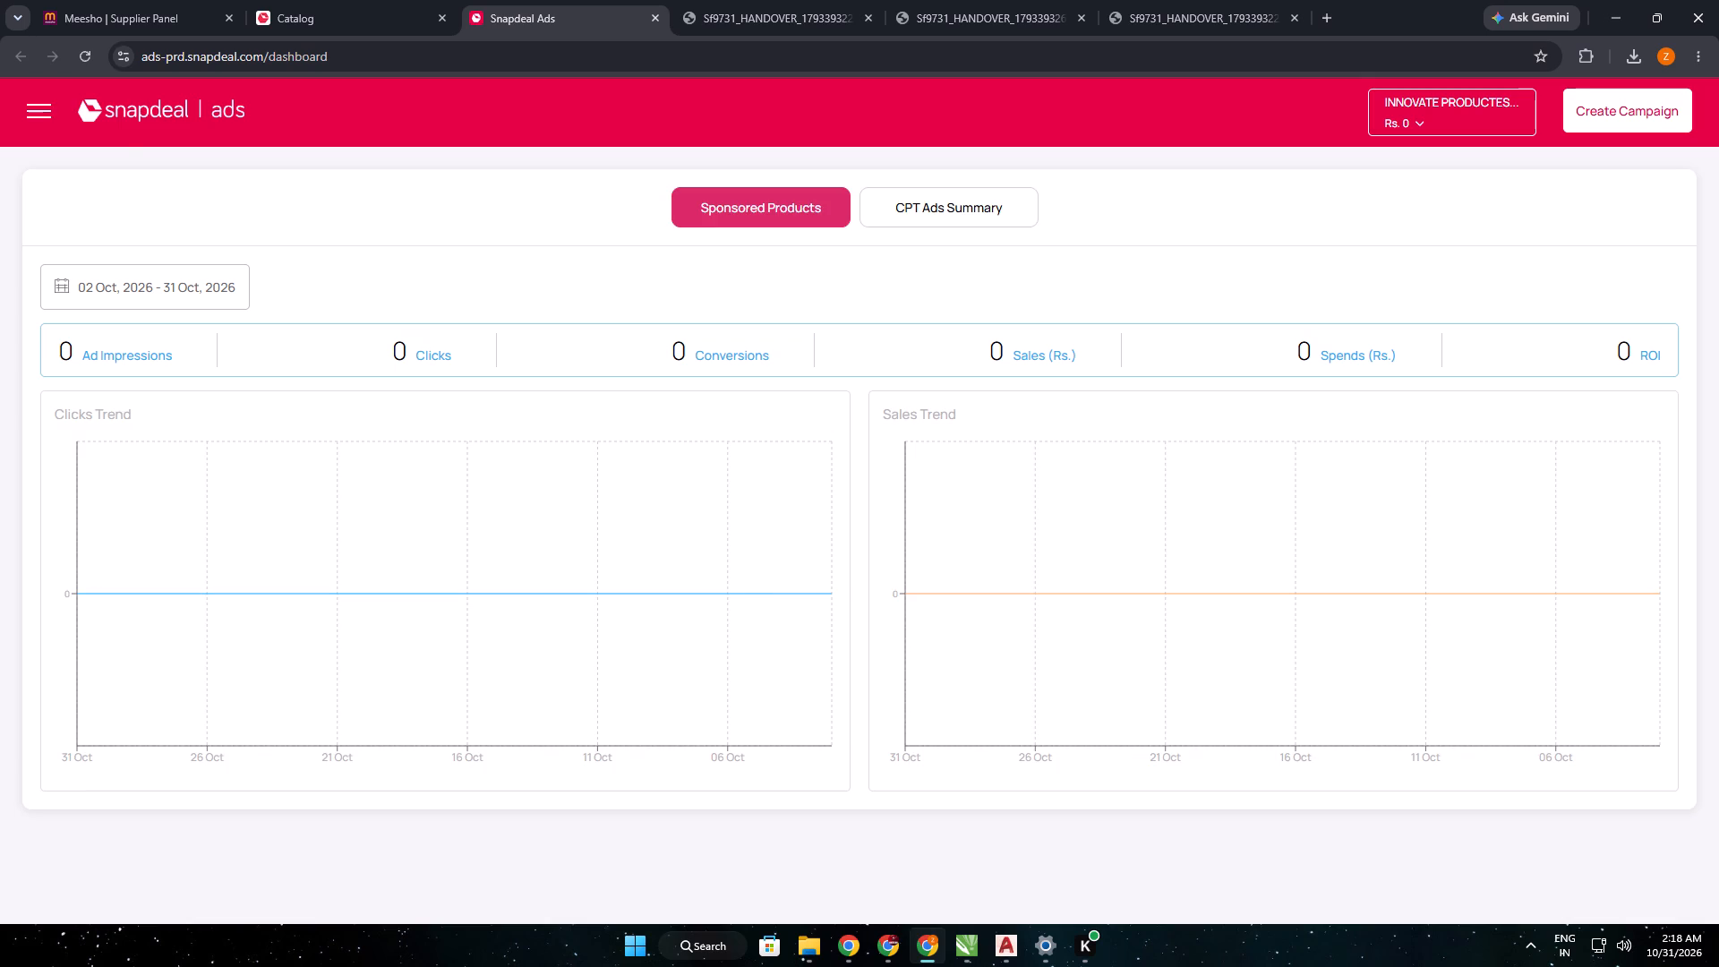
Try to open the Snapdeal Ads home page, then return to the catalog and close the ads dashboard.
click(38, 116)
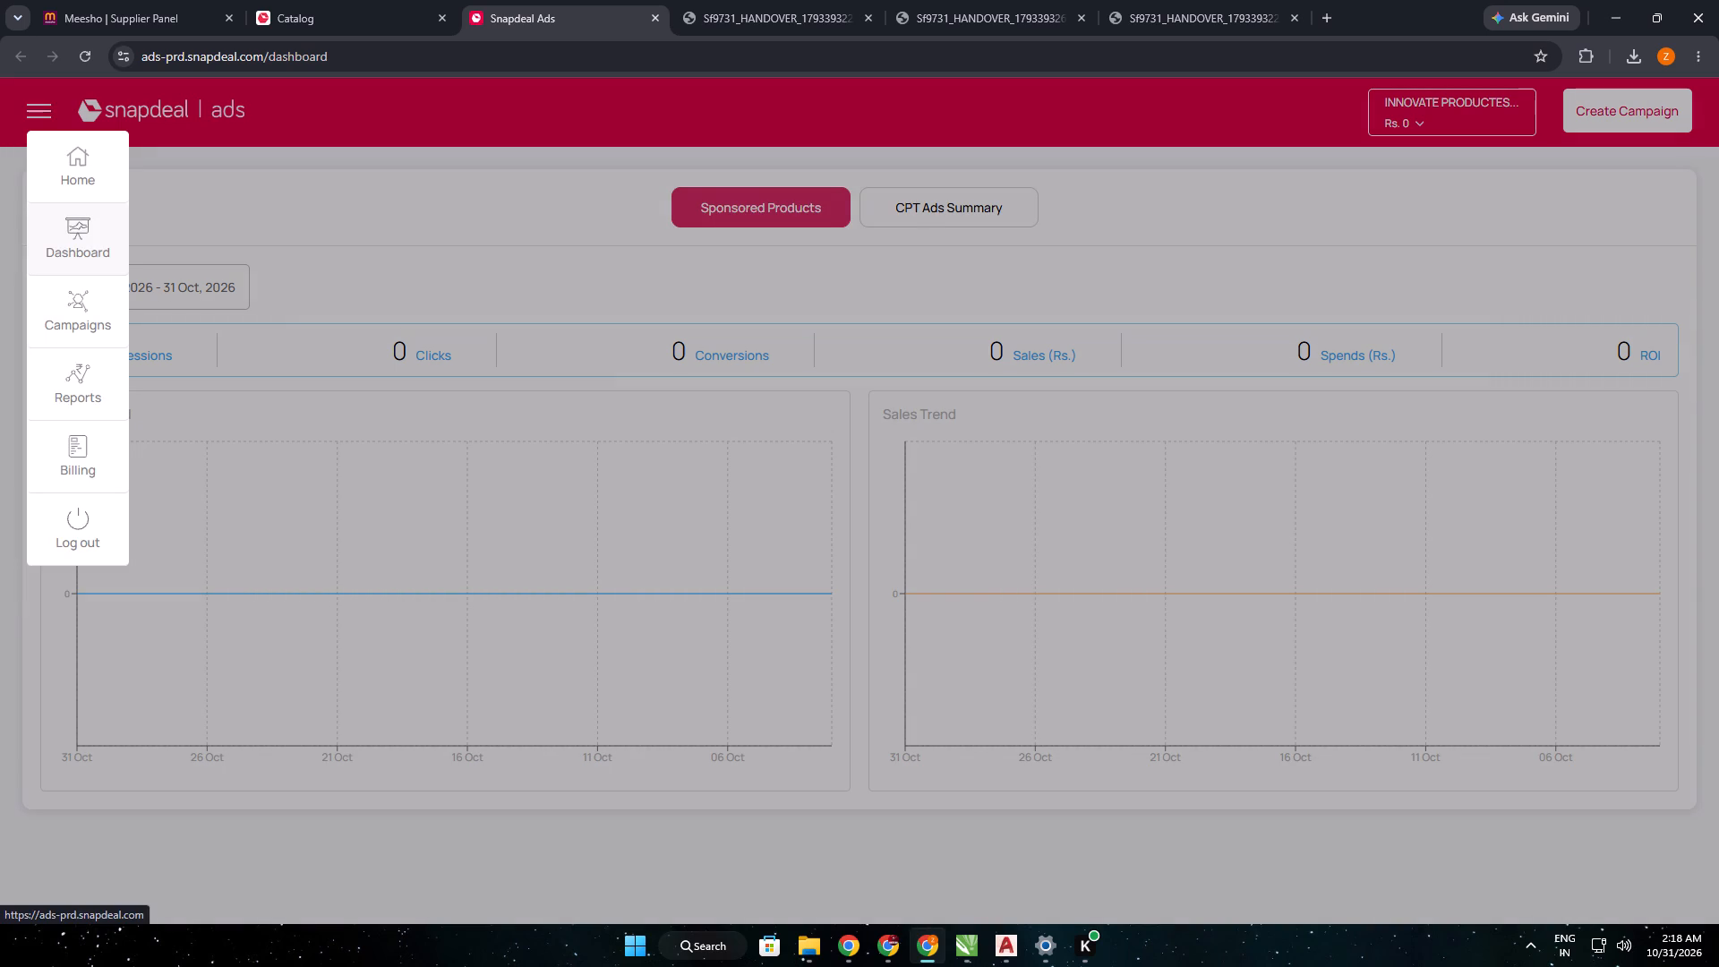
click(84, 165)
click(90, 175)
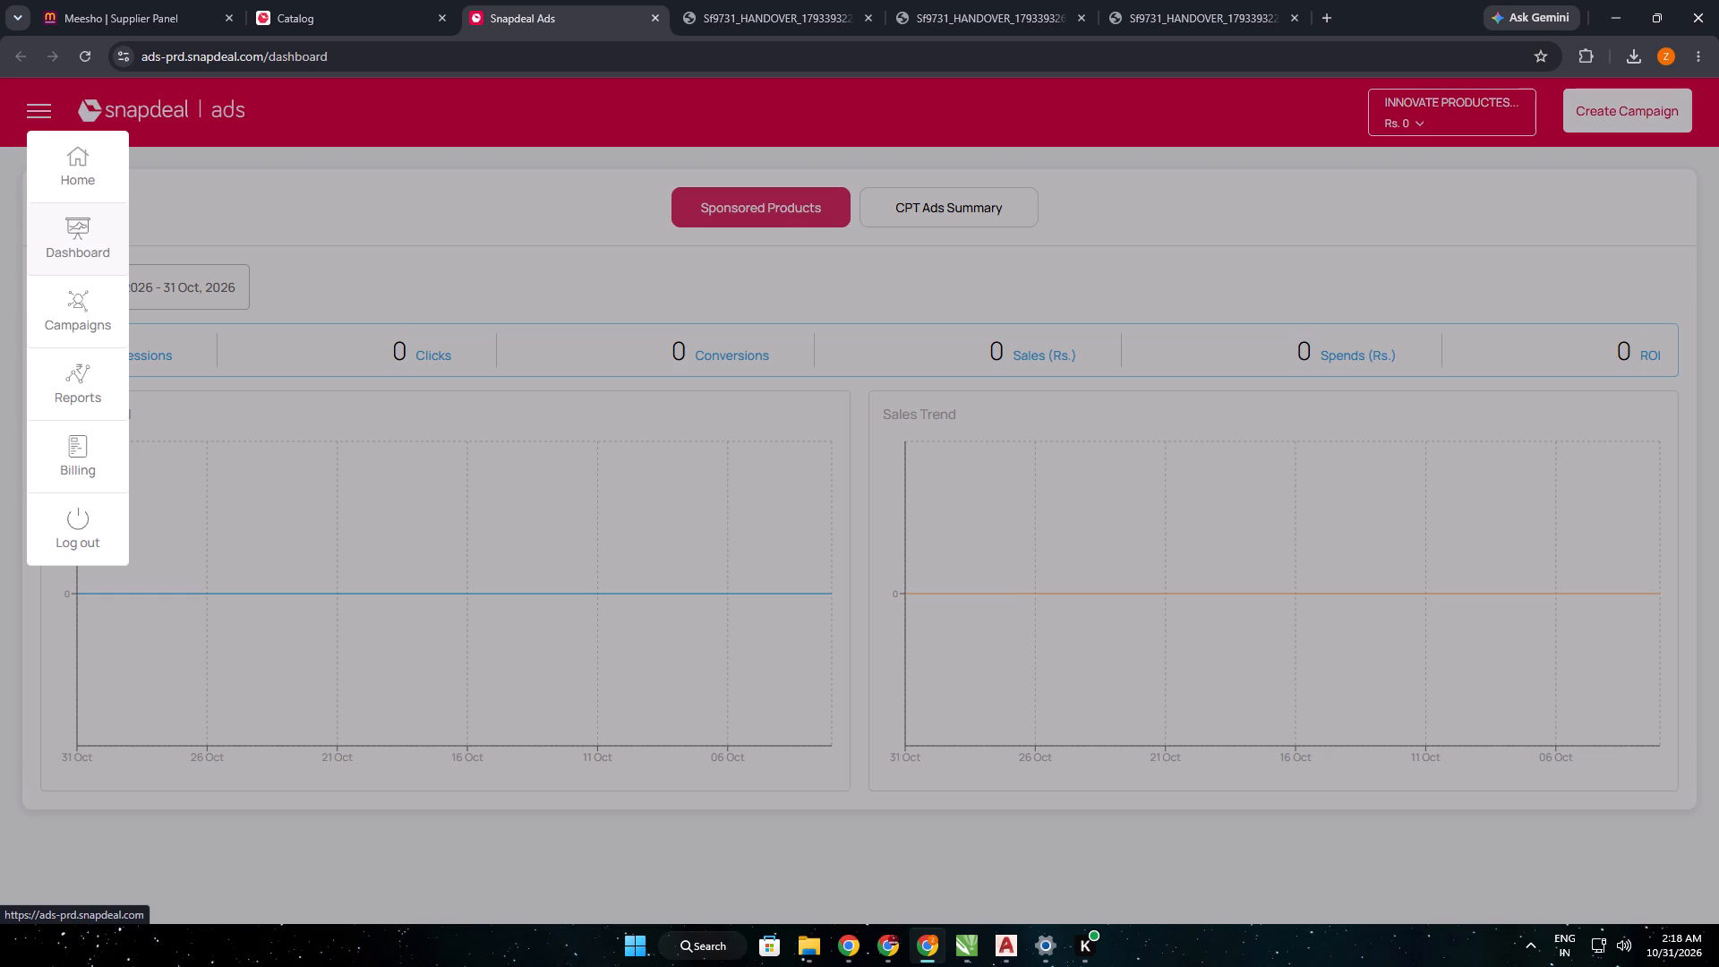
triple_click(91, 178)
triple_click(93, 178)
triple_click(93, 178)
click(30, 65)
click(173, 216)
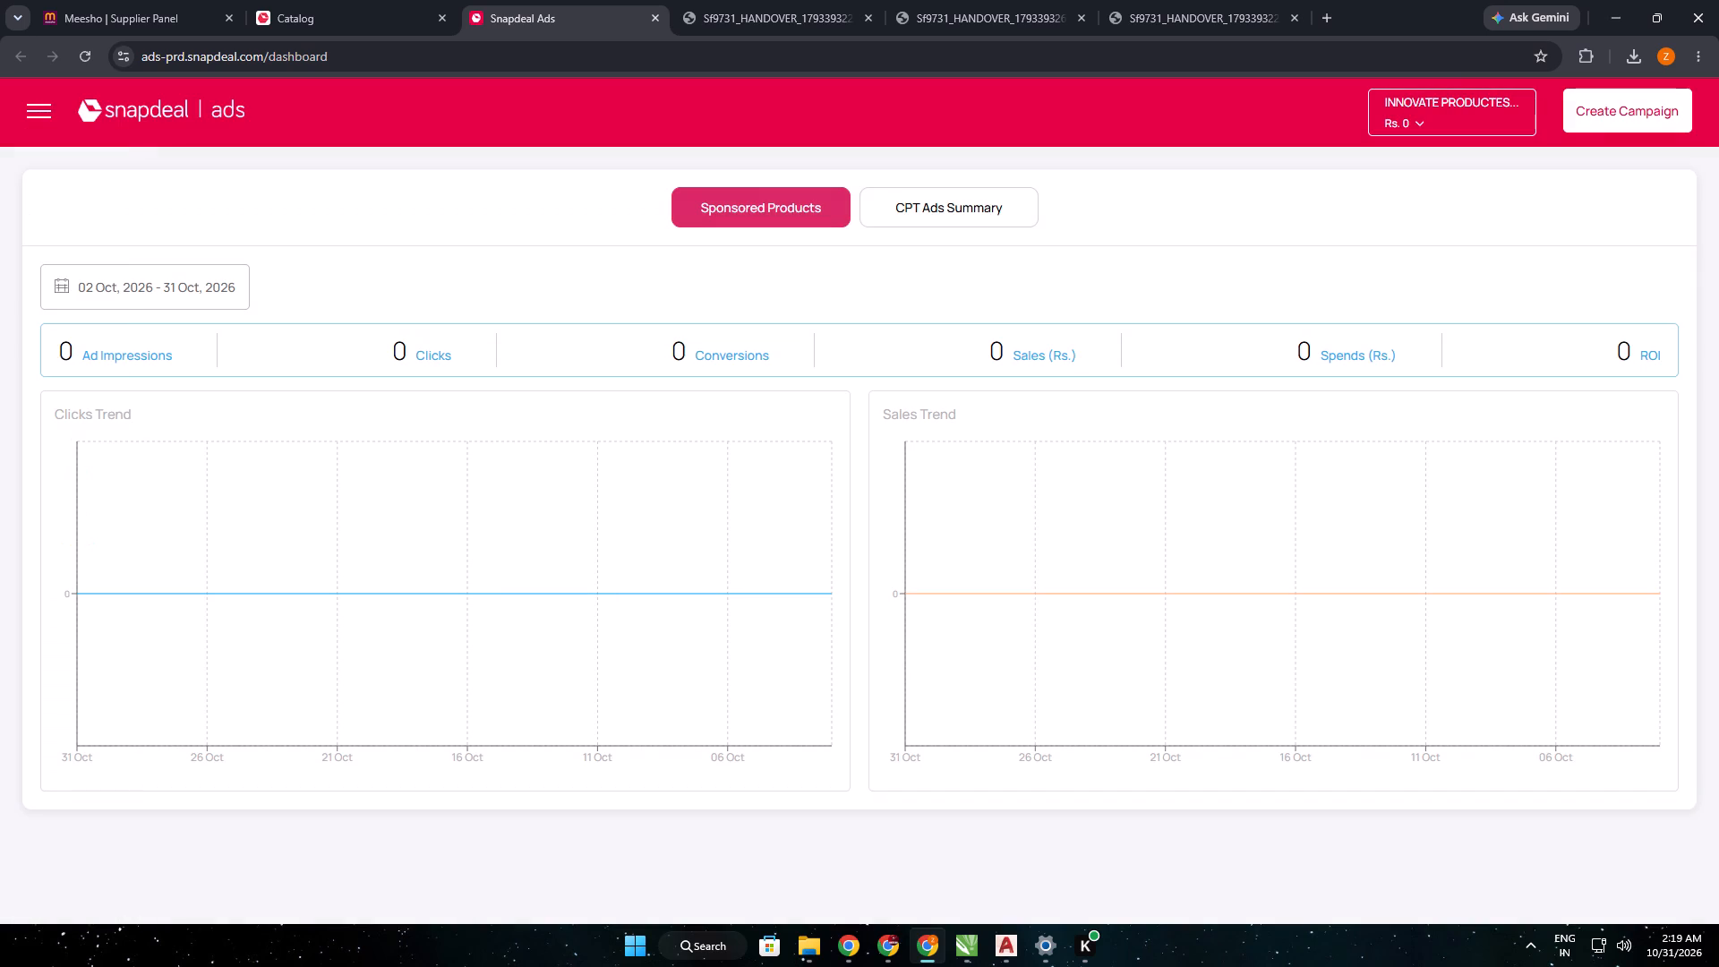
click(44, 111)
click(69, 163)
click(74, 166)
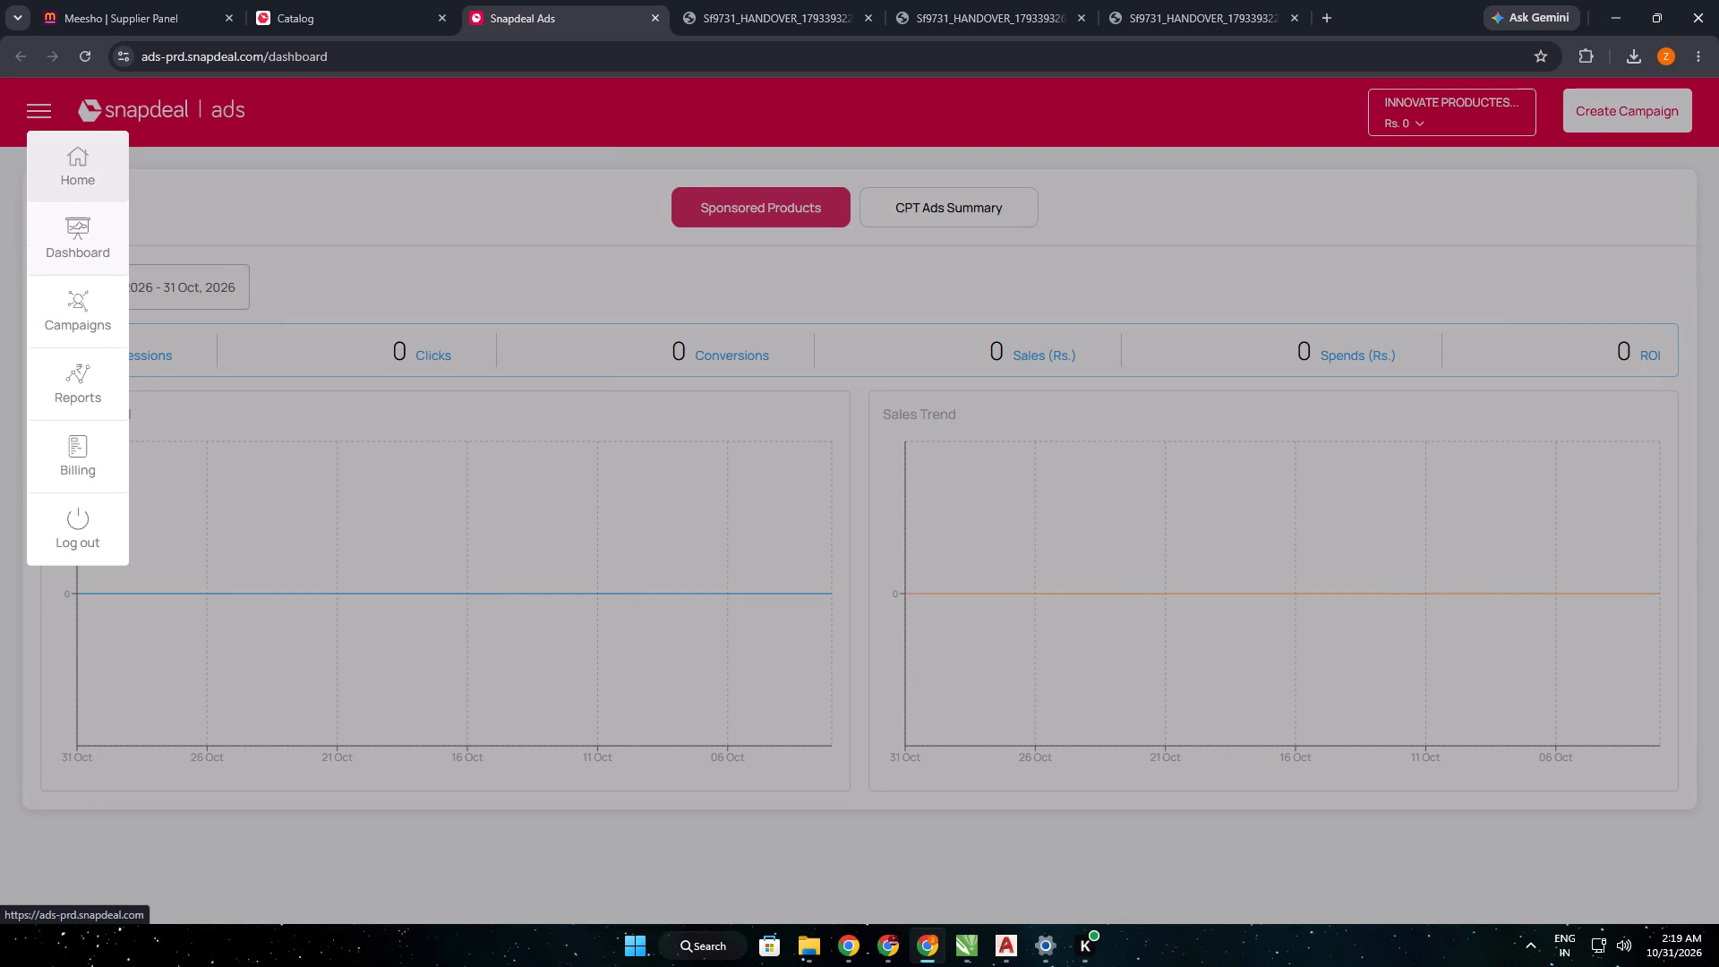
click(39, 61)
click(324, 0)
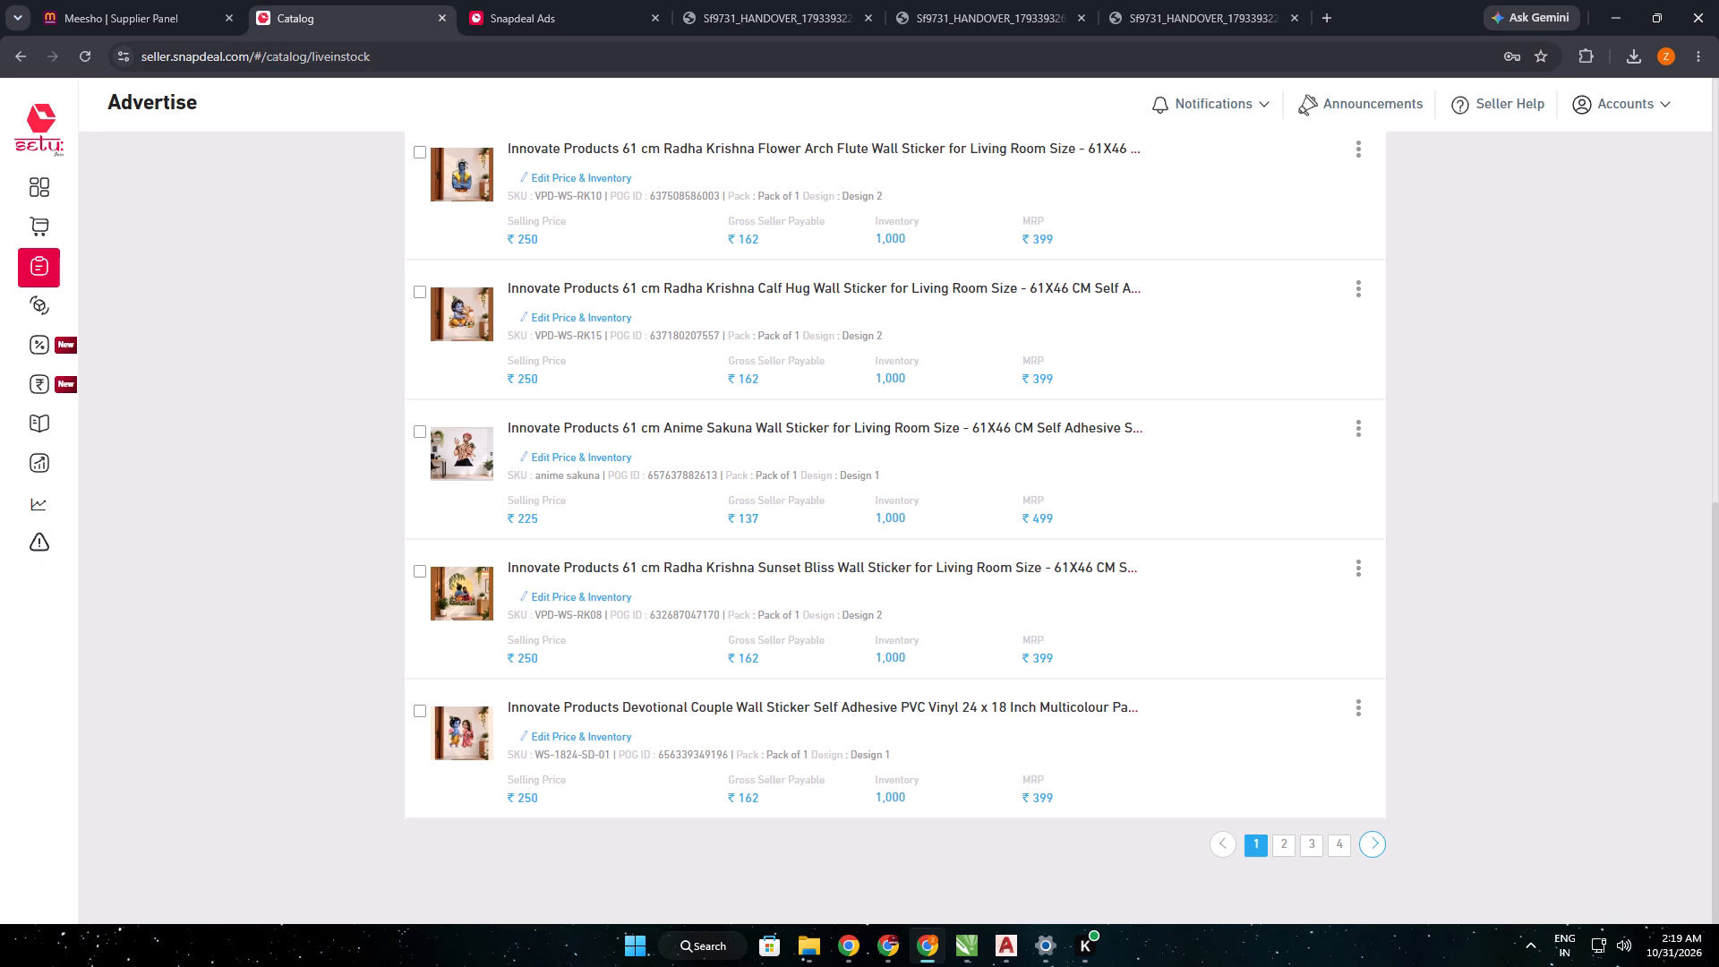
click(652, 22)
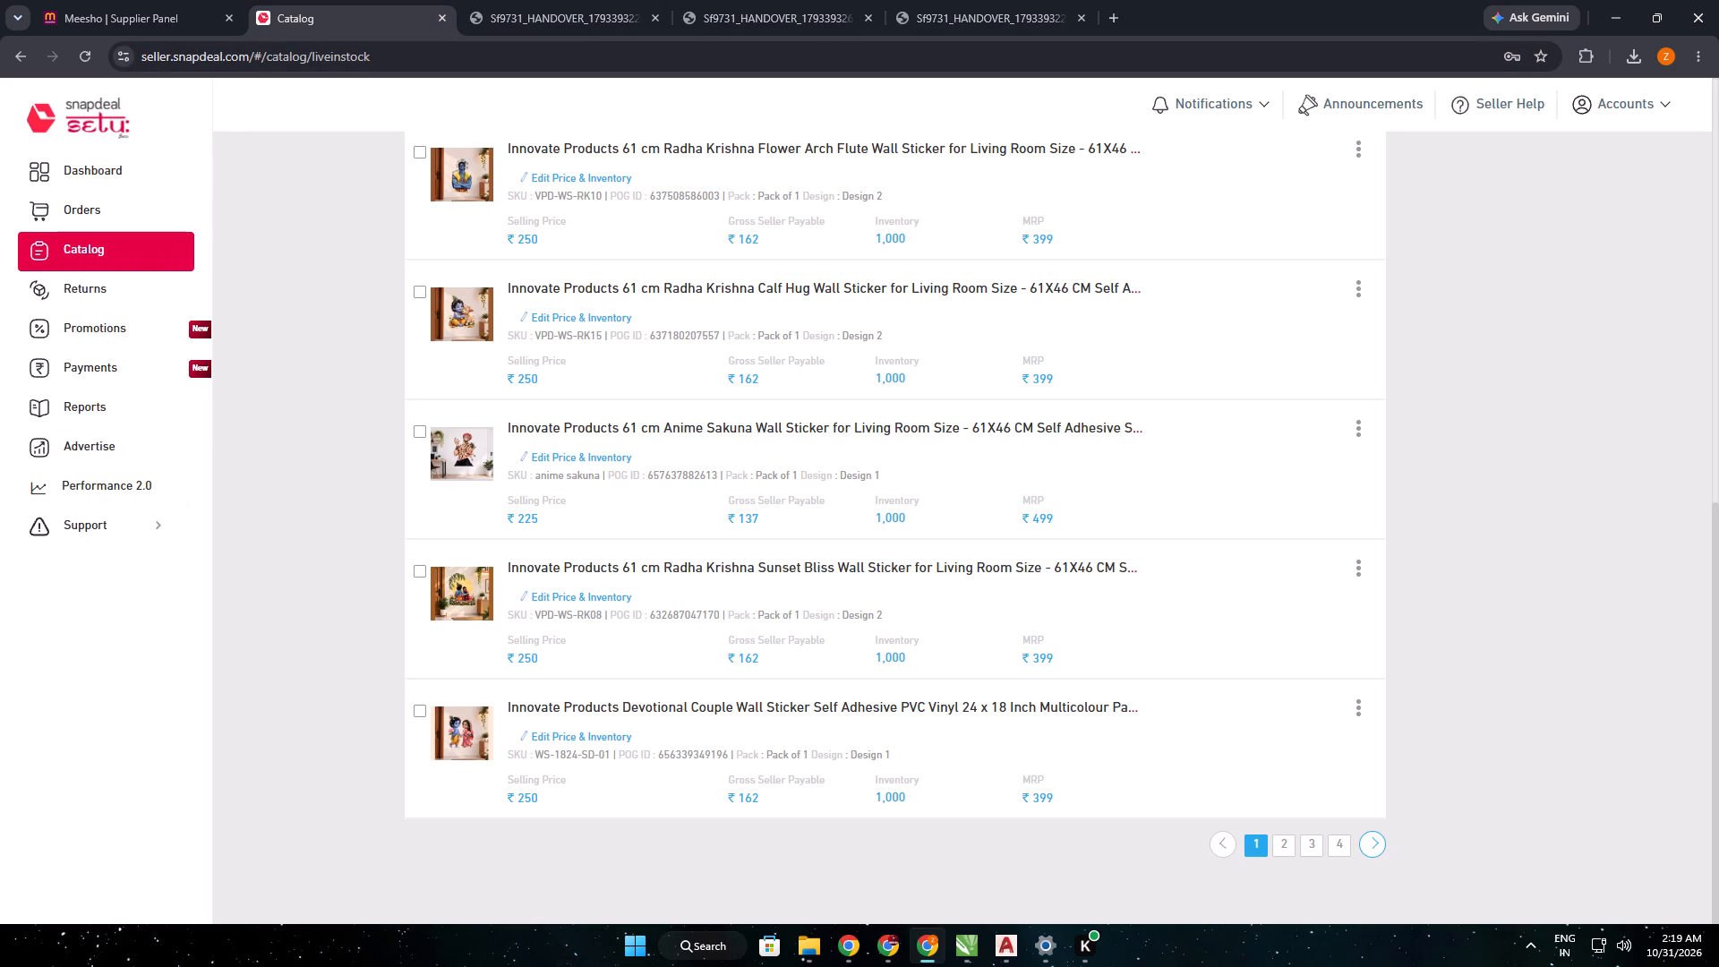
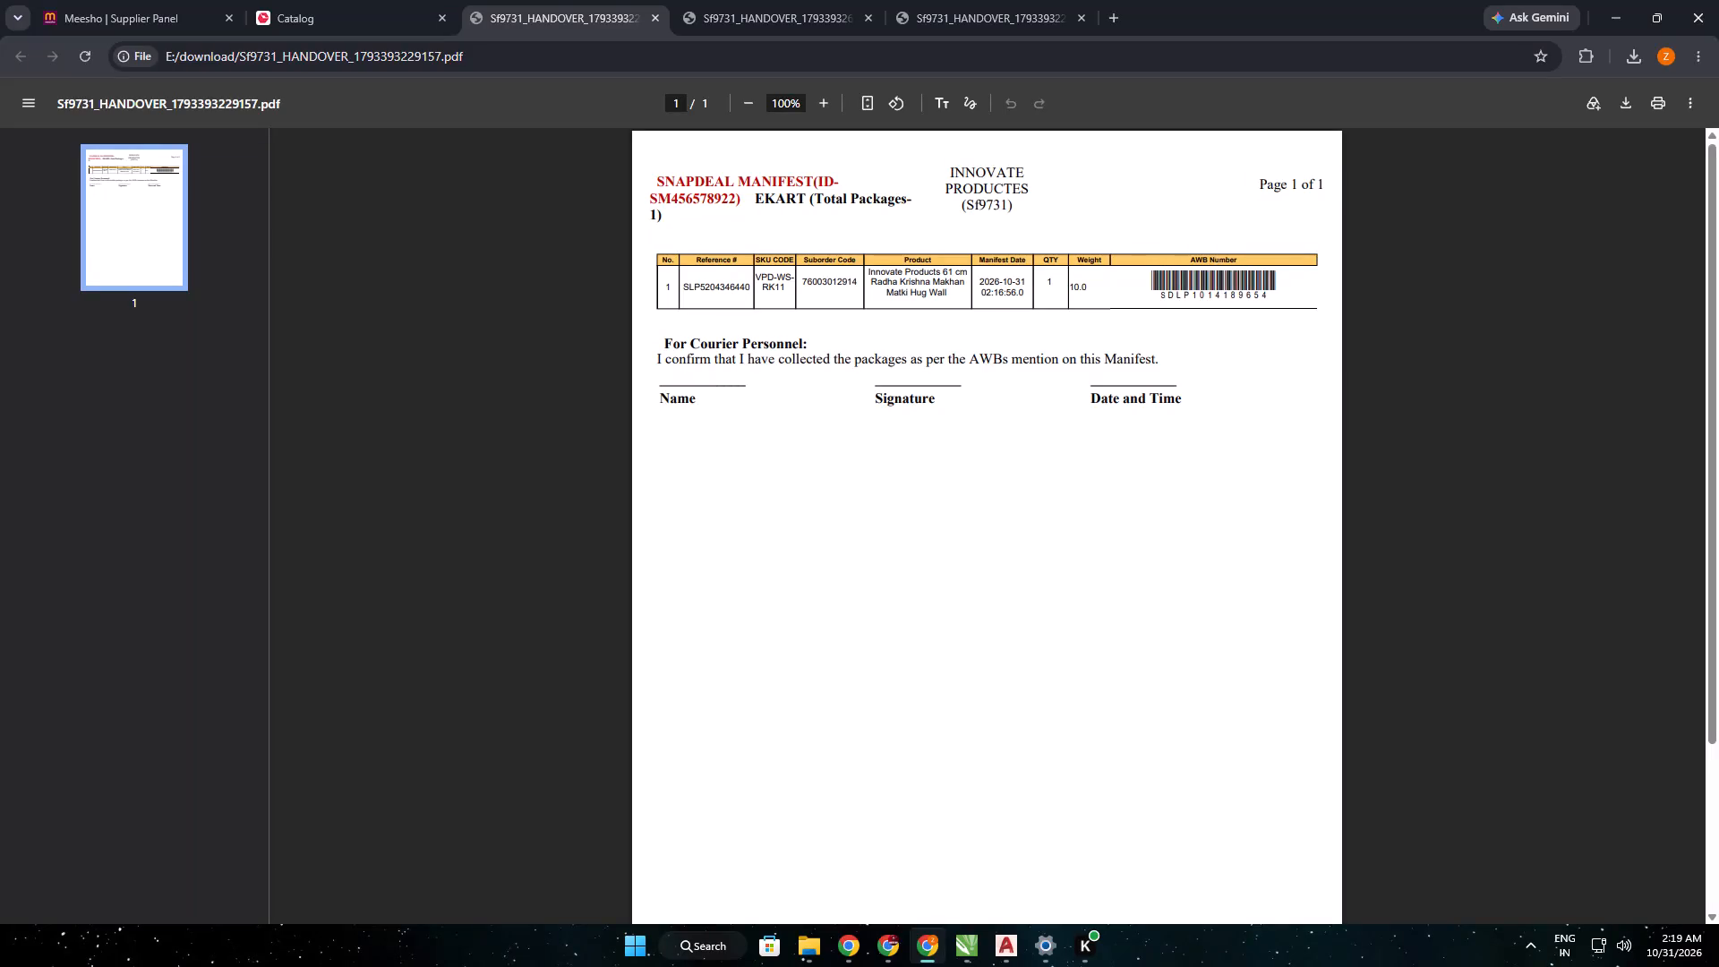
Switch to the Meesho supplier panel and review the campaigns on its Advertisement page.
click(885, 945)
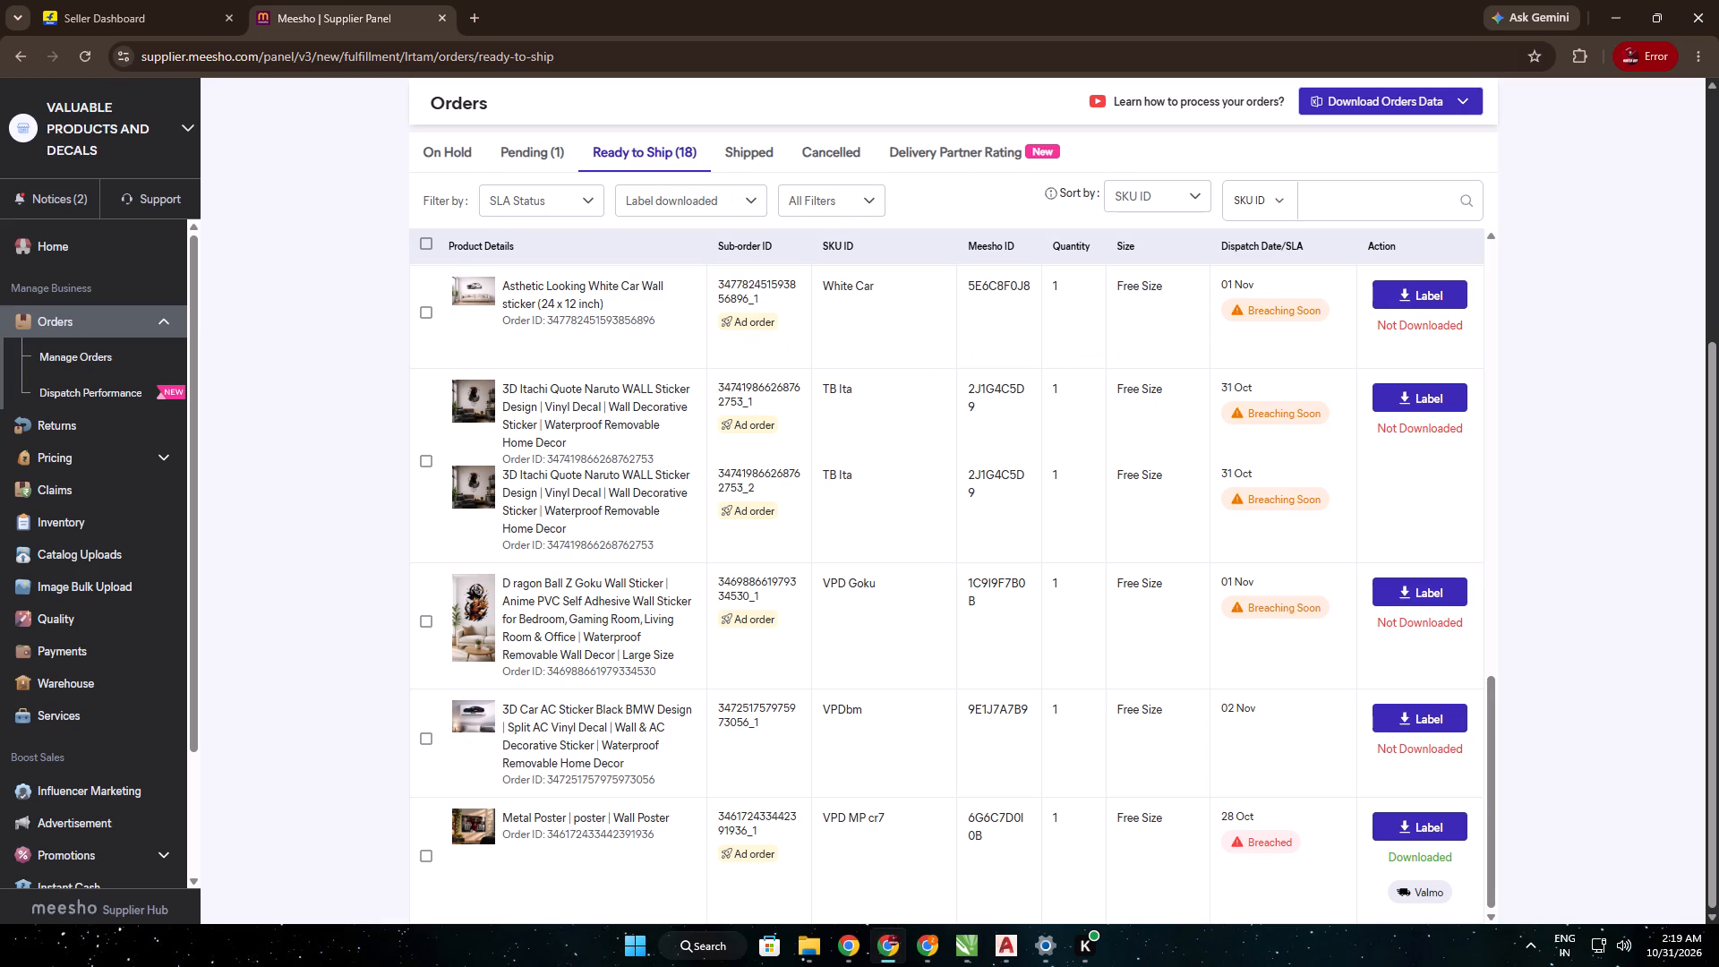
click(96, 242)
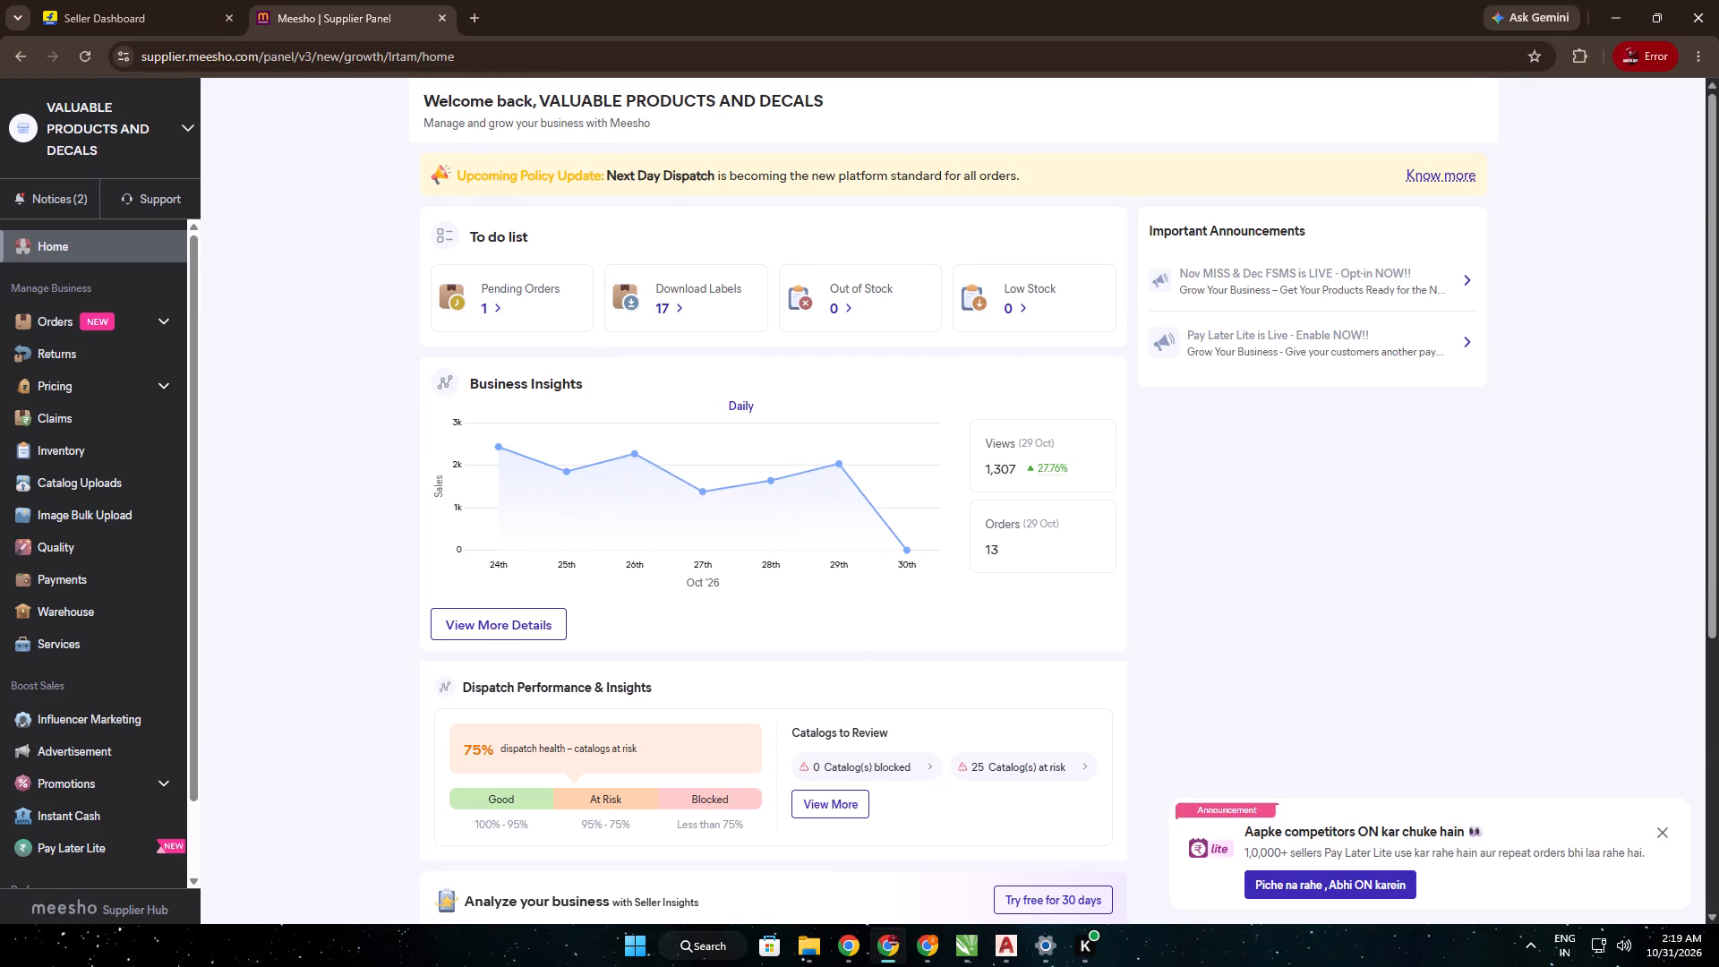
click(126, 755)
scroll(1036, 589, down, 2)
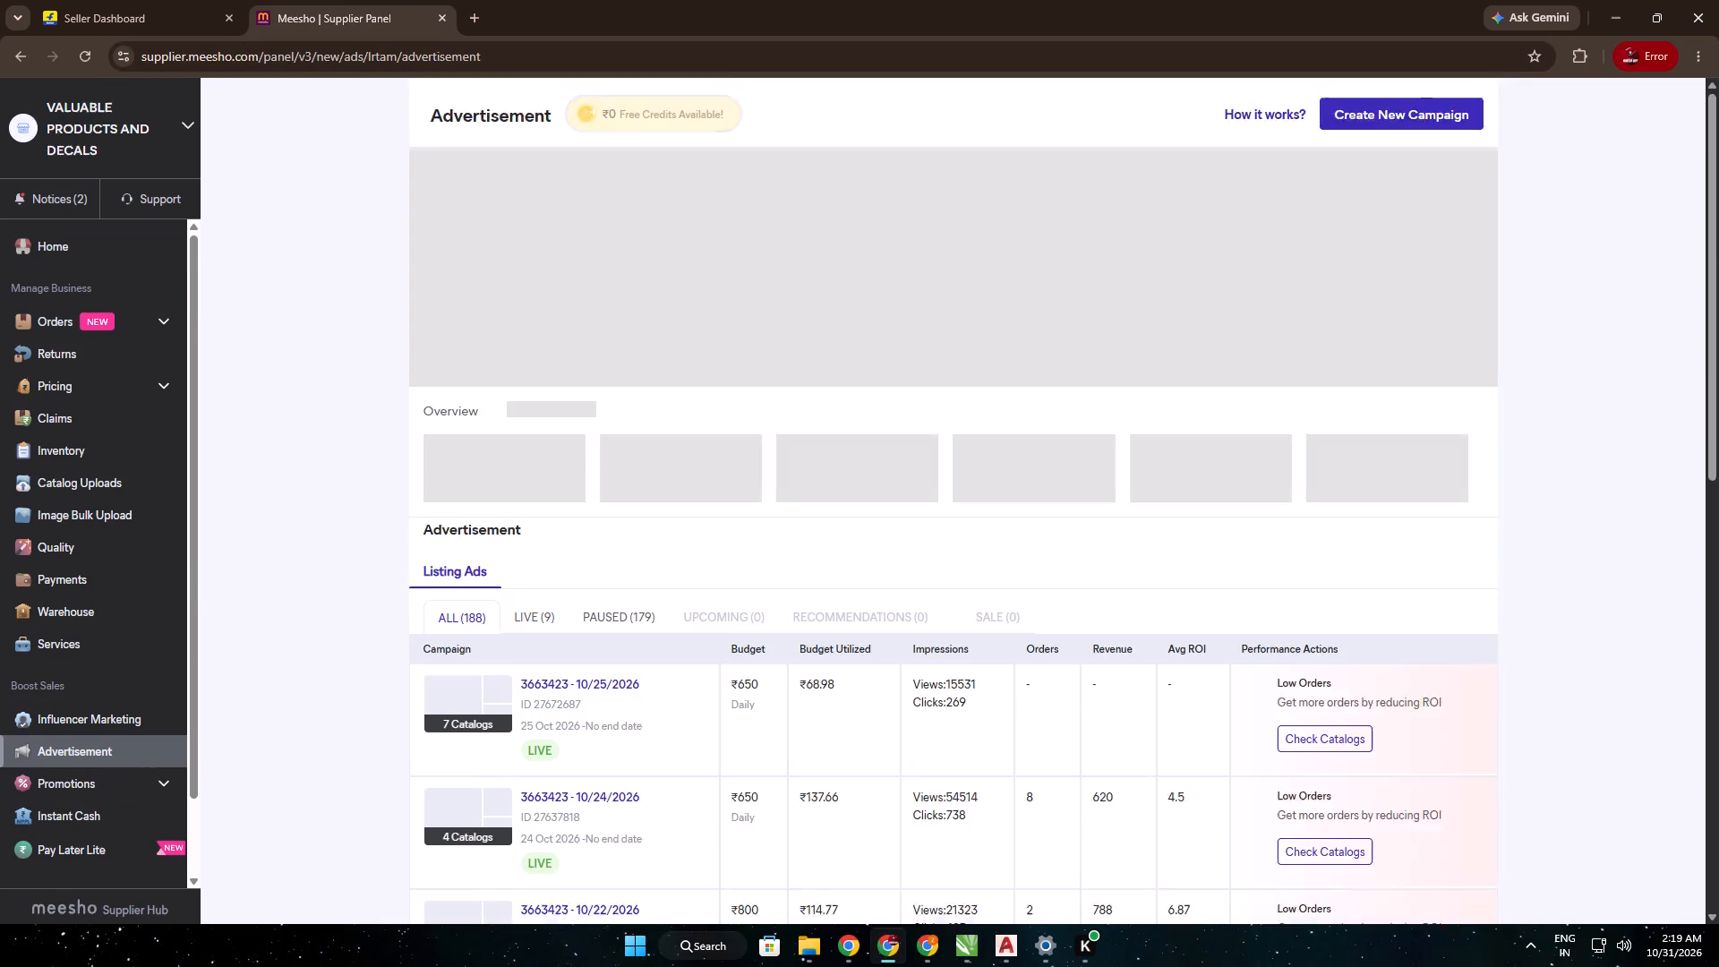
scroll(1036, 589, down, 2)
scroll(1196, 494, down, 6)
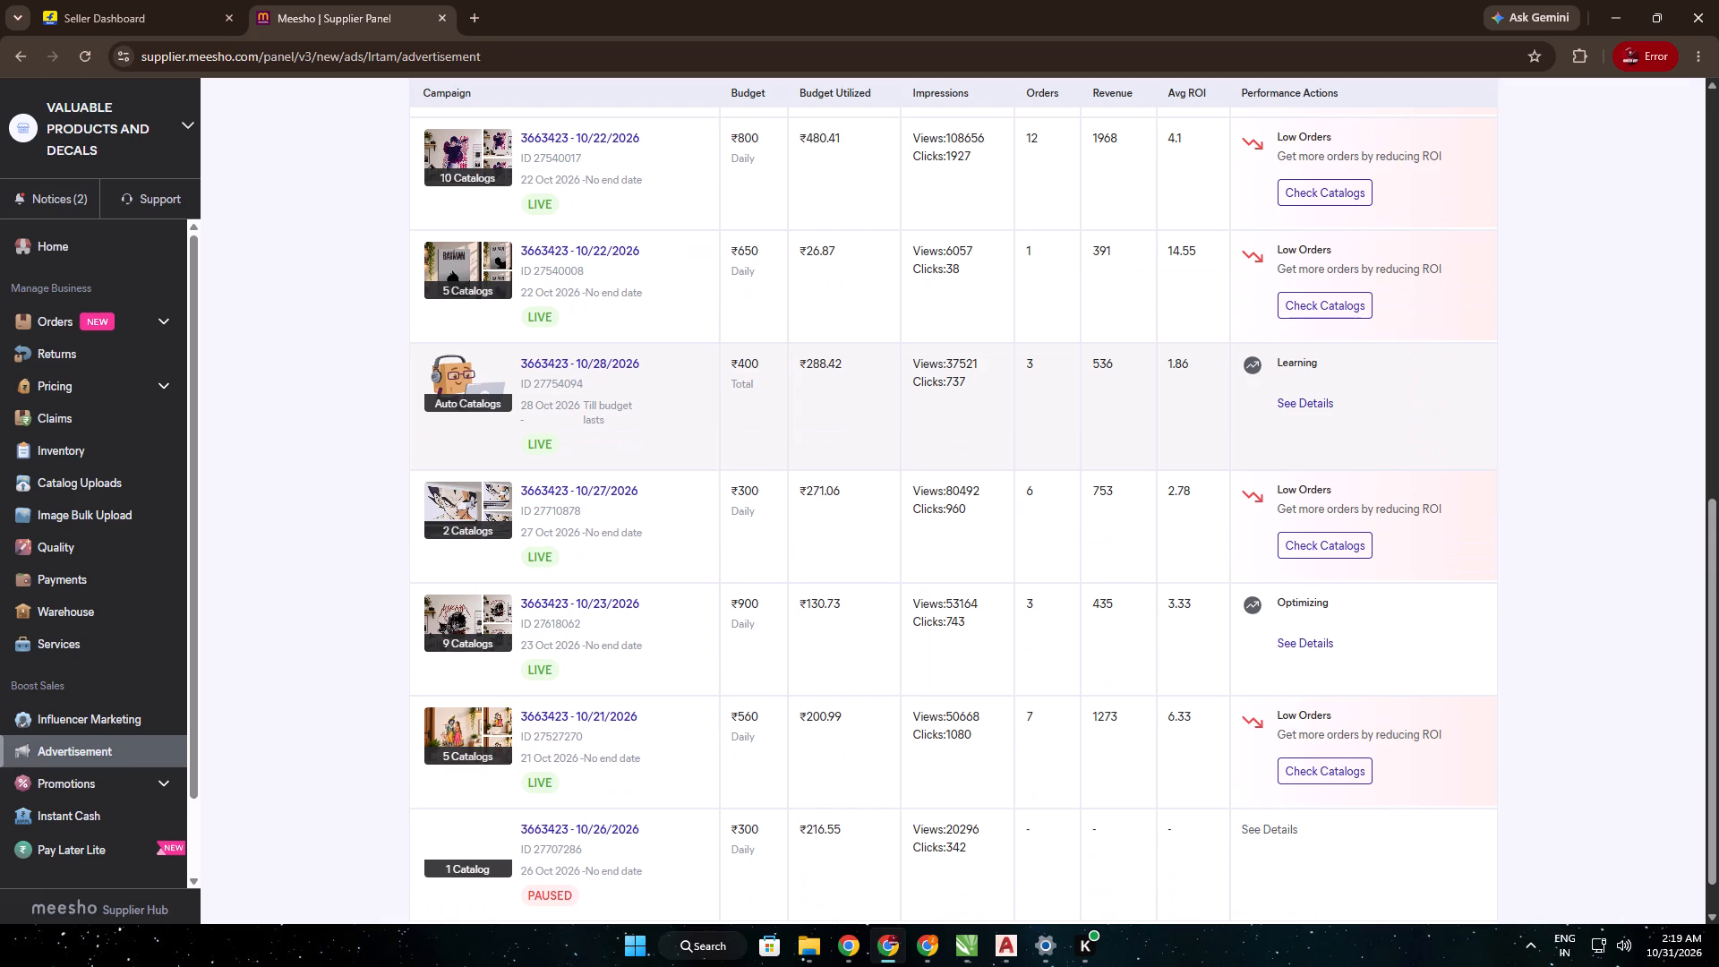
scroll(1198, 501, down, 1)
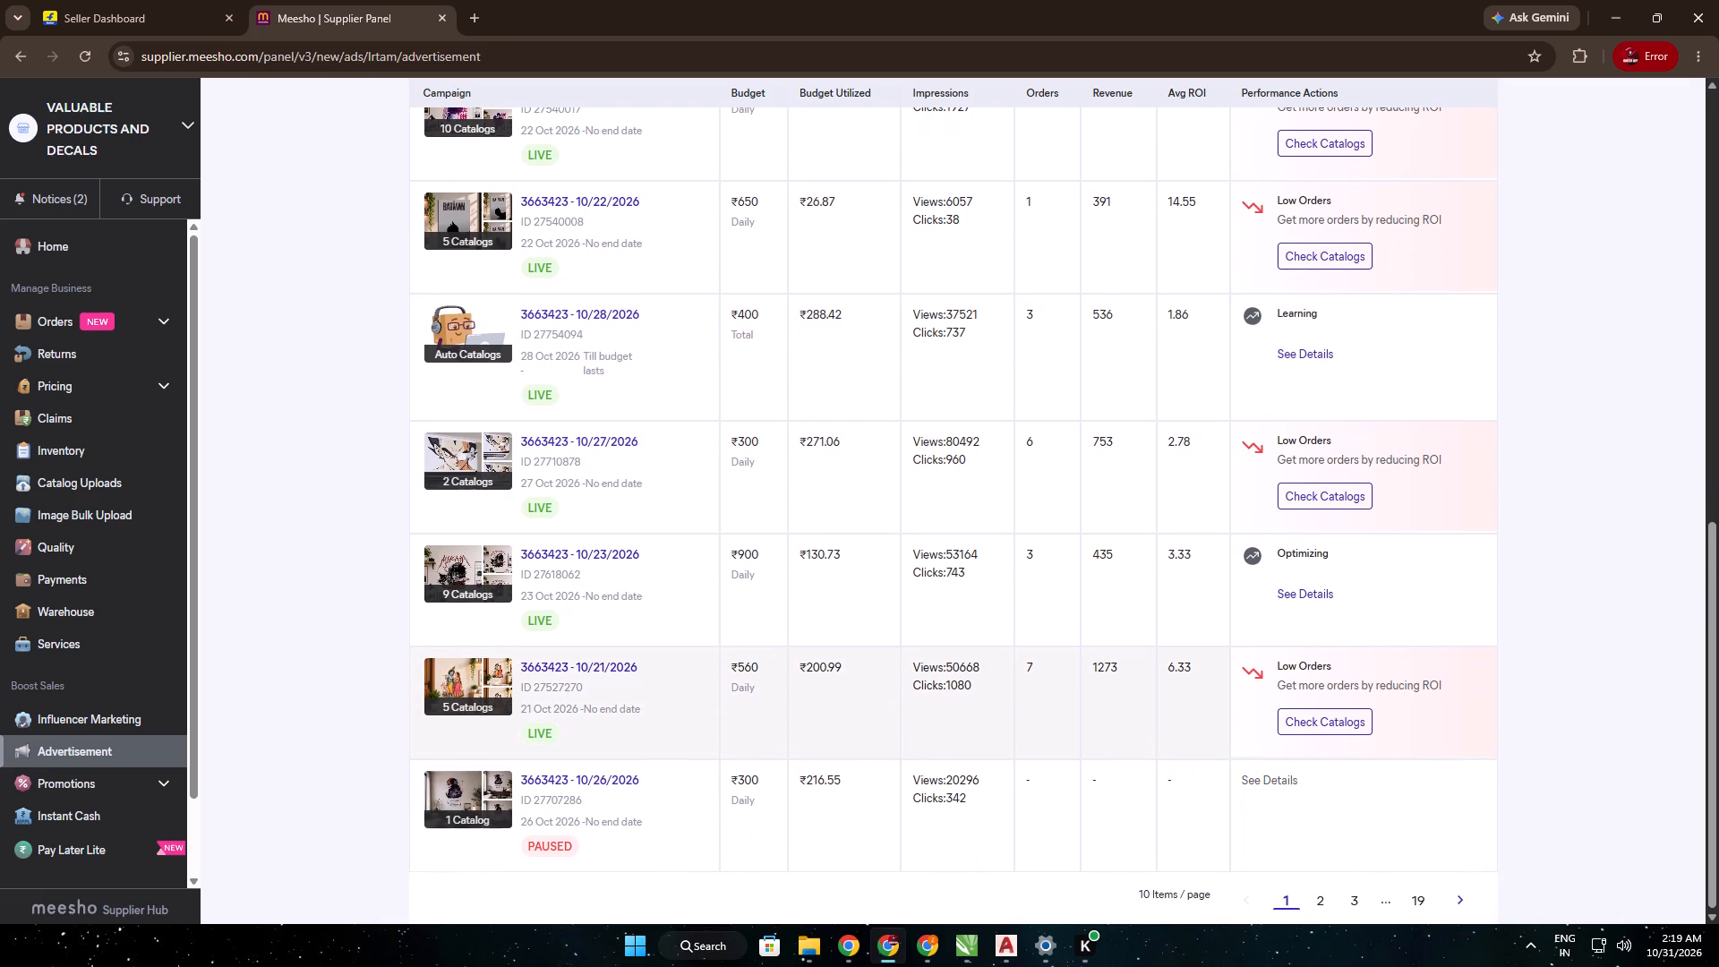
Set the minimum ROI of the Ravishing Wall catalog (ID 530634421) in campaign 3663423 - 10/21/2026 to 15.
click(1305, 717)
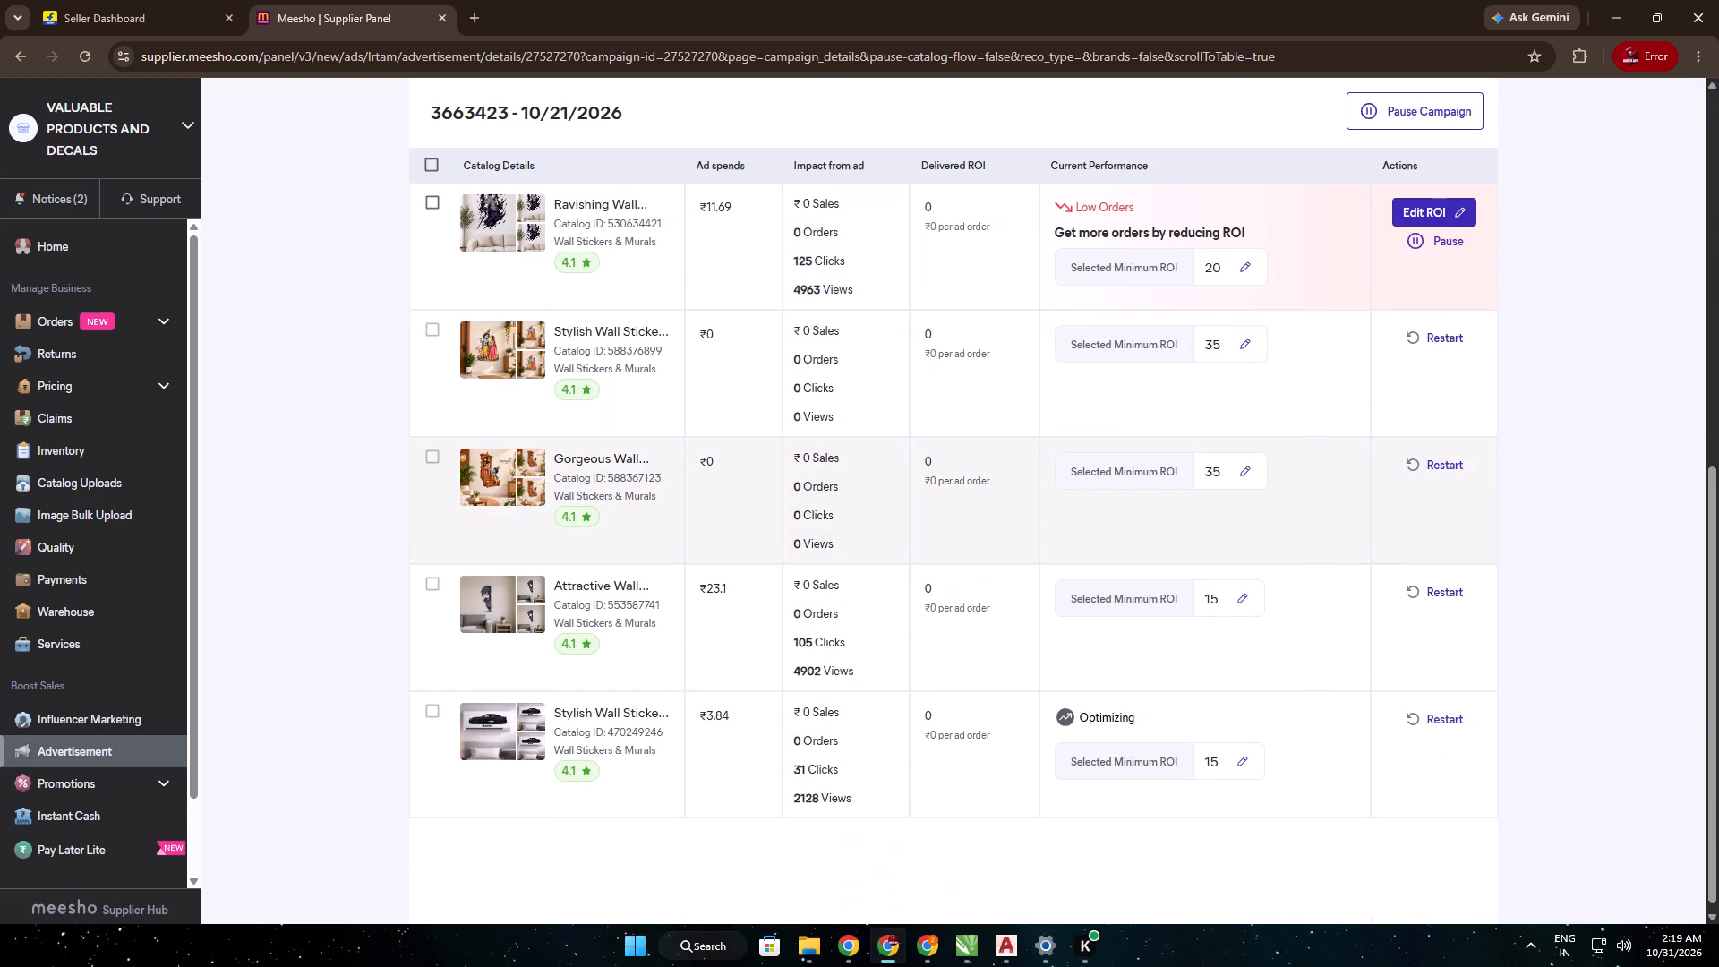
click(1251, 259)
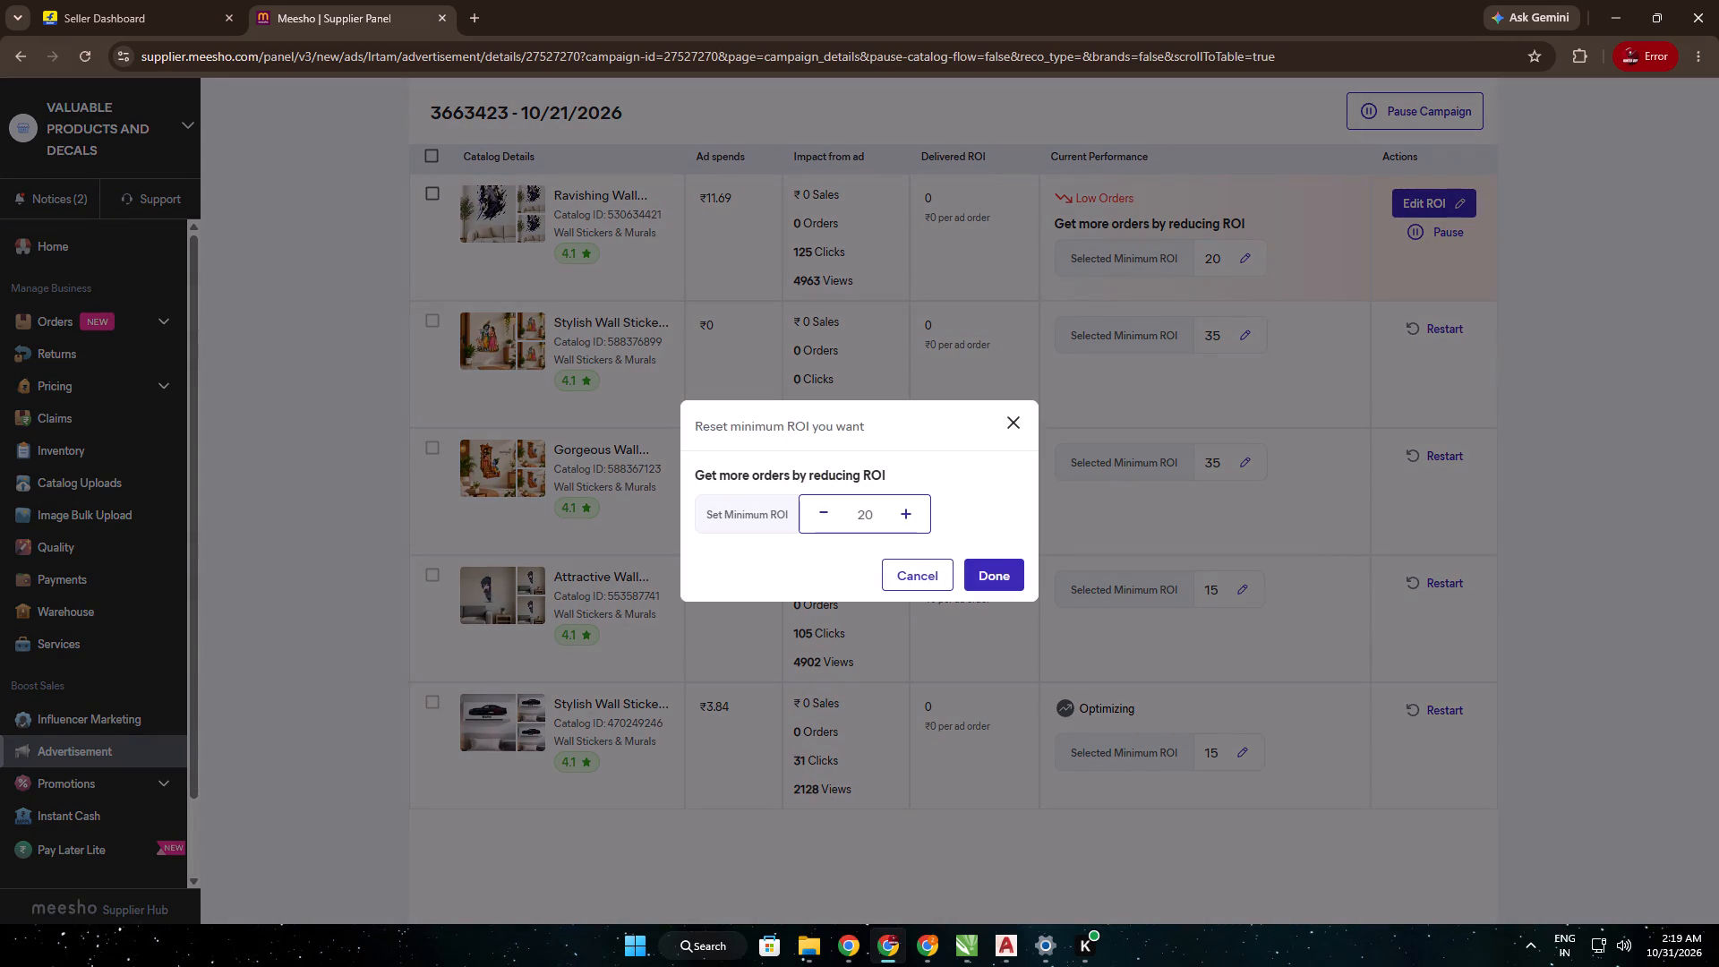
drag(881, 515, 841, 518)
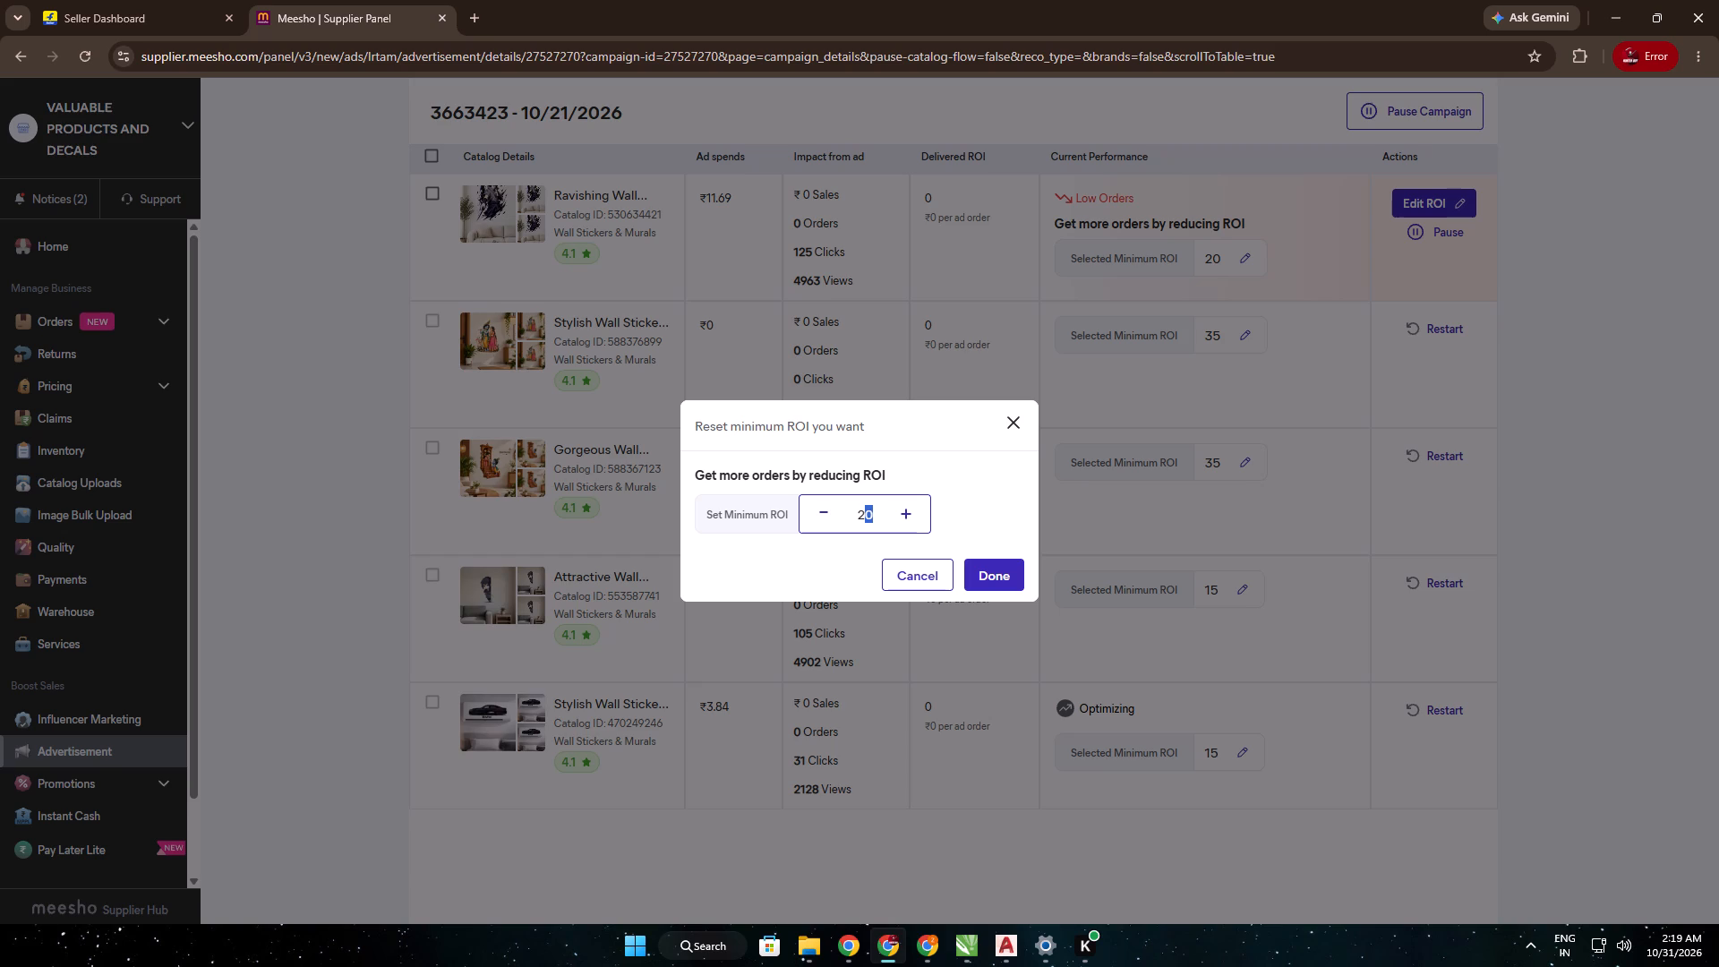
key(1)
key(5)
click(1007, 574)
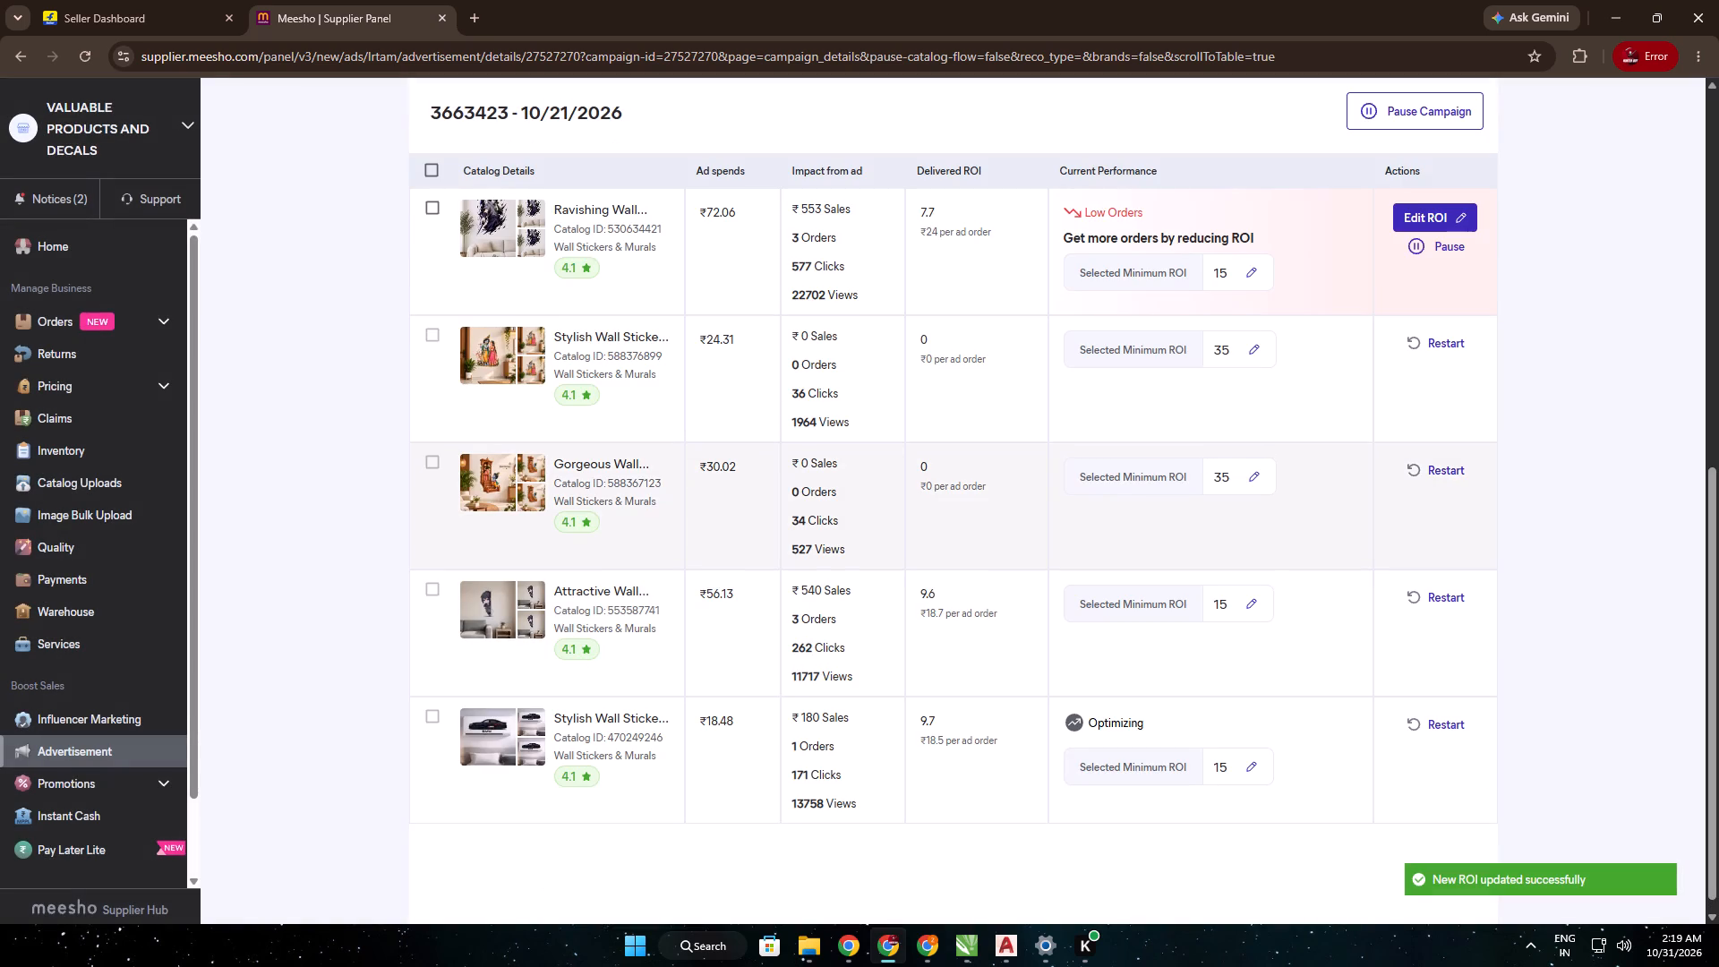
Review the campaign's catalog performance and compute 3 × 20 in Calculator, closing it when done.
scroll(1102, 552, up, 6)
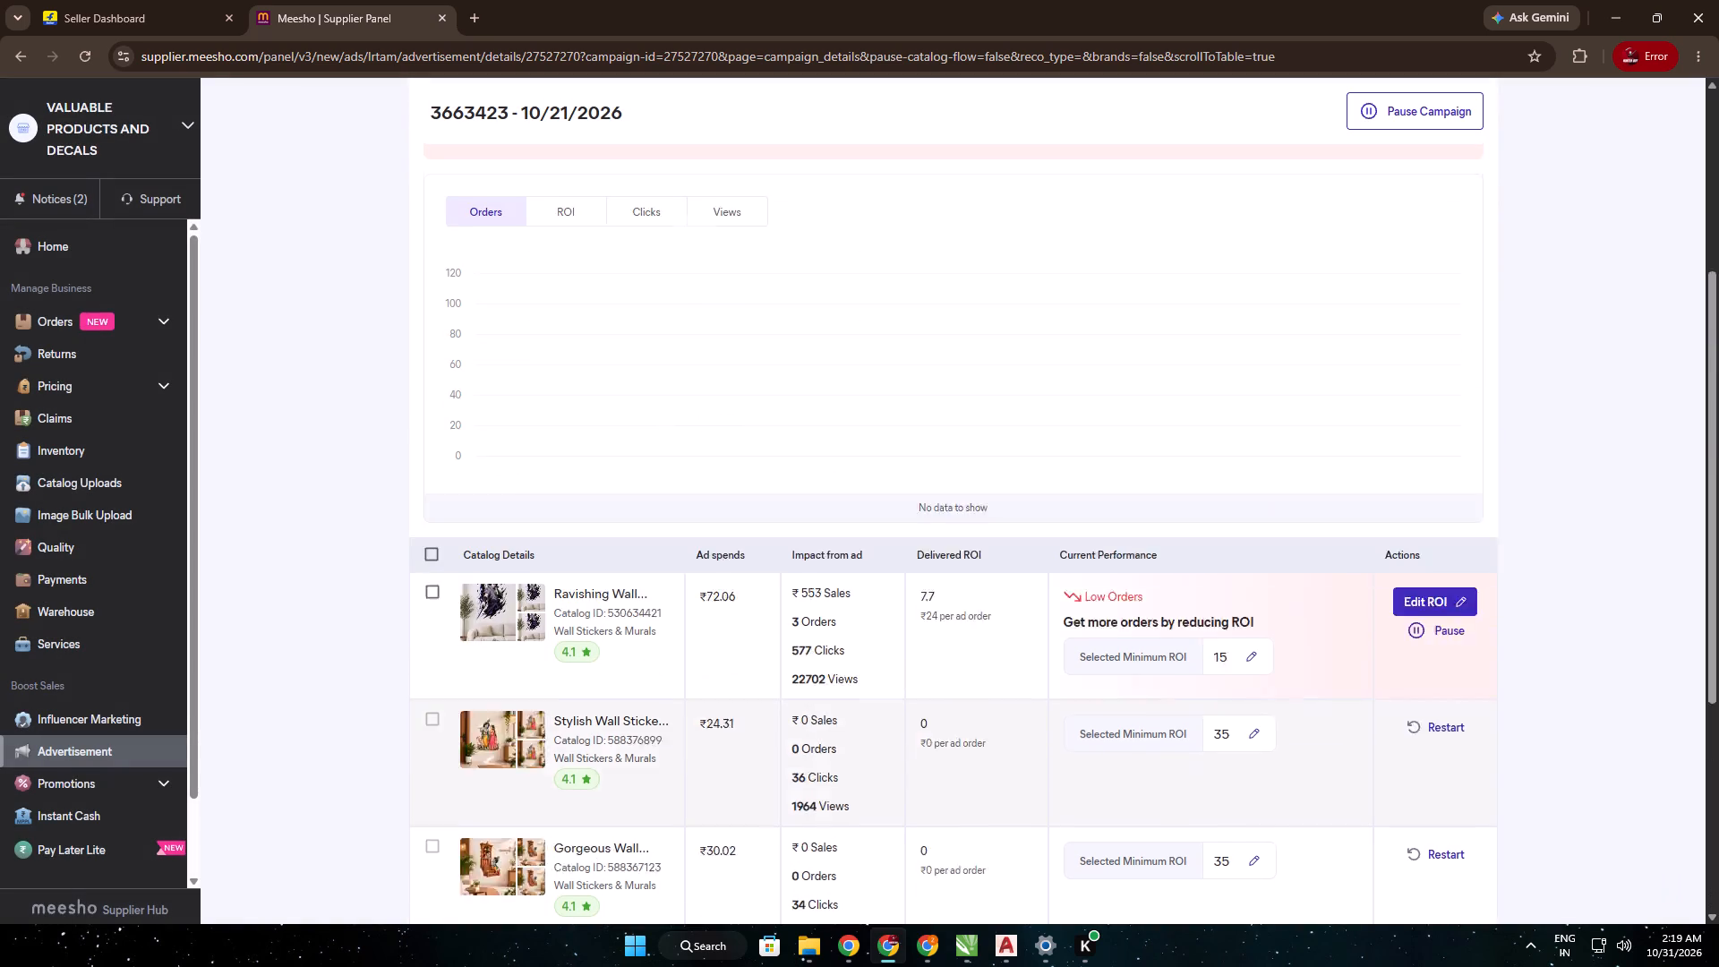
scroll(1327, 308, up, 5)
scroll(1322, 389, down, 6)
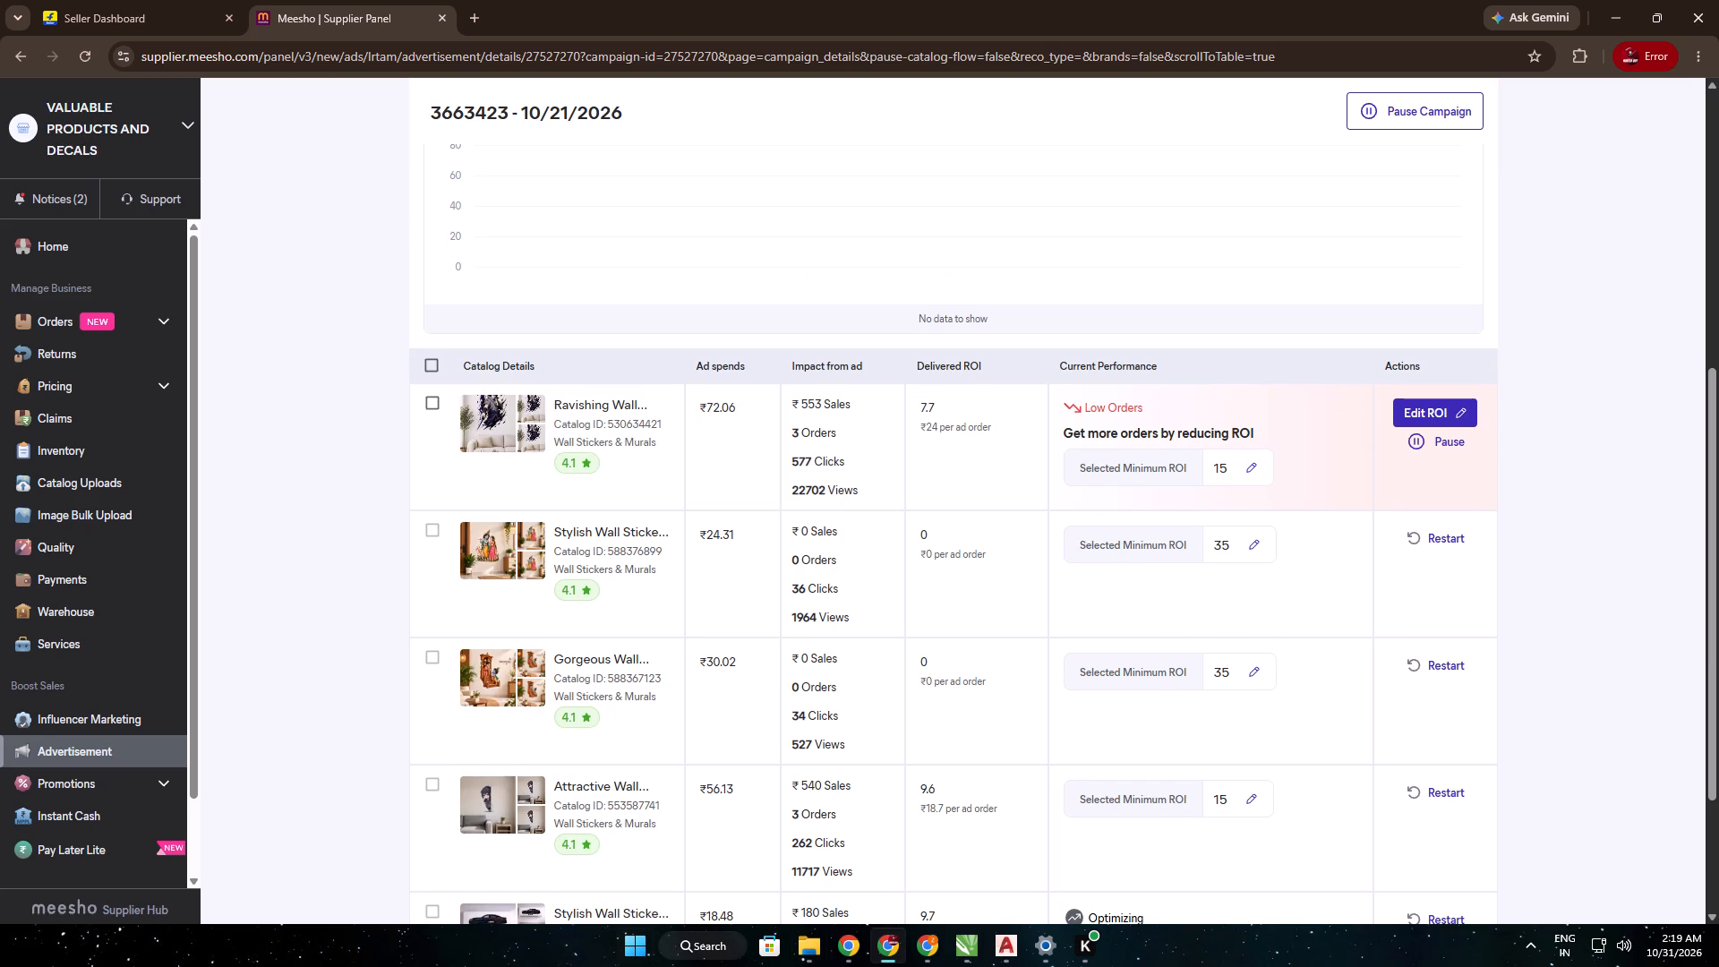
click(632, 946)
click(441, 355)
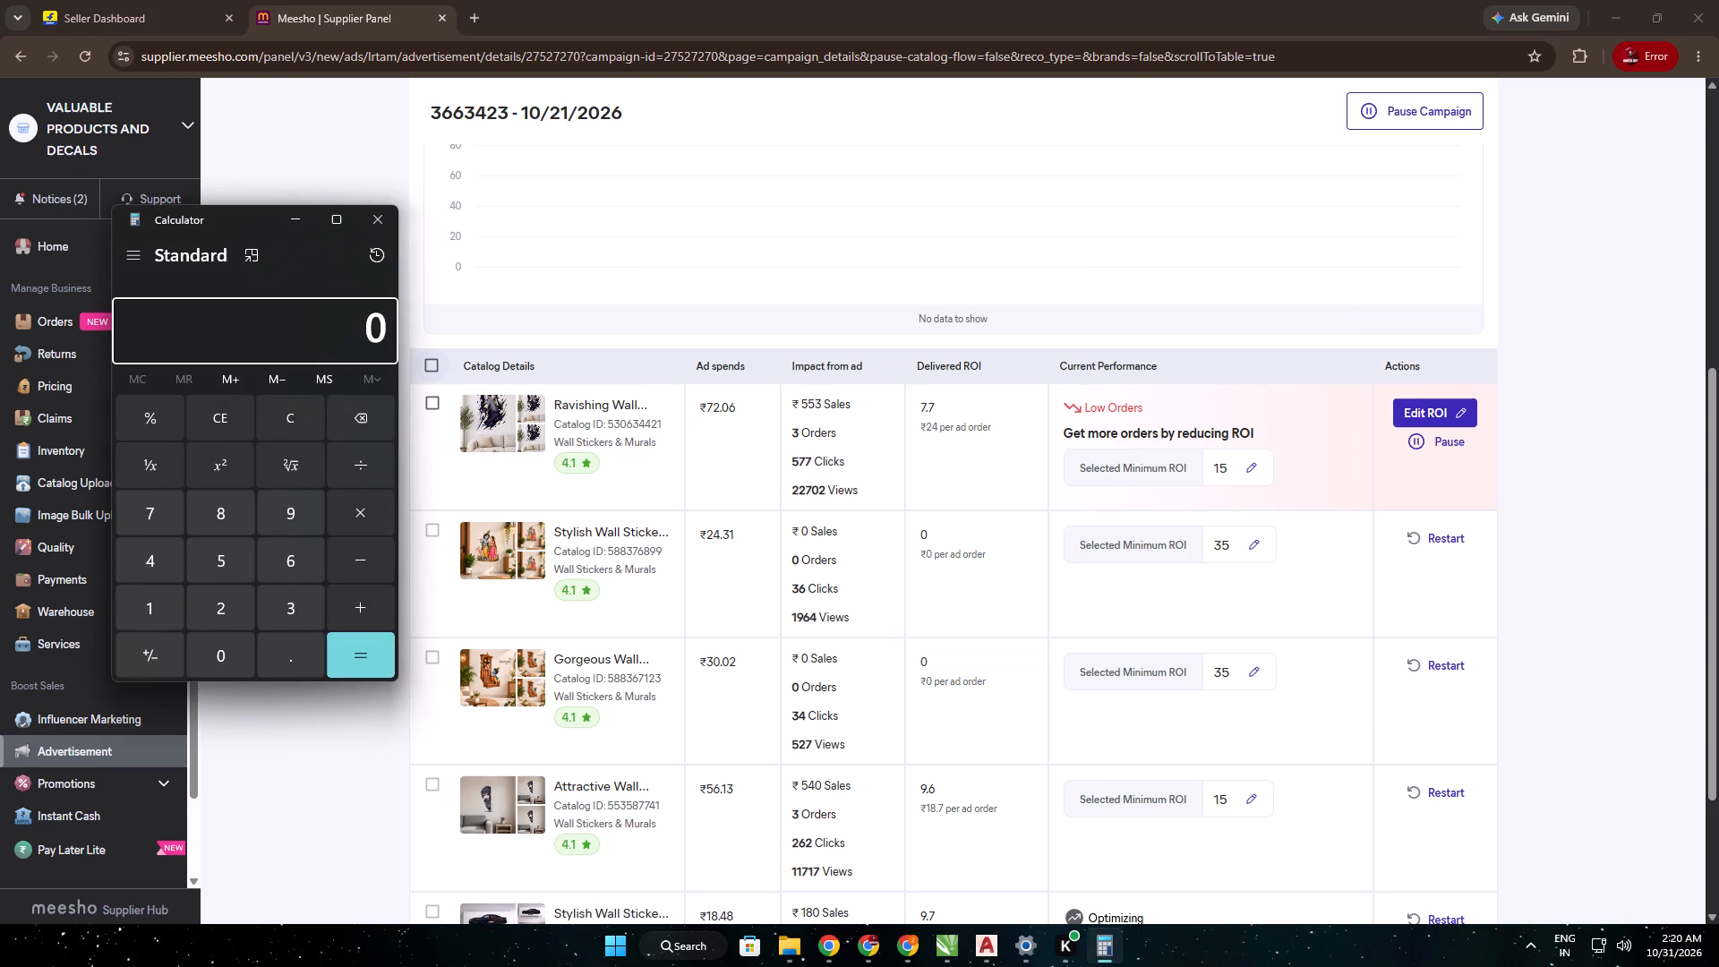
key(3)
key(asterisk)
key(2)
key(0)
key(Return)
click(381, 218)
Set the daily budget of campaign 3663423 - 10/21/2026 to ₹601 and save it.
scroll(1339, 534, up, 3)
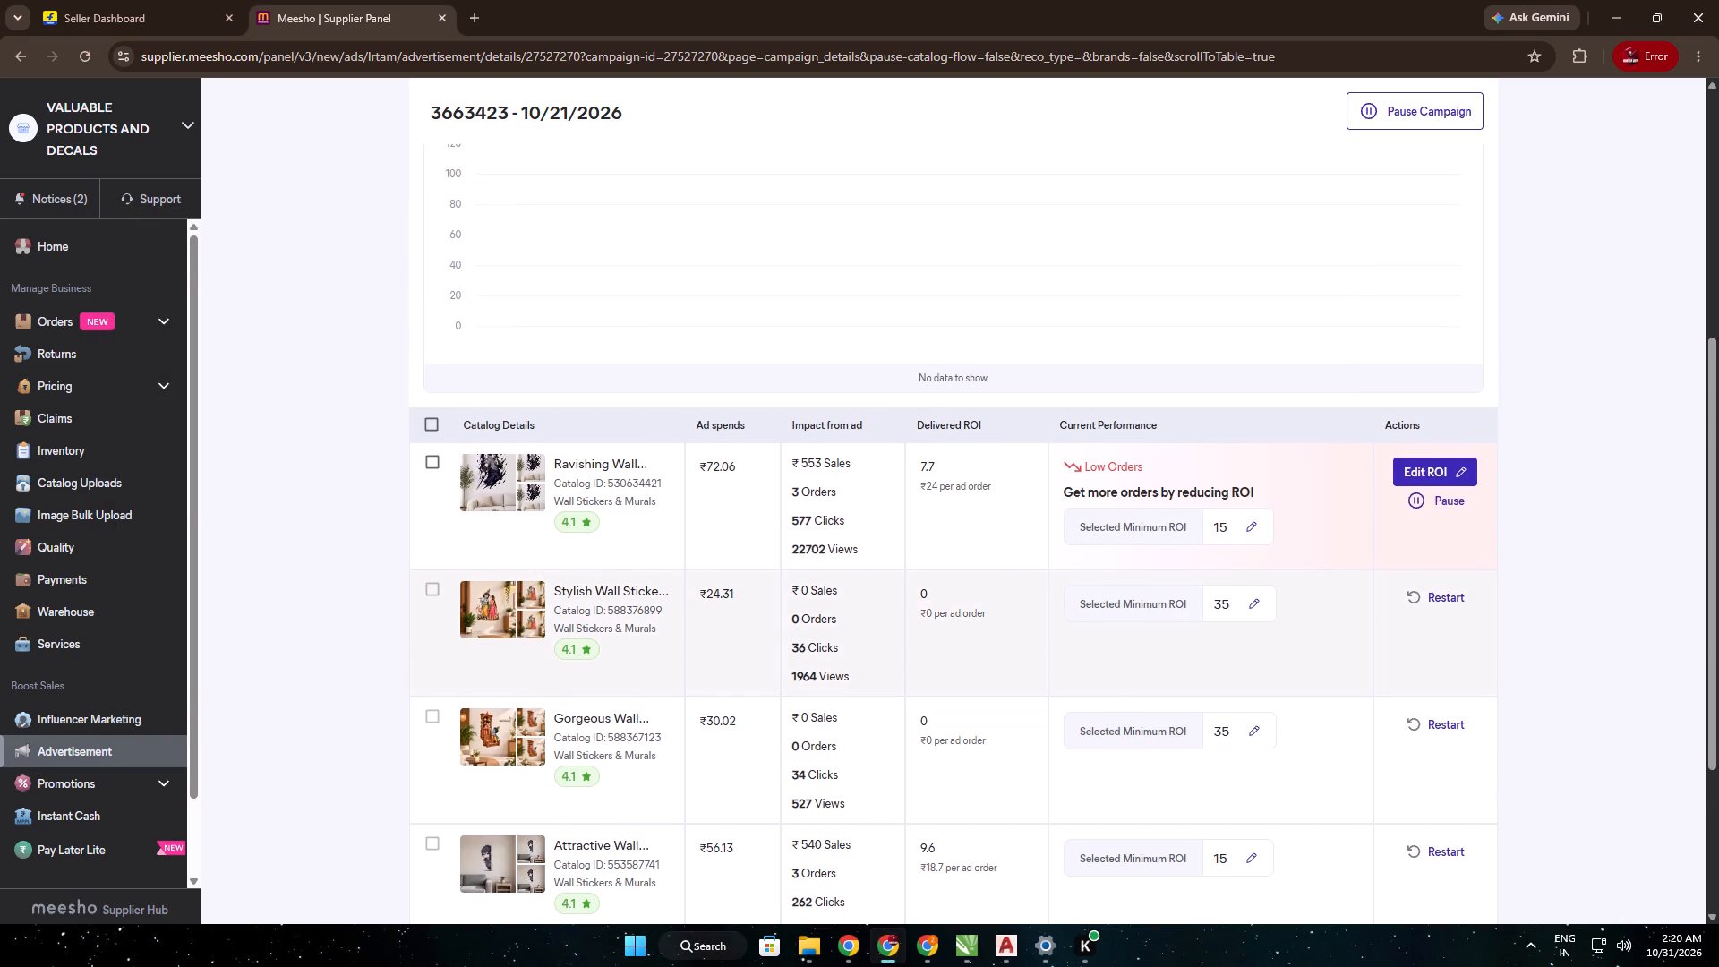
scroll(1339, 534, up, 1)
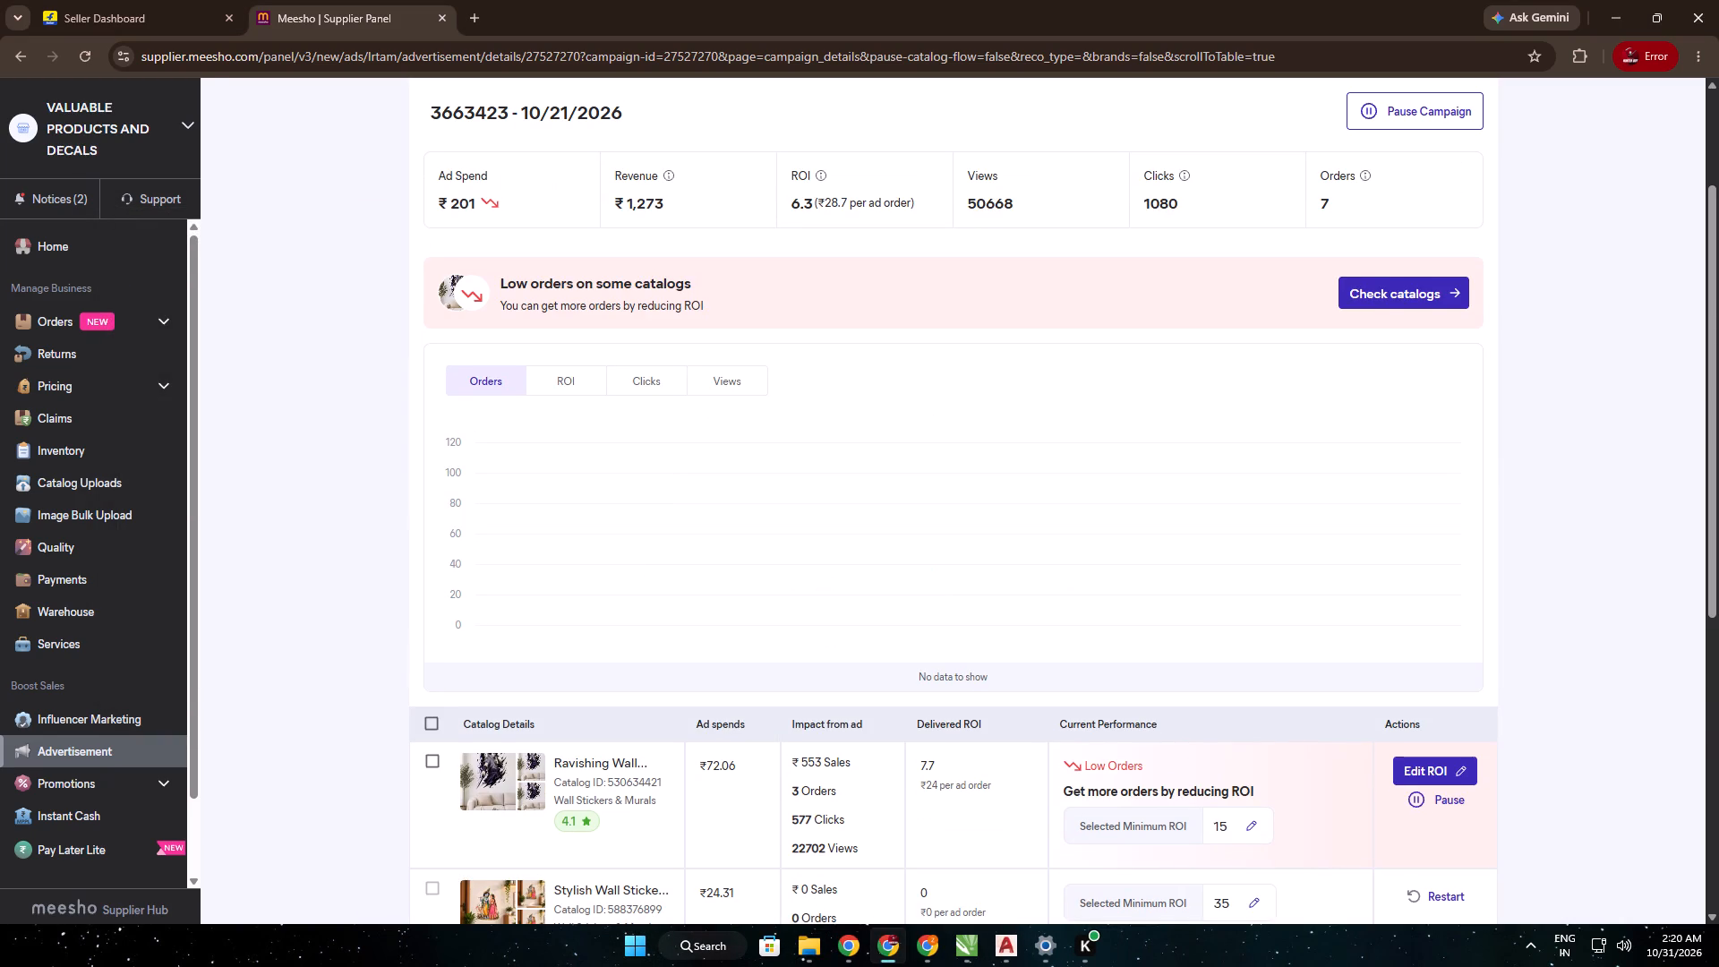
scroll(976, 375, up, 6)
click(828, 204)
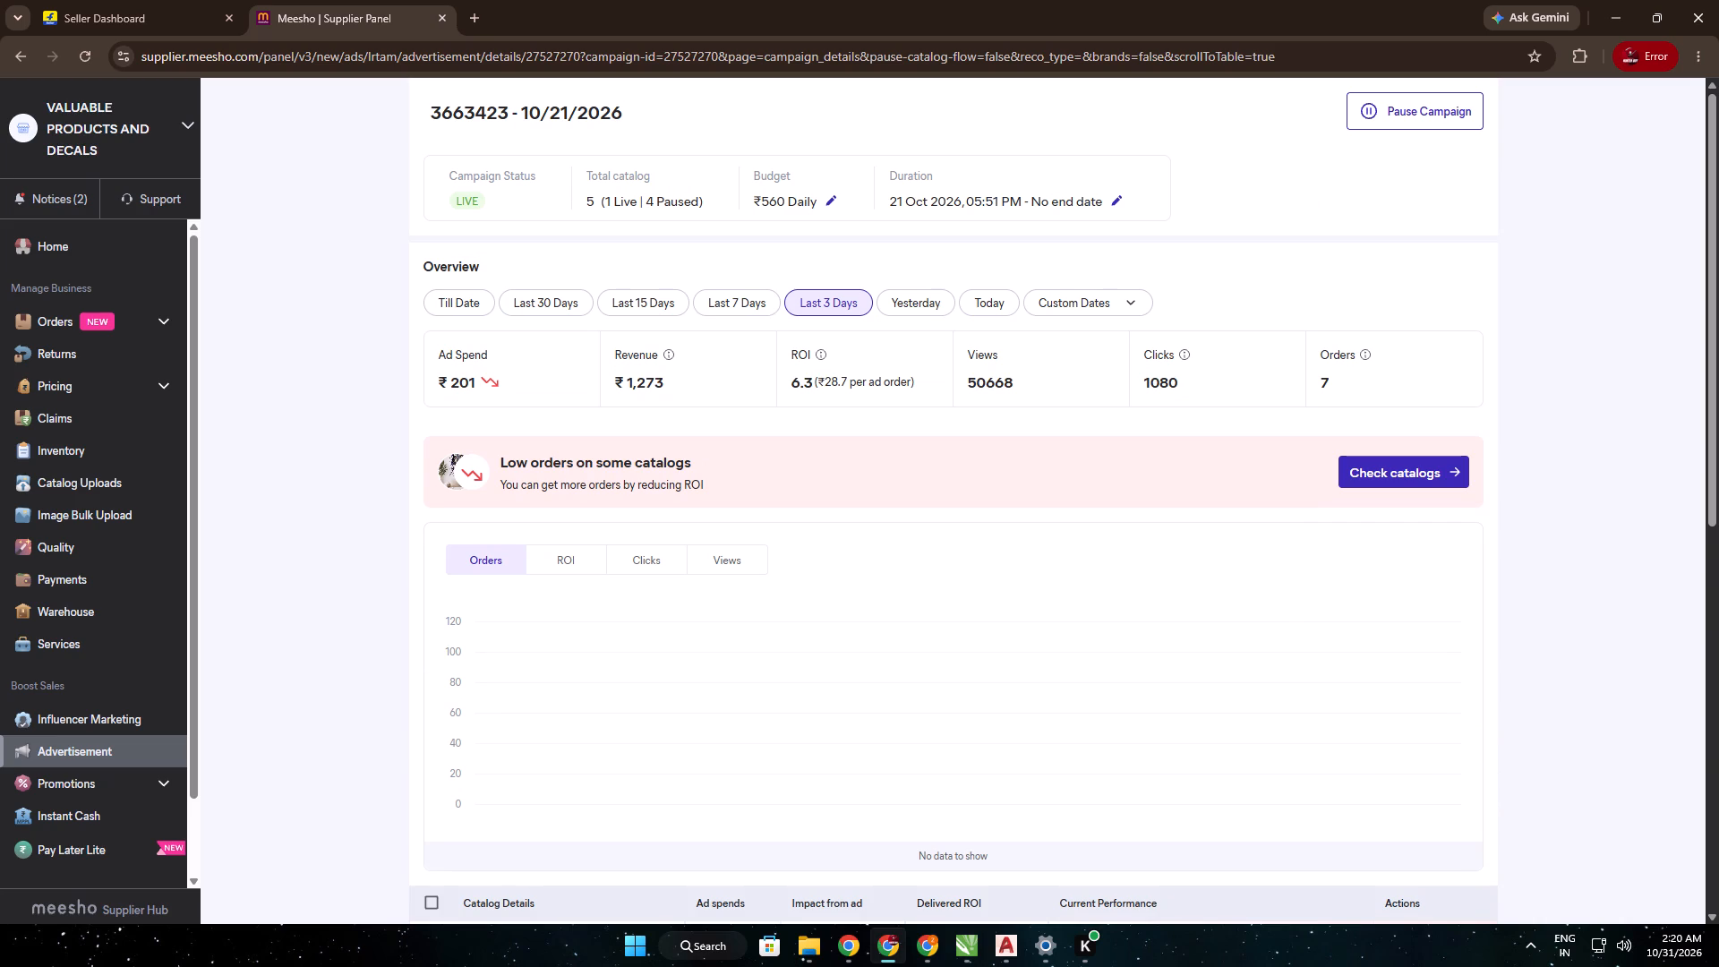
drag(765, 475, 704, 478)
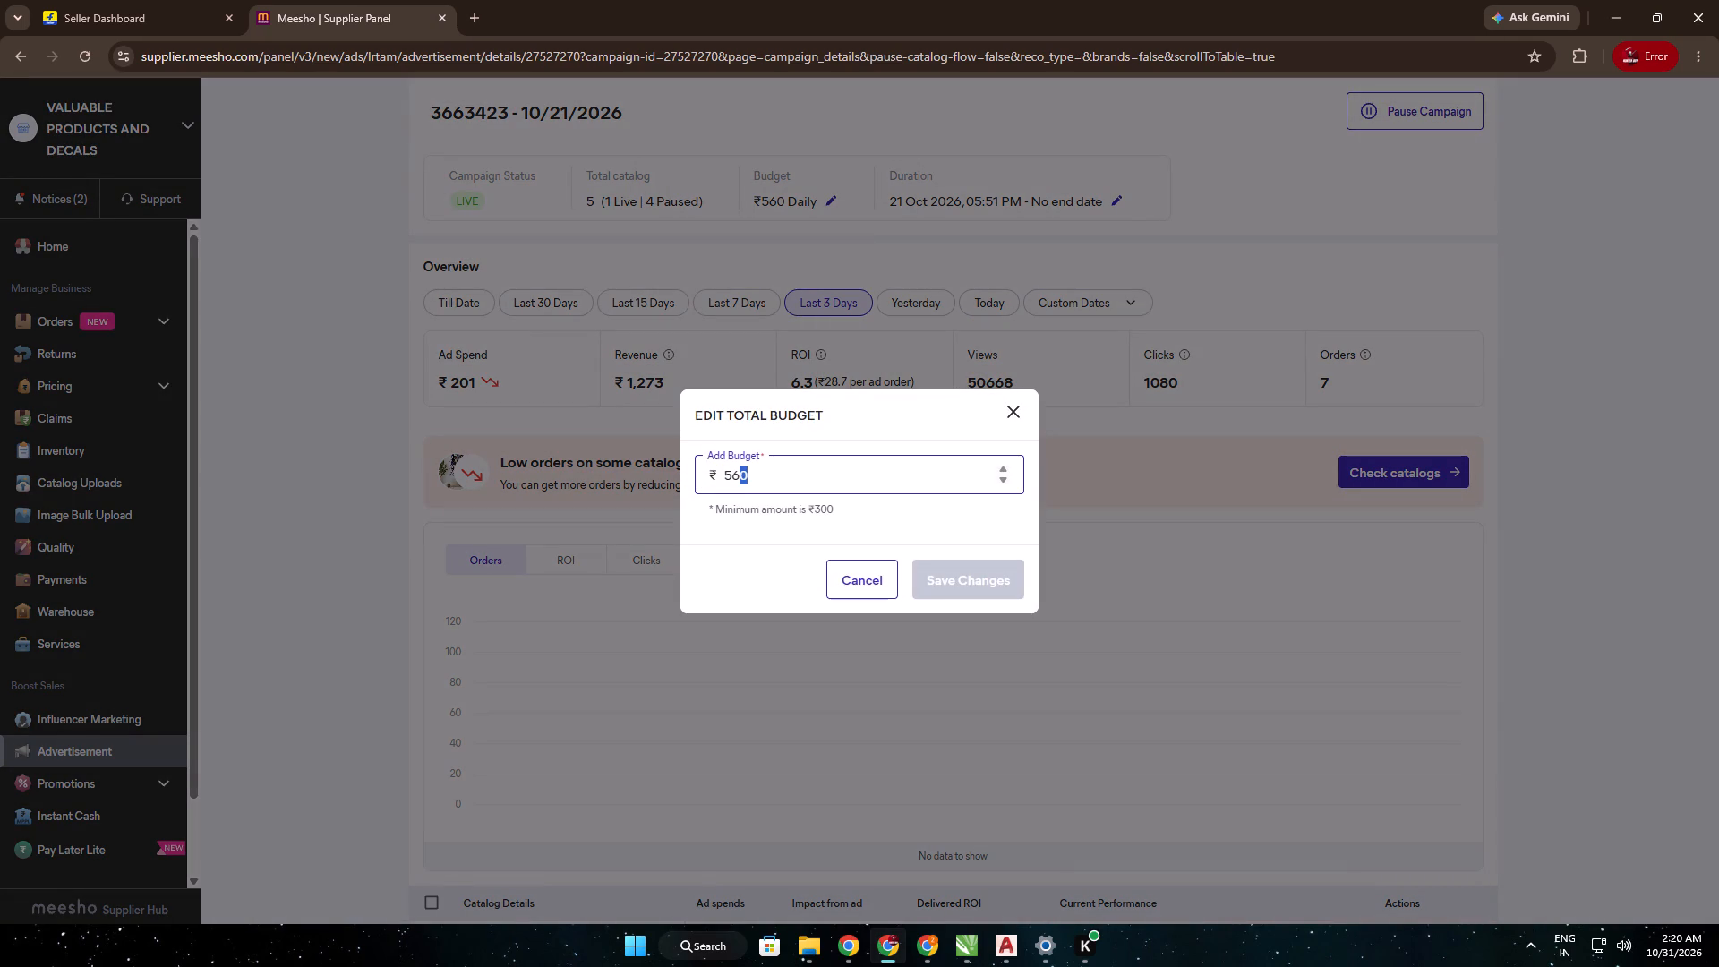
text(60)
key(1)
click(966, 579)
Set the daily budget of campaign 3663423 - 10/21/2026 to ₹600 and save it.
click(831, 200)
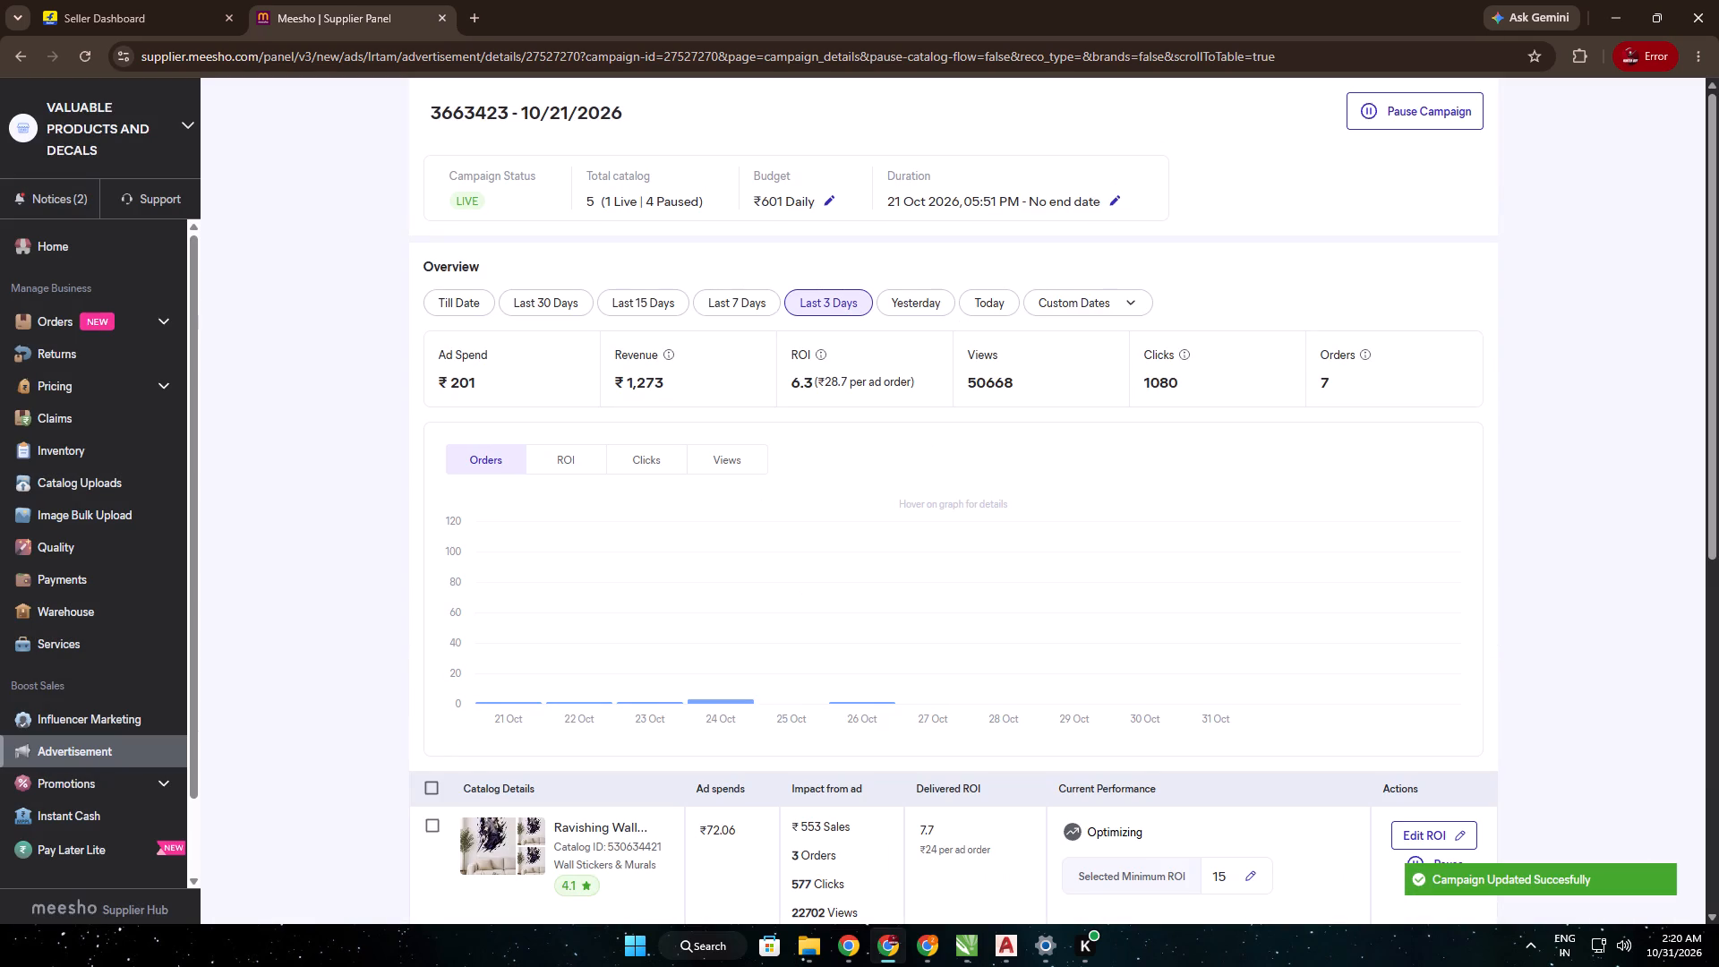
key(BackSpace)
key(0)
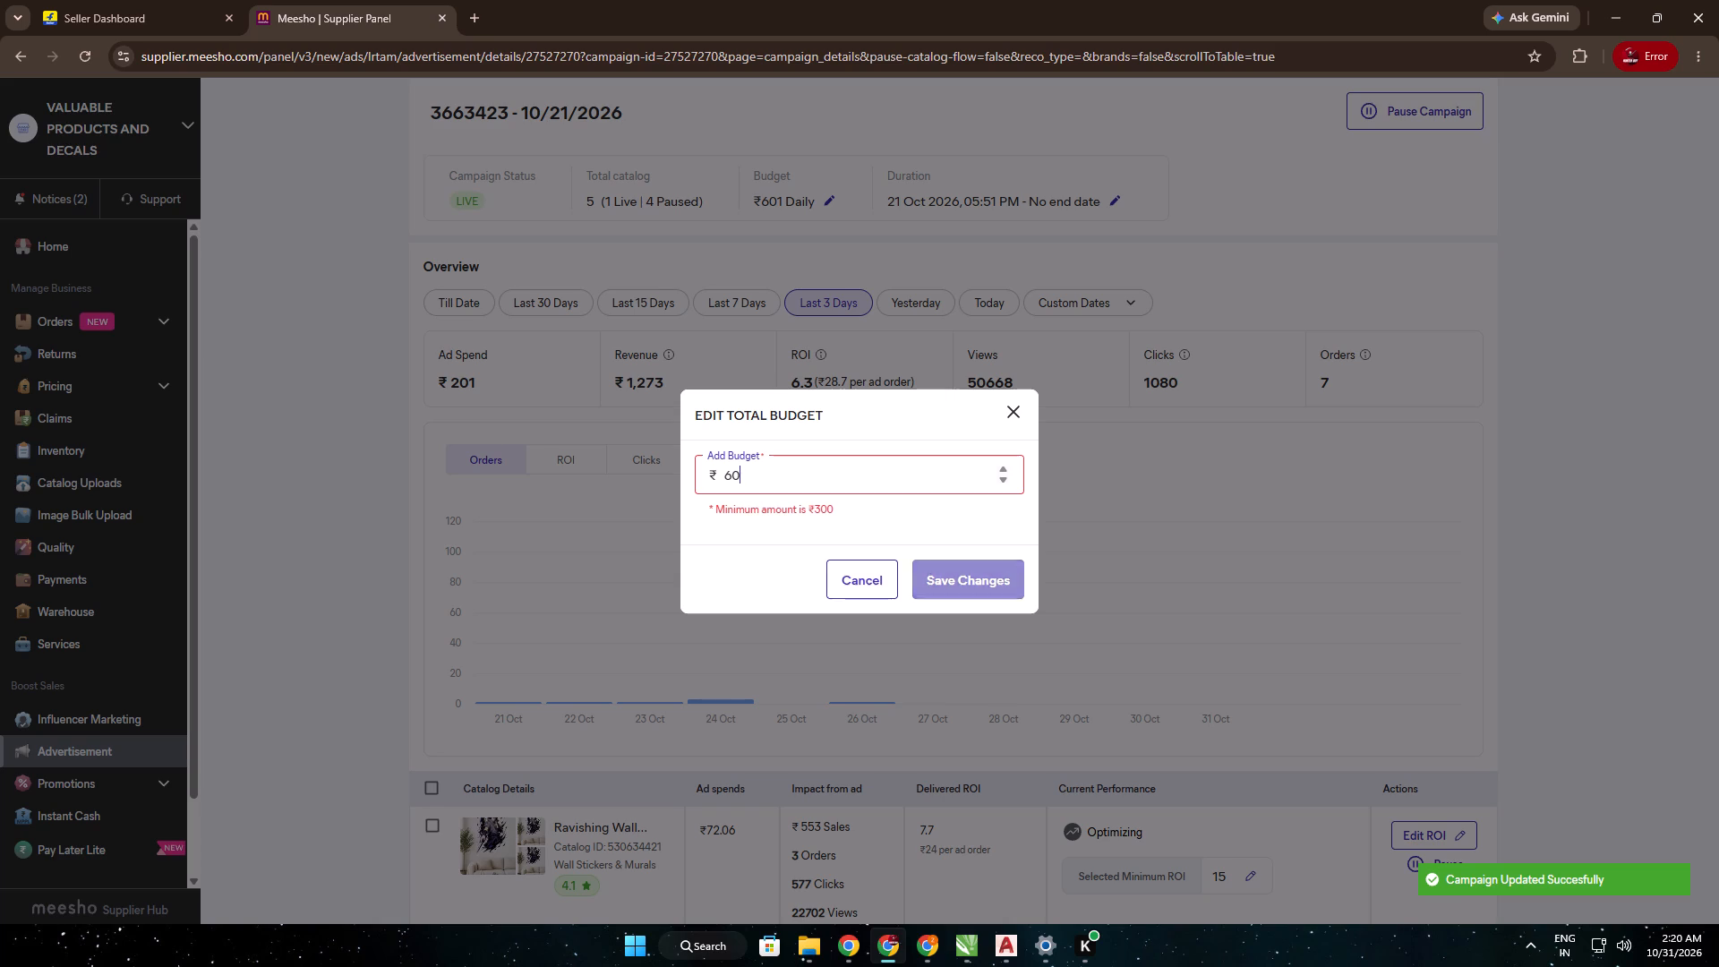
key(Return)
click(963, 587)
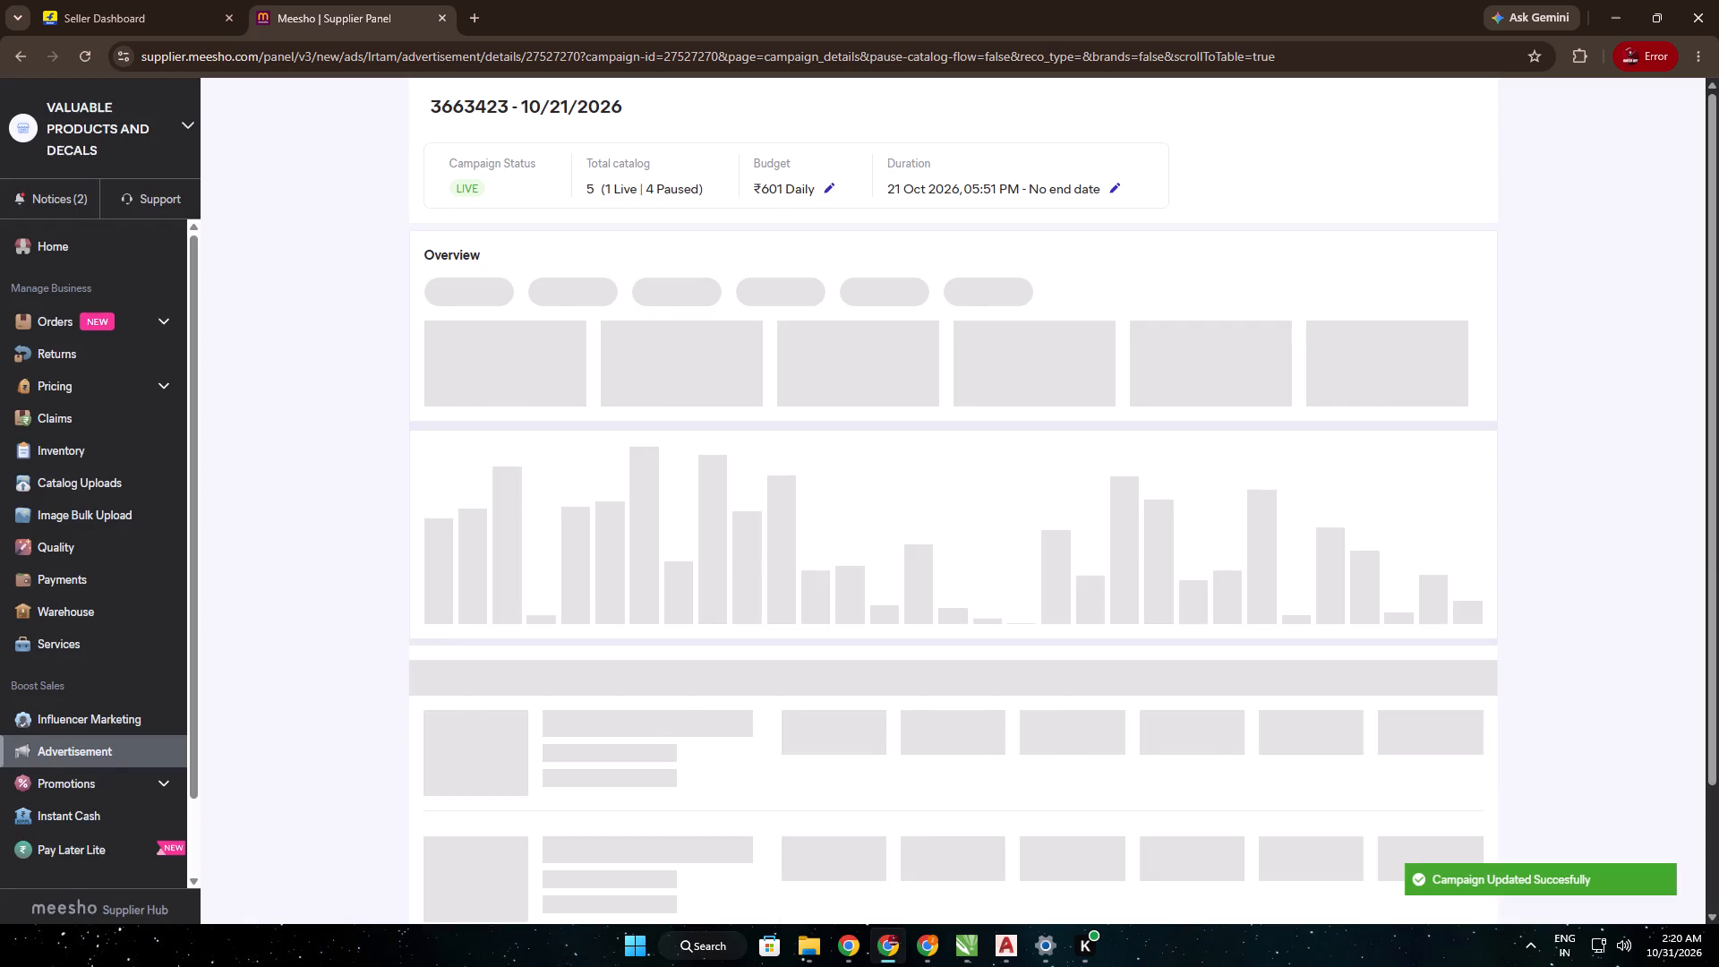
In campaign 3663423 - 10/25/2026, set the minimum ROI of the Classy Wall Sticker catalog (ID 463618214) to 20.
click(24, 59)
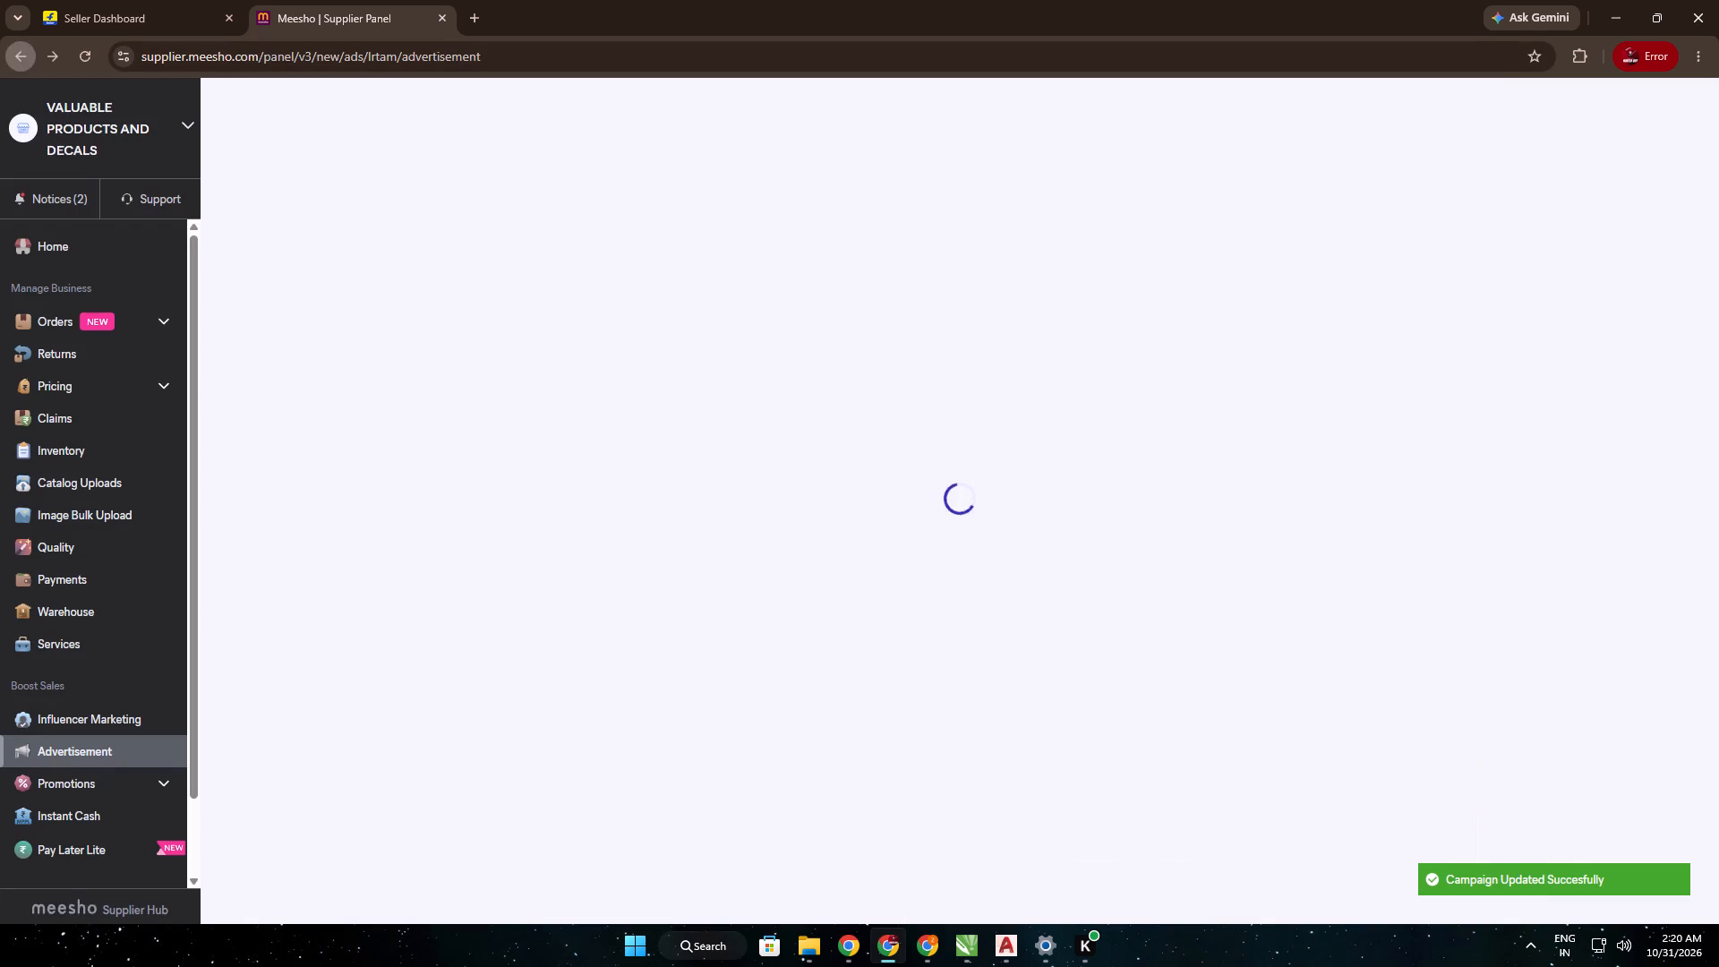
click(1297, 741)
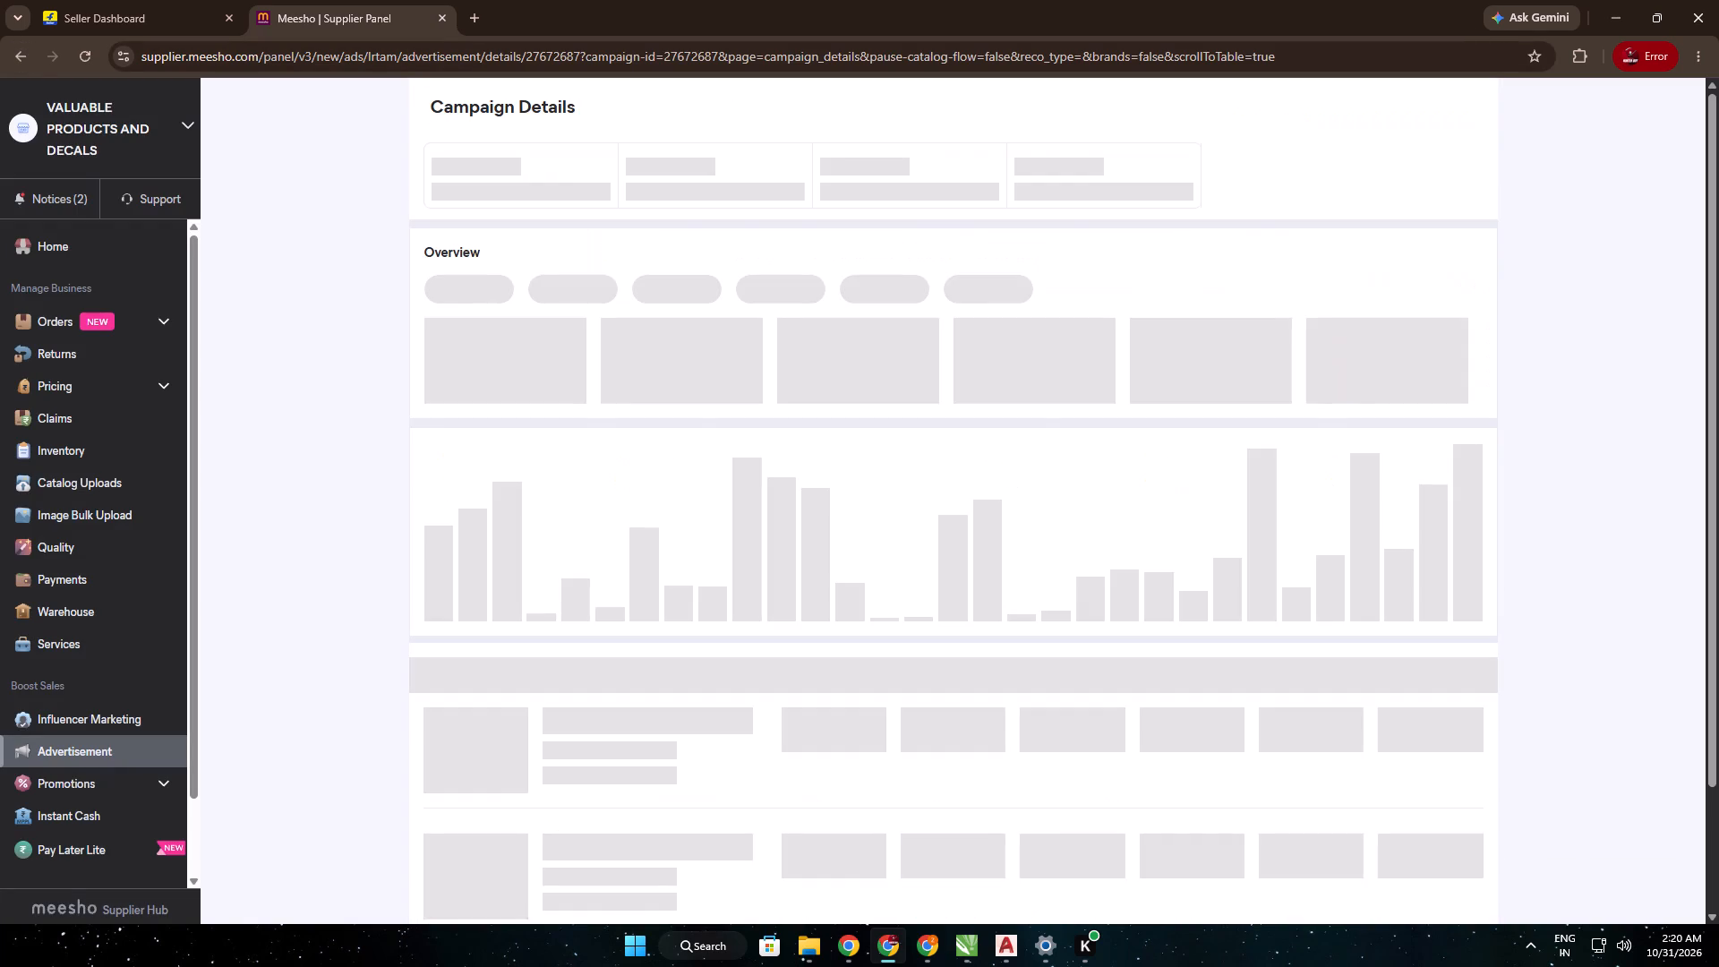
scroll(960, 631, up, 2)
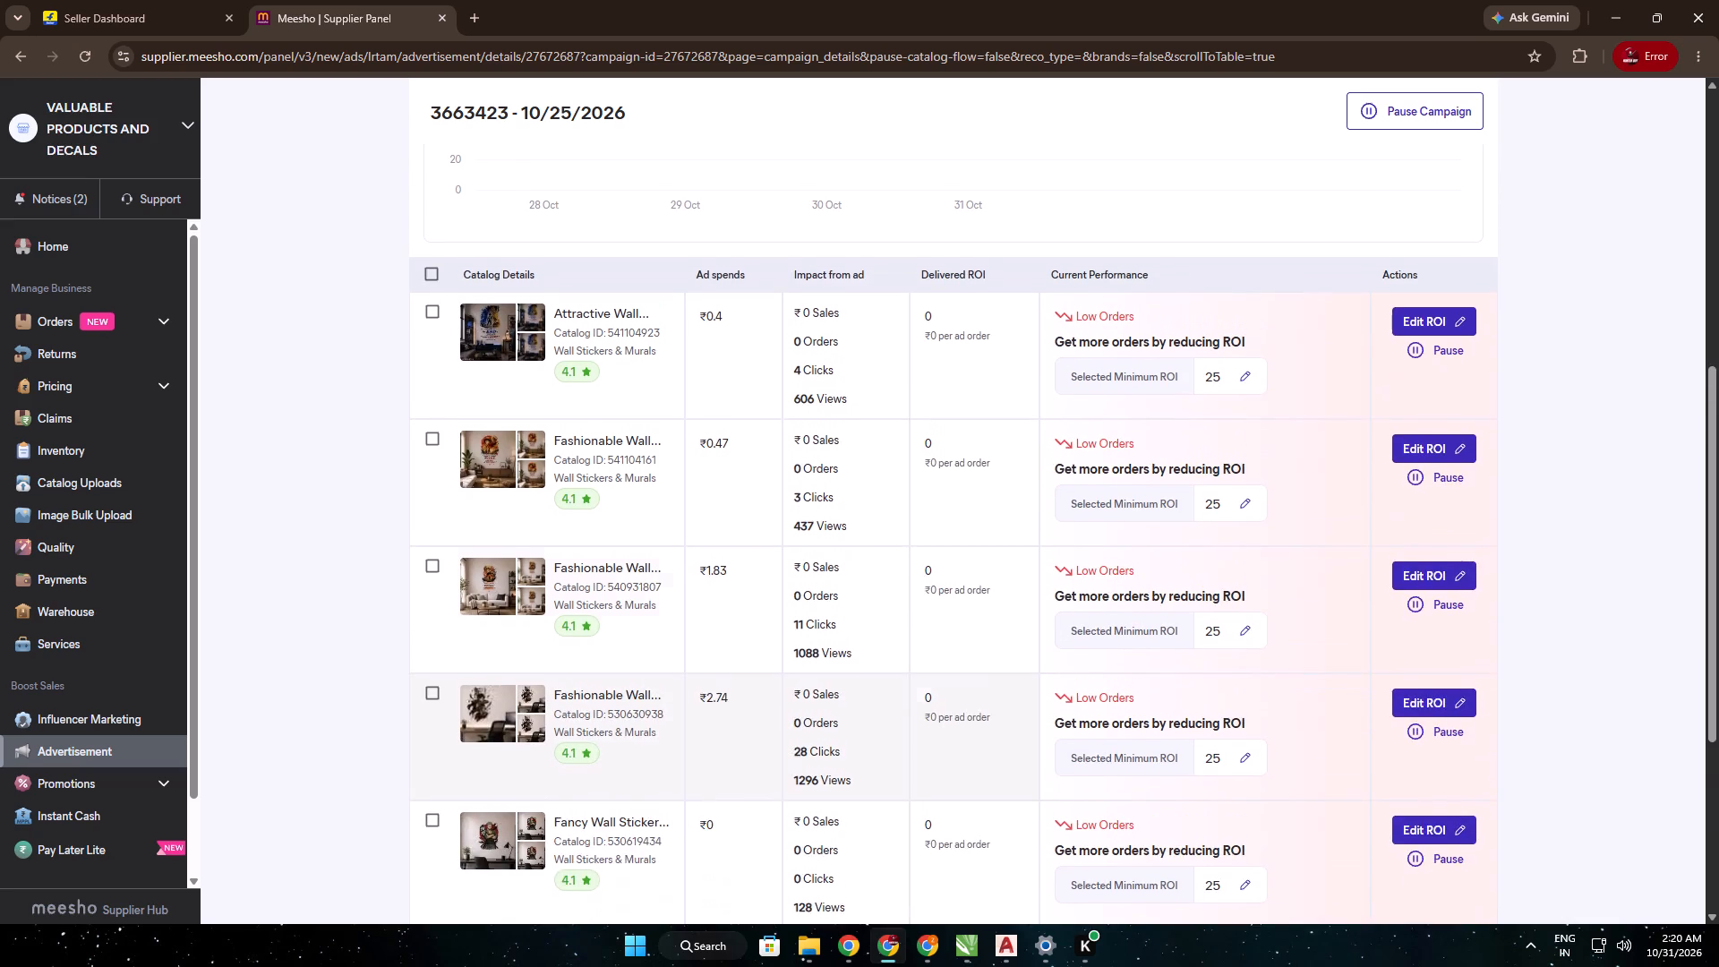
scroll(960, 630, down, 4)
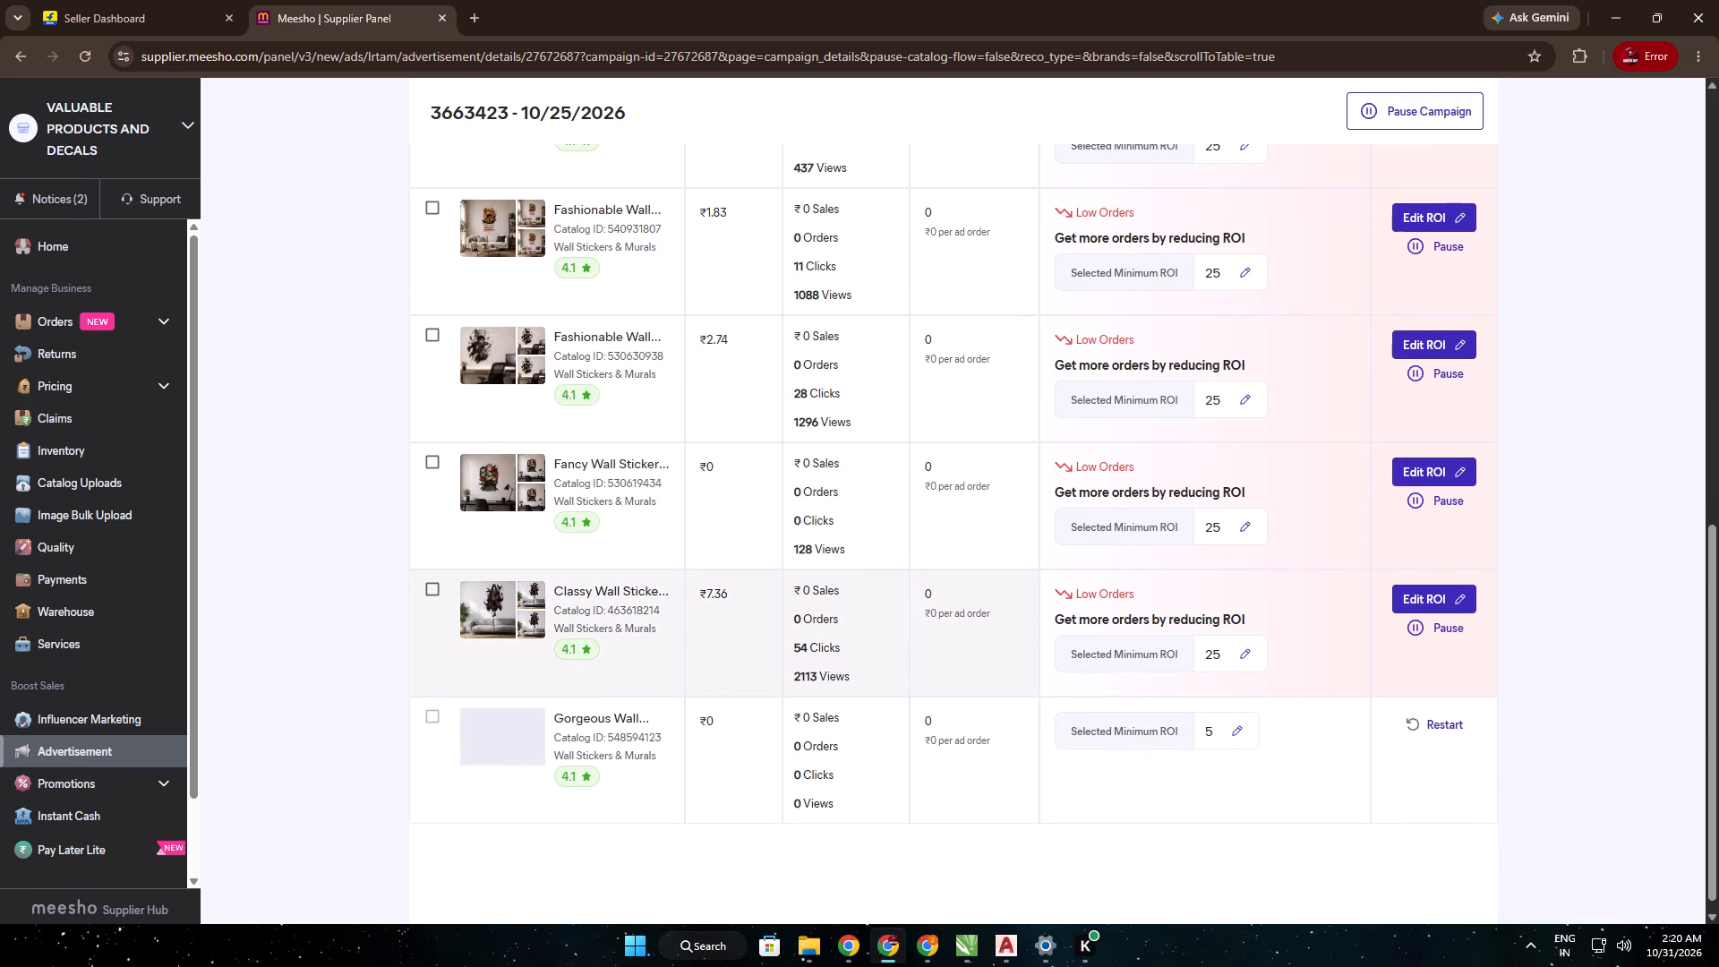
click(1249, 655)
drag(874, 518, 822, 523)
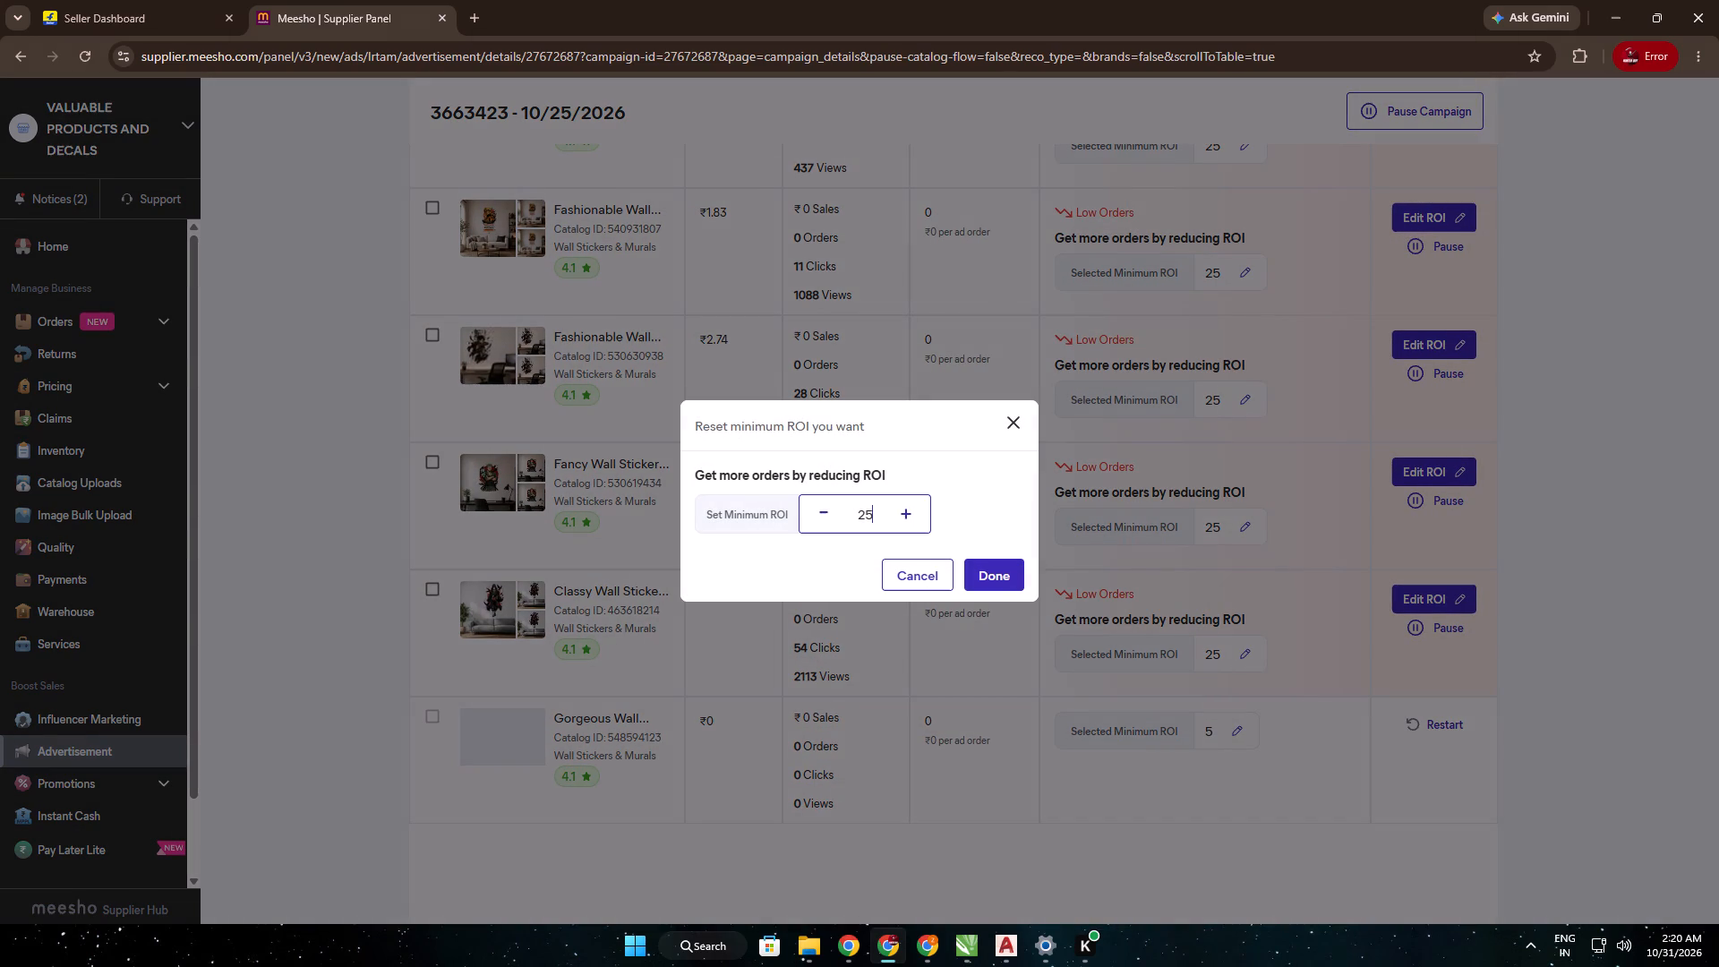
key(2)
key(0)
click(1001, 588)
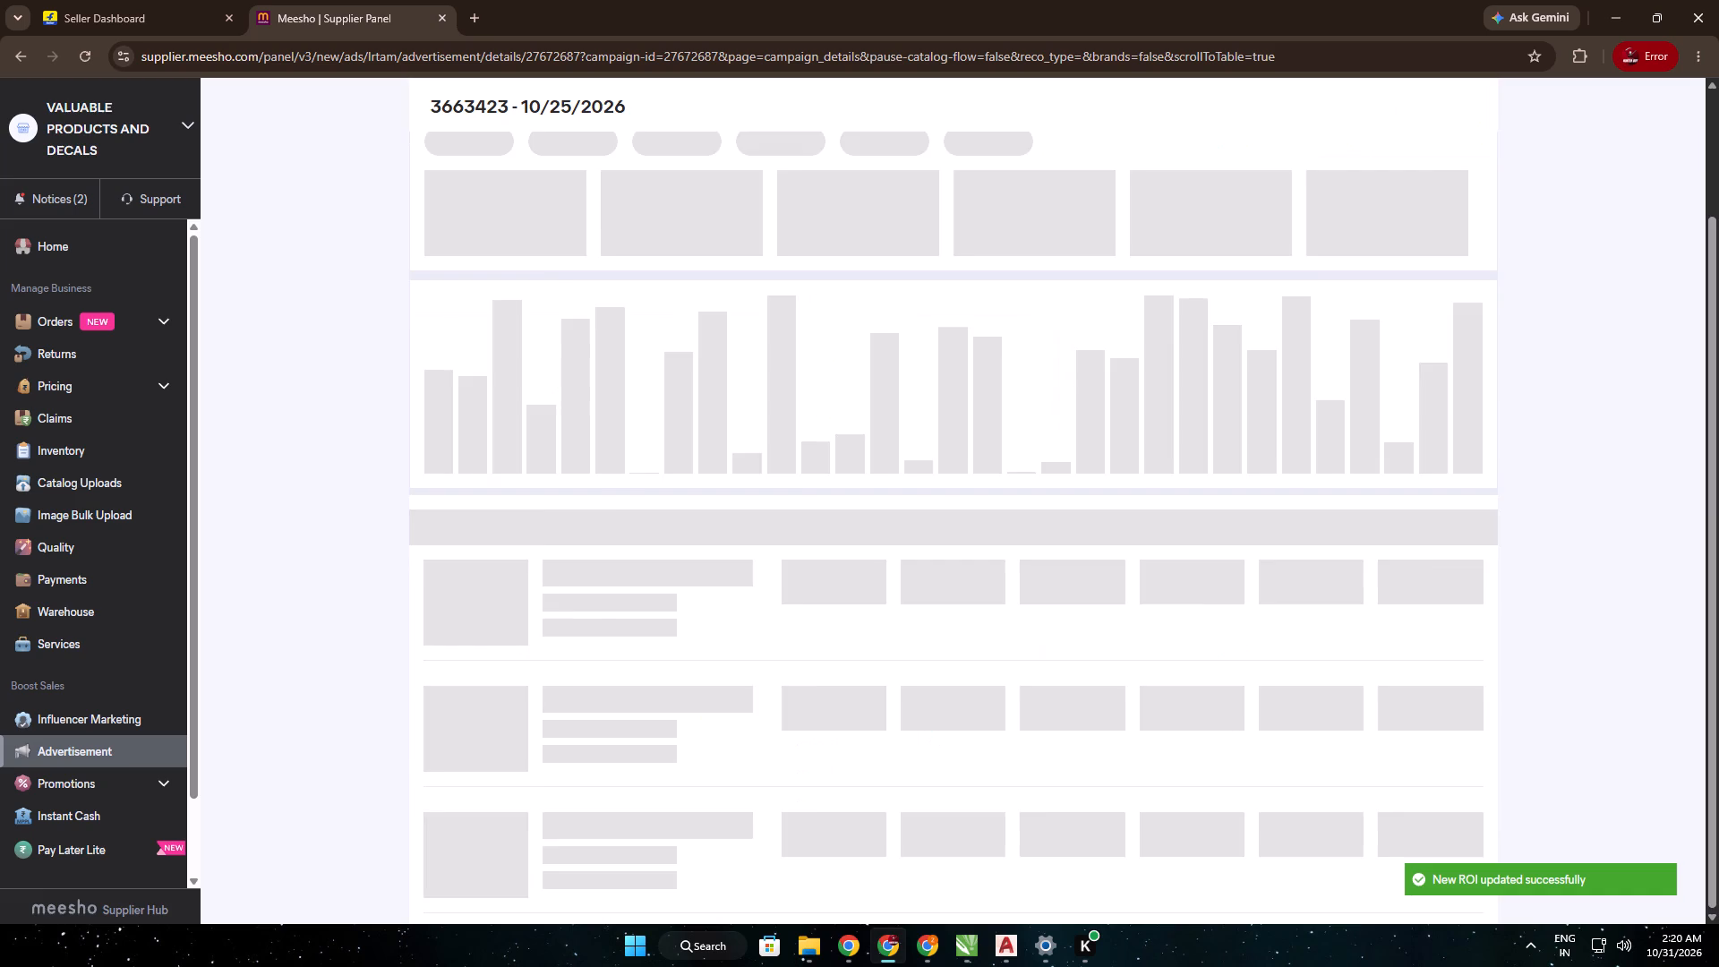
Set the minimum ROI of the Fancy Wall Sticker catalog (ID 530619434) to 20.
click(1241, 543)
drag(874, 513, 820, 514)
text(20)
click(982, 576)
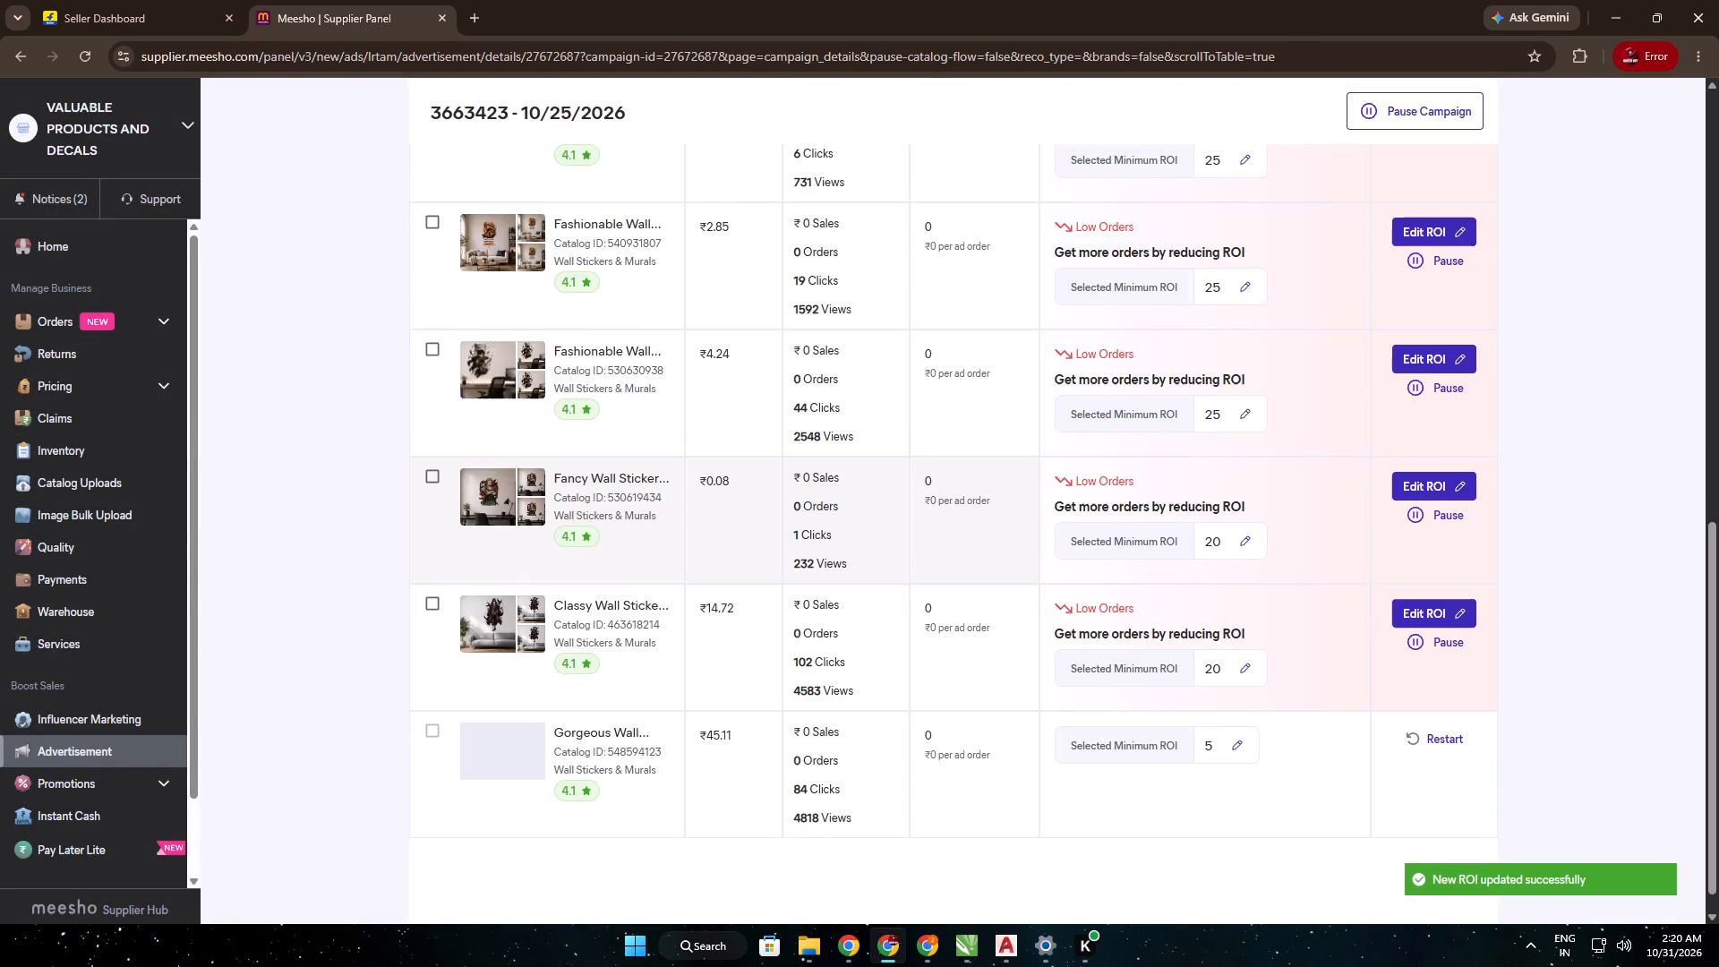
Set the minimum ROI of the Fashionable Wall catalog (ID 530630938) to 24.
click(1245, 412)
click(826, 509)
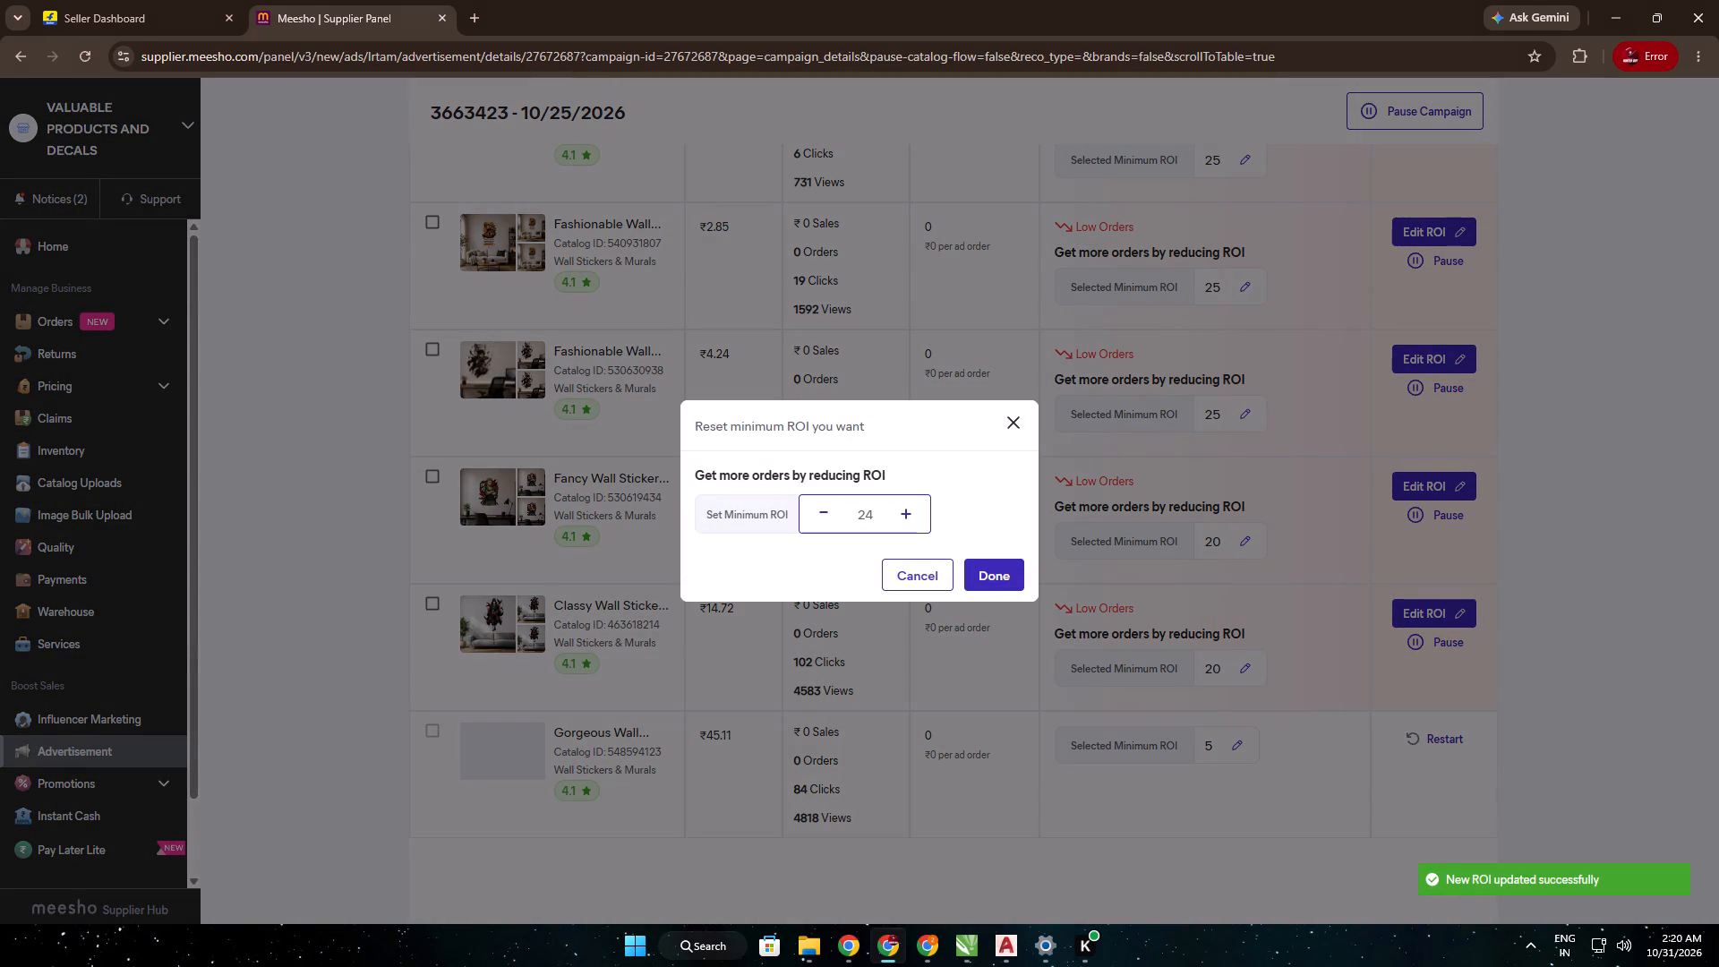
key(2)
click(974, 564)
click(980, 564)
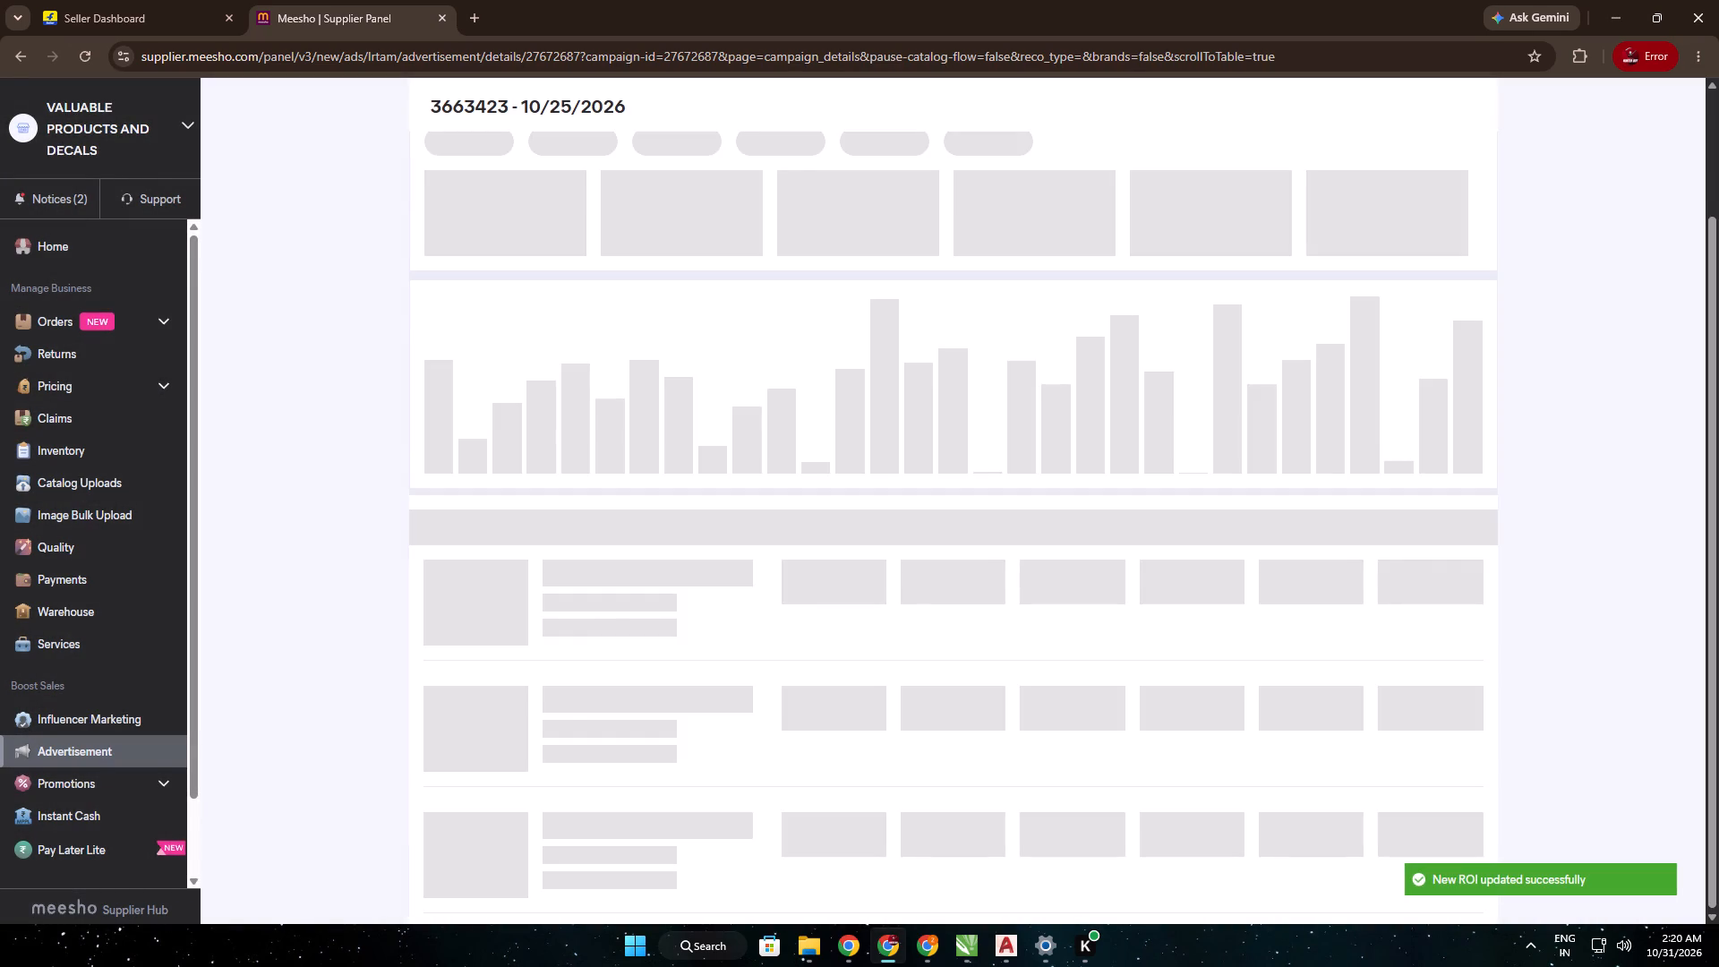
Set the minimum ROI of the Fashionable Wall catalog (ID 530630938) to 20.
click(1246, 415)
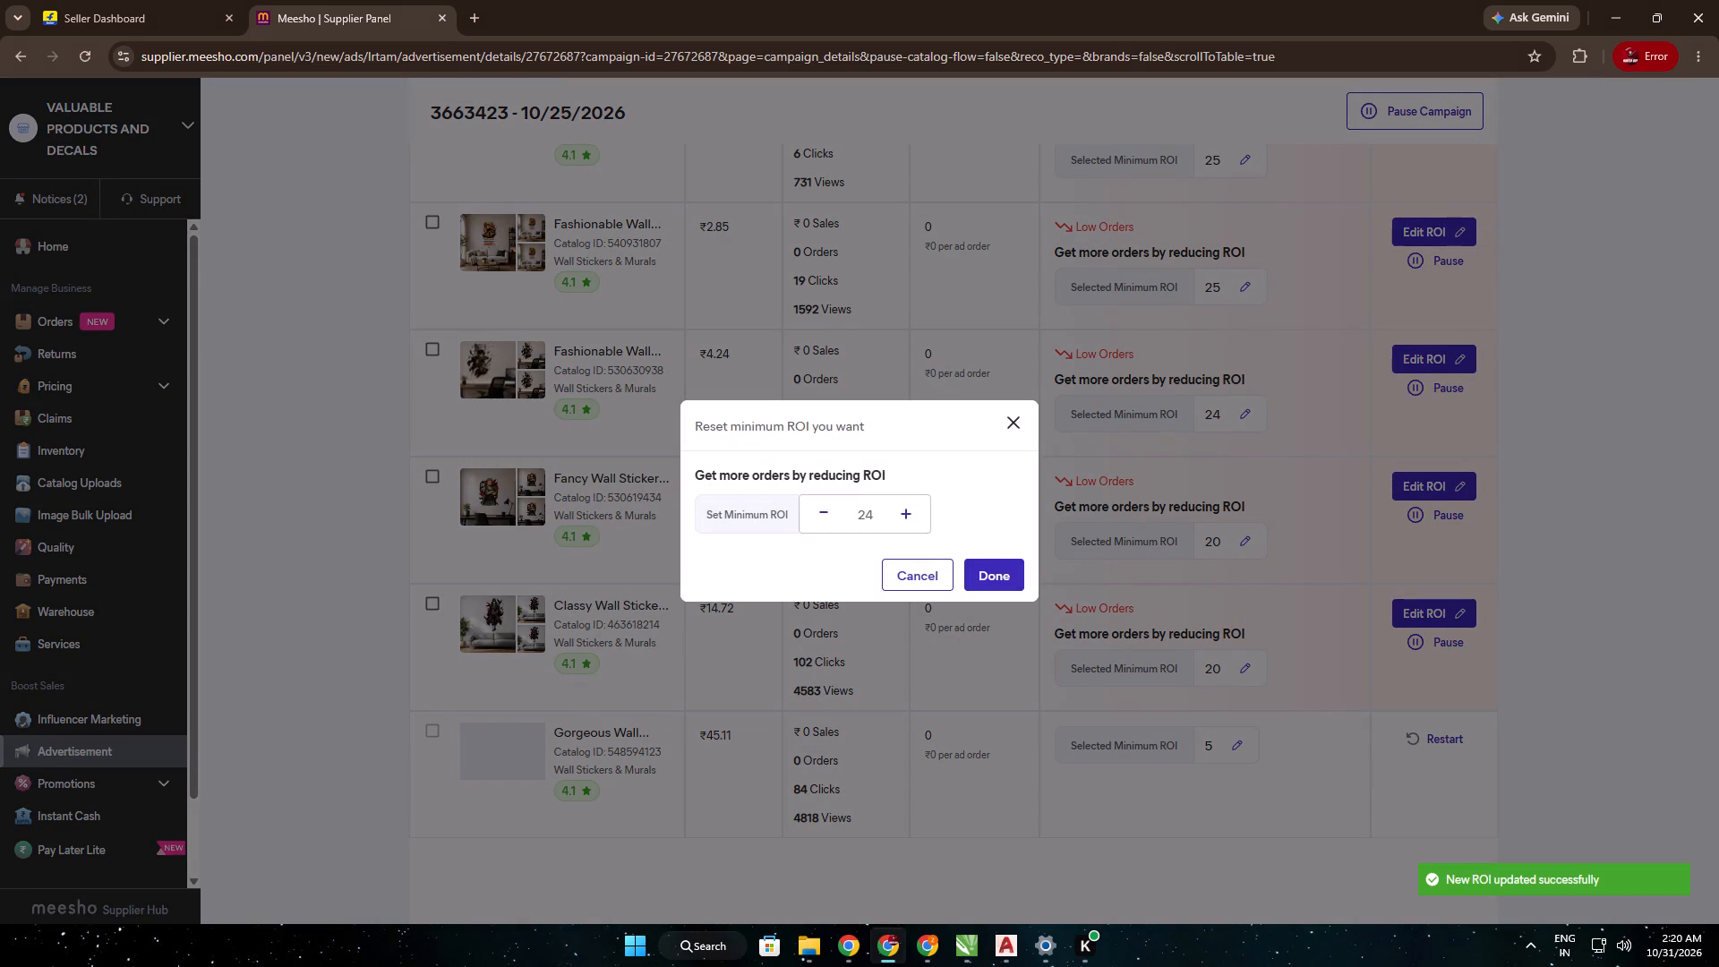
click(825, 516)
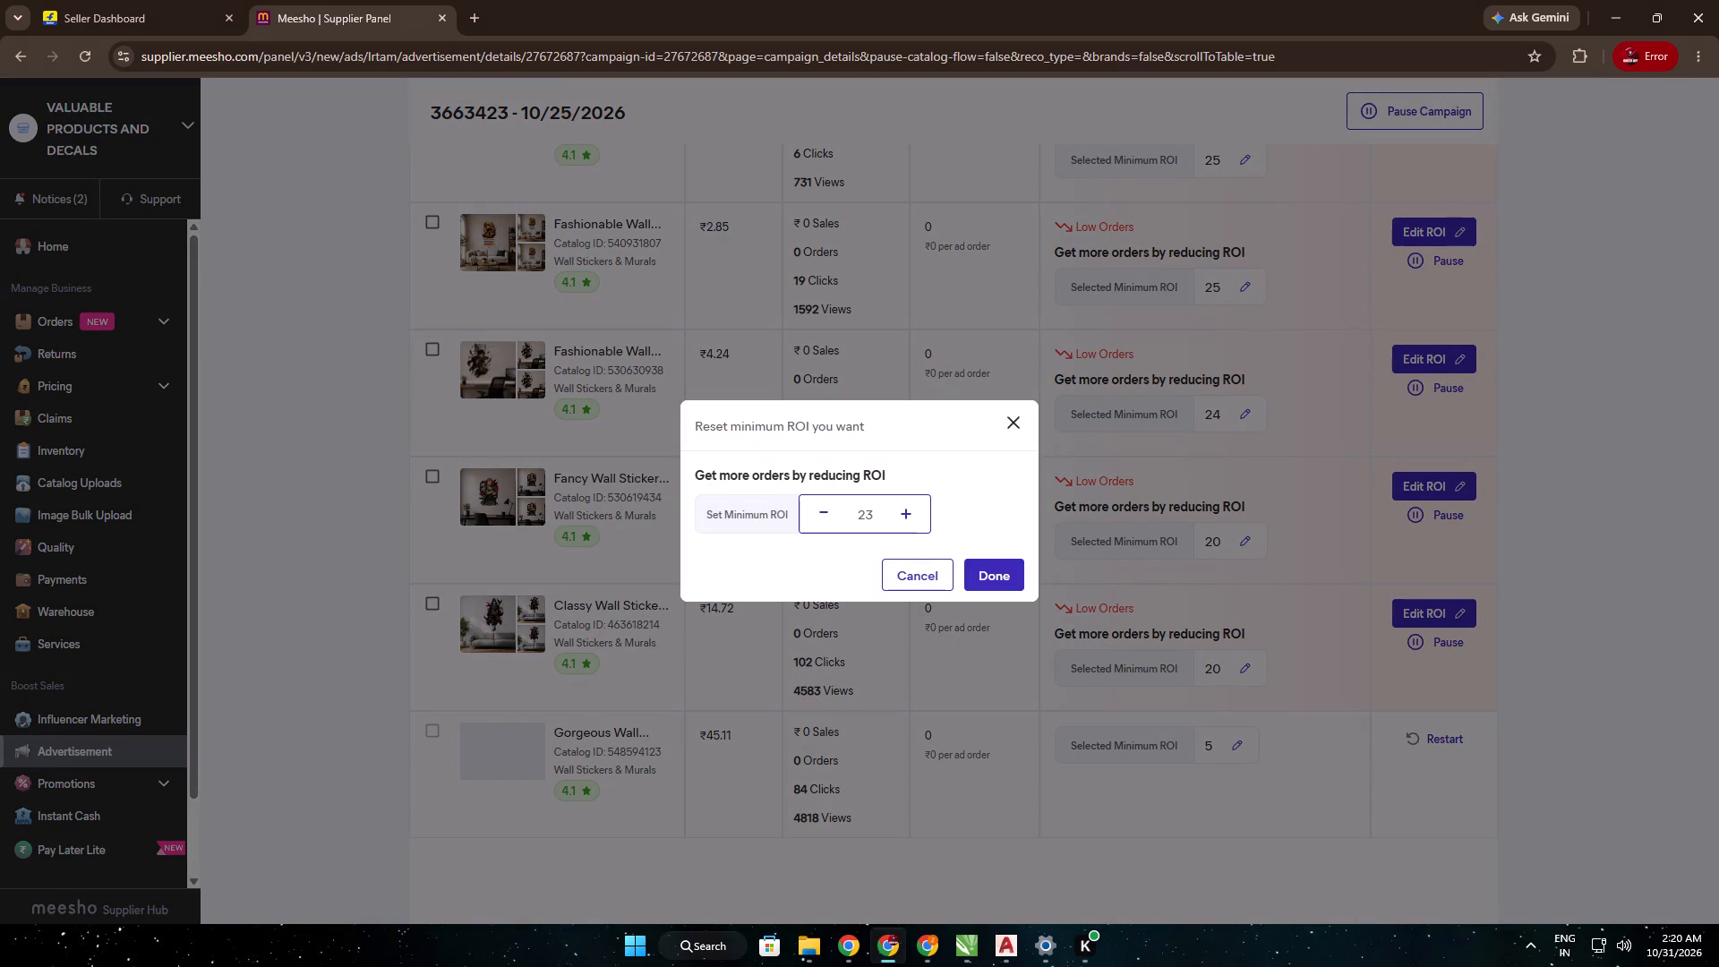
drag(885, 520, 859, 522)
key(2)
key(0)
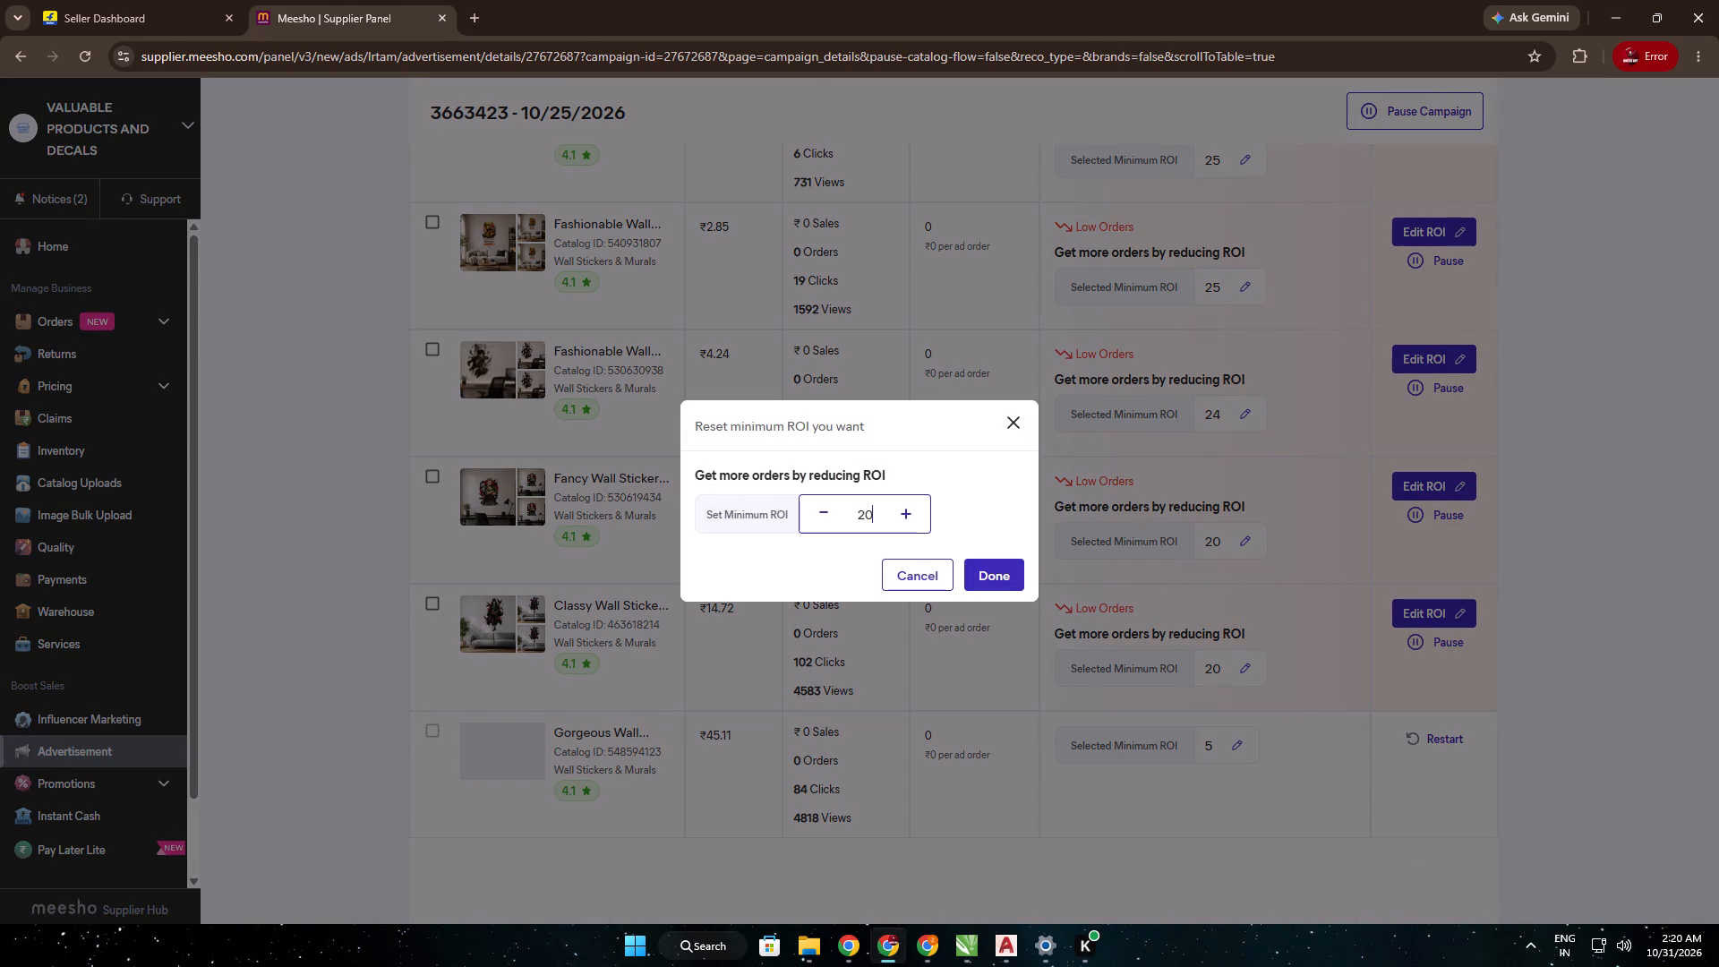
click(971, 569)
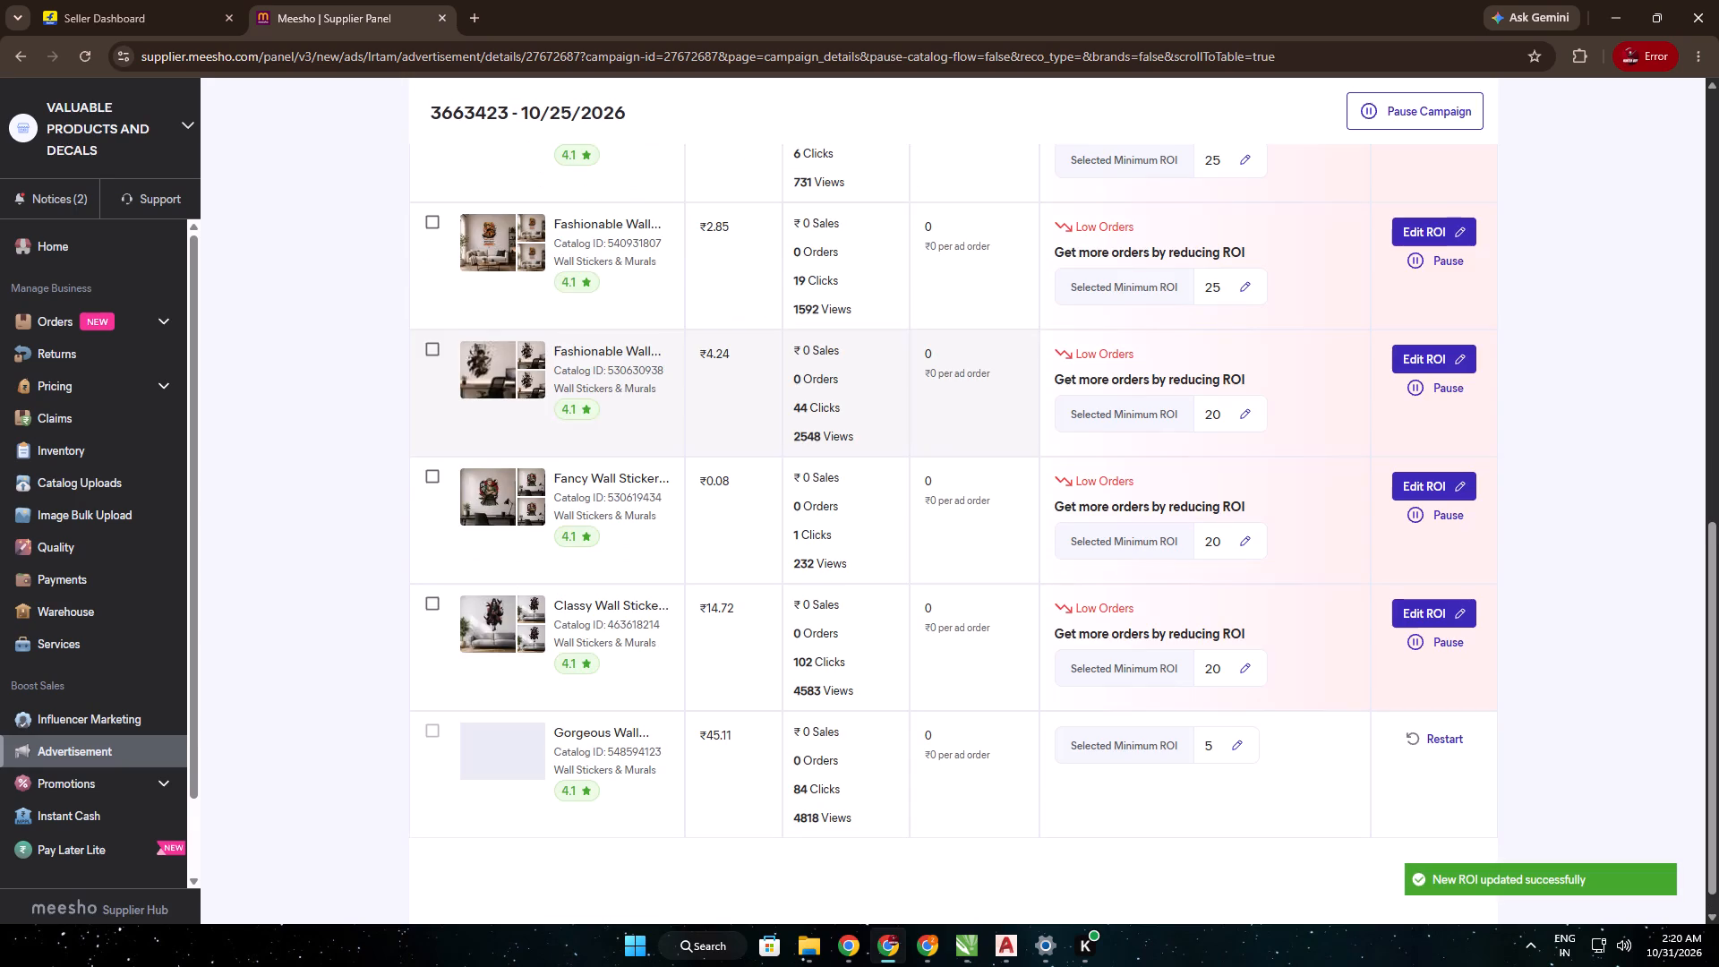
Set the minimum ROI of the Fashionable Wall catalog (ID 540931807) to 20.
click(1238, 301)
click(1238, 289)
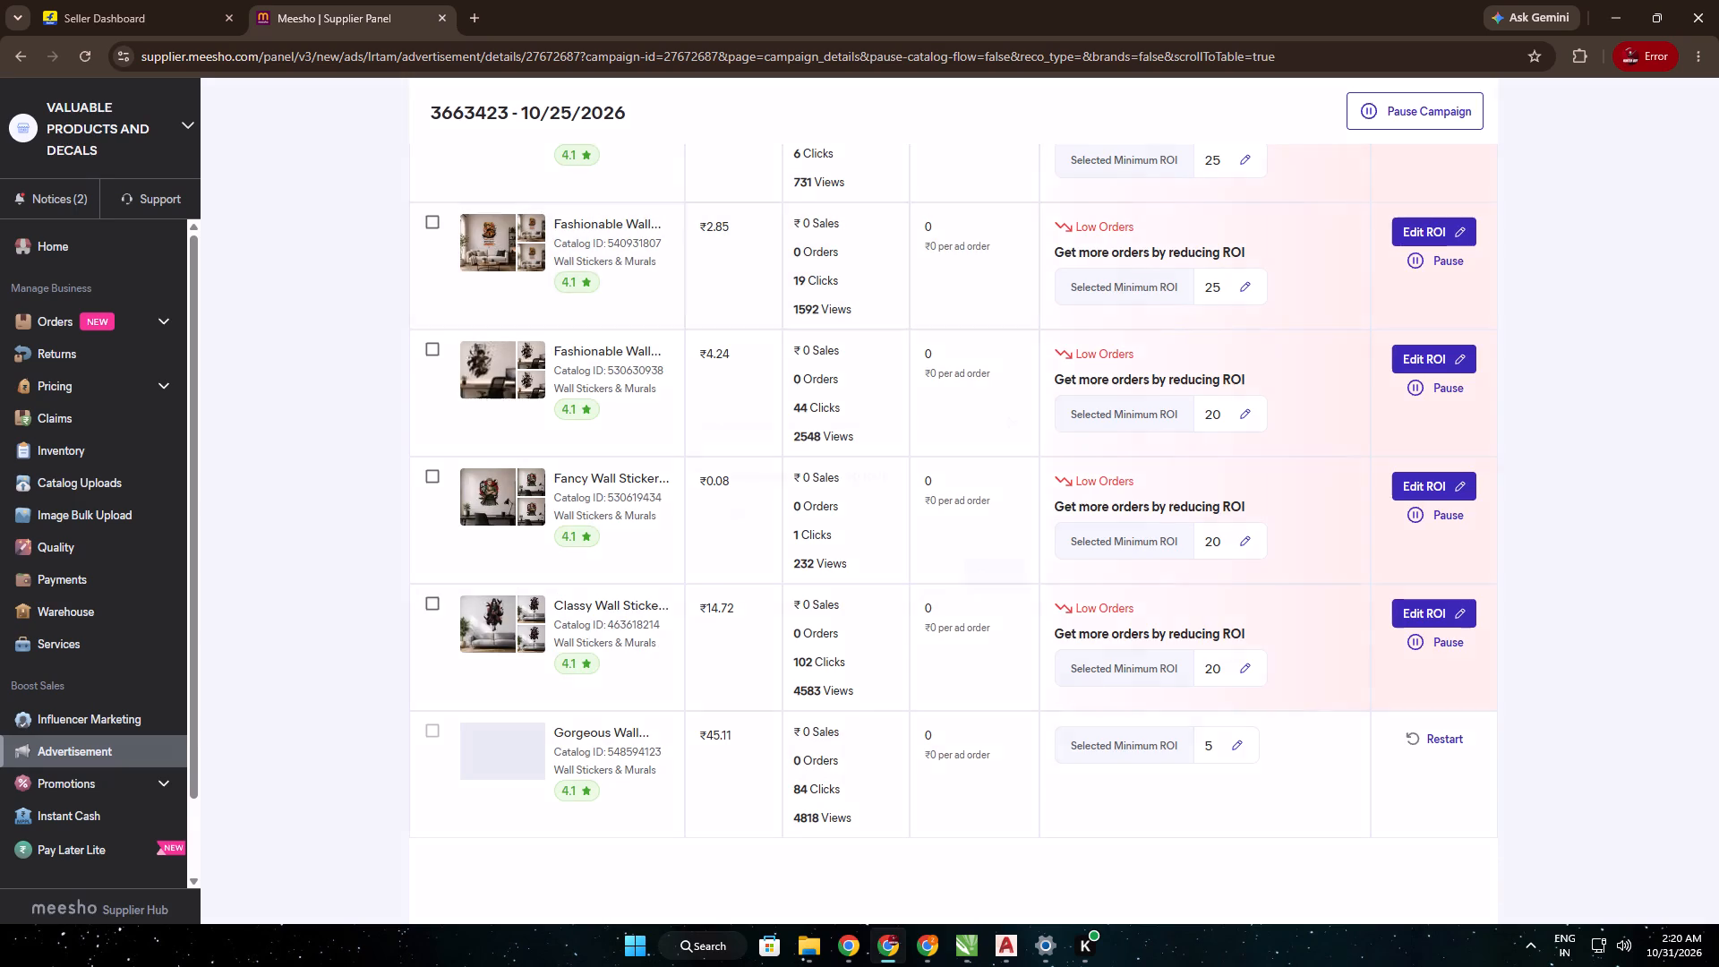
drag(880, 522, 828, 528)
key(2)
key(0)
click(996, 577)
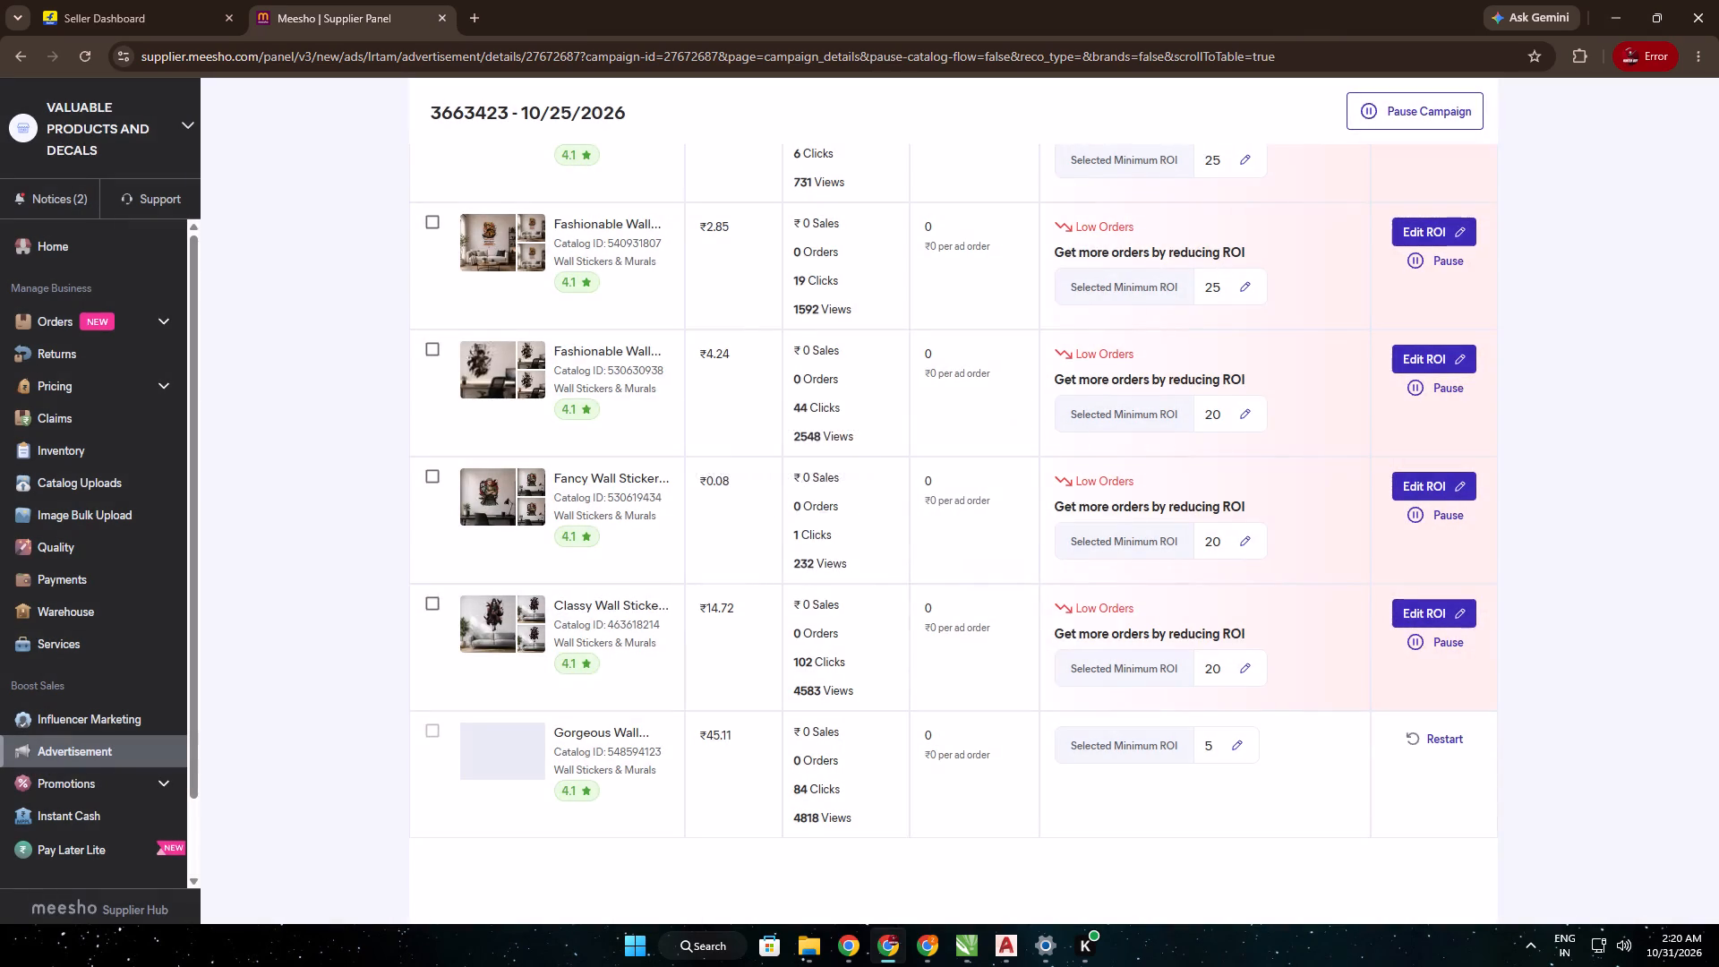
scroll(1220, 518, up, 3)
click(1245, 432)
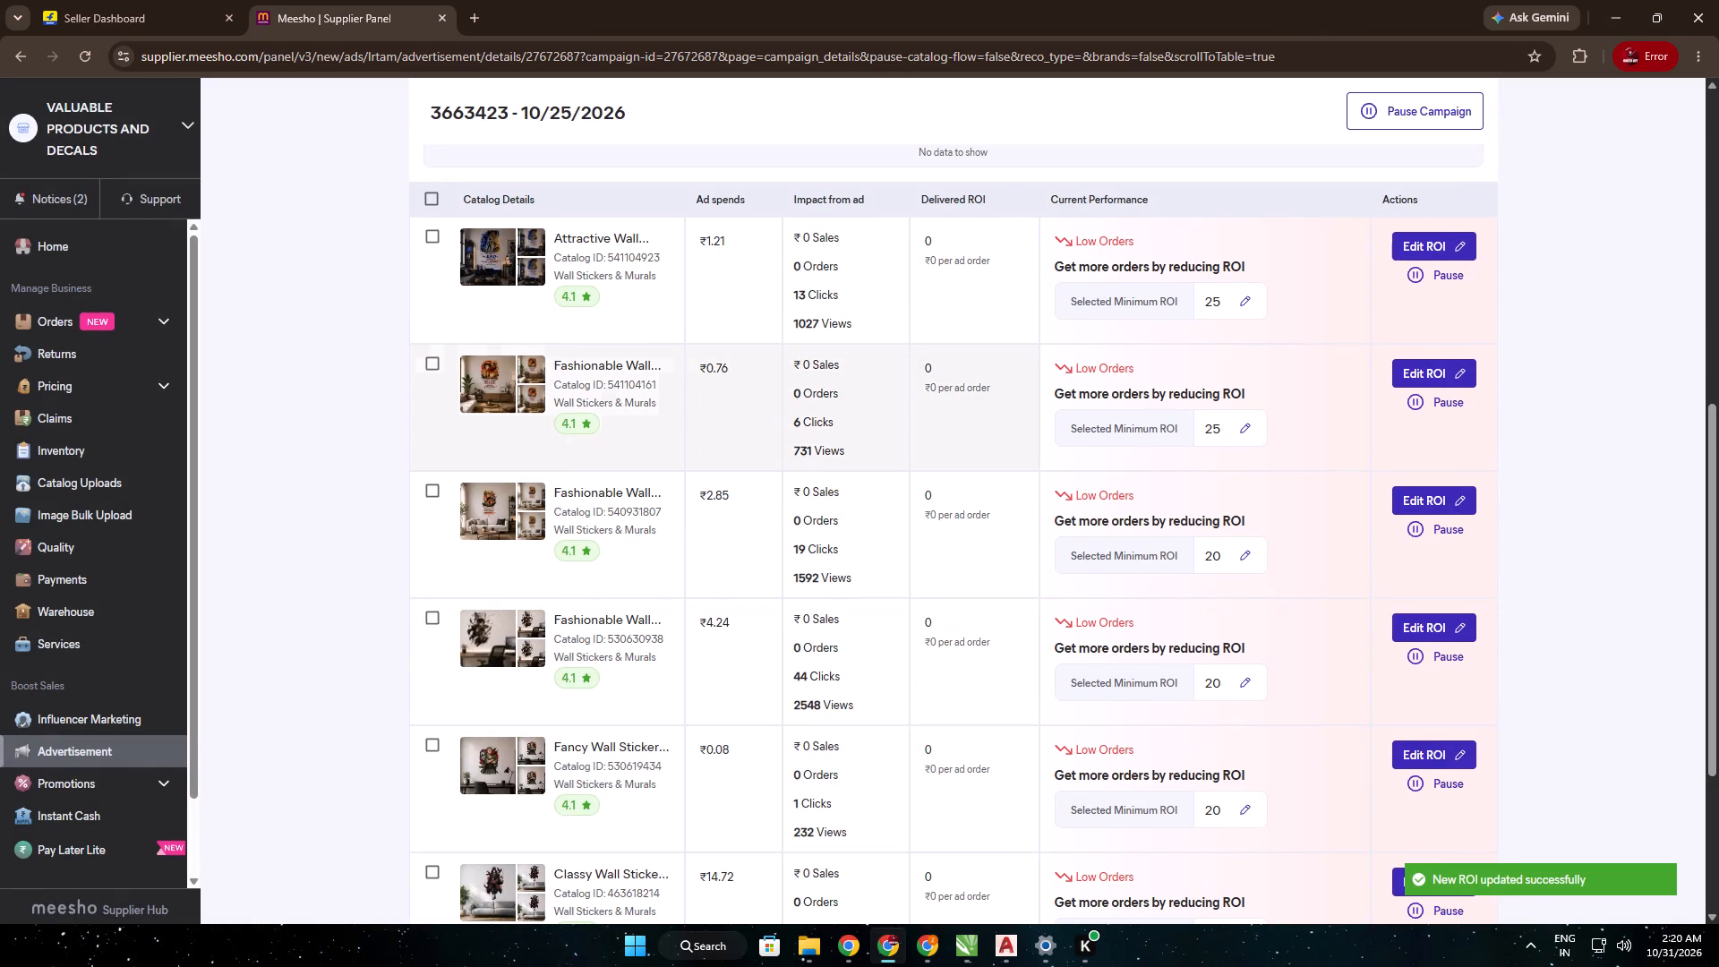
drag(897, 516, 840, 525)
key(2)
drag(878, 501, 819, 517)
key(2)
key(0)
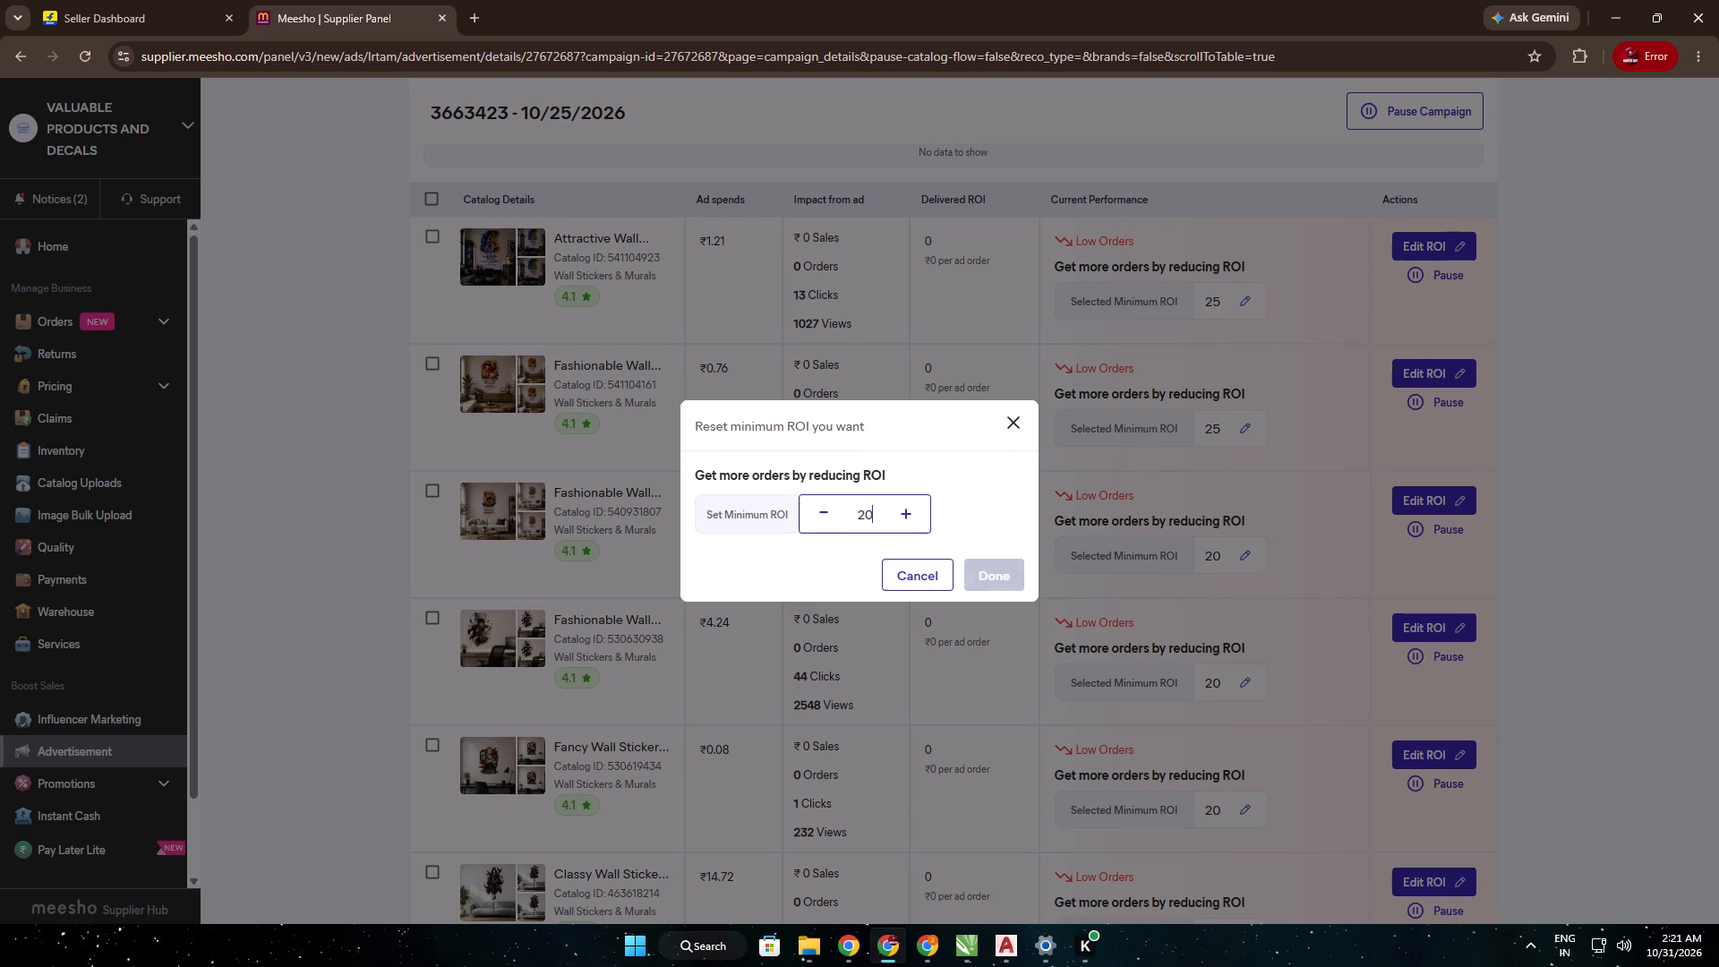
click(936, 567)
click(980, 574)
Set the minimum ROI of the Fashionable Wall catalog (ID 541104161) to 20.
click(1256, 421)
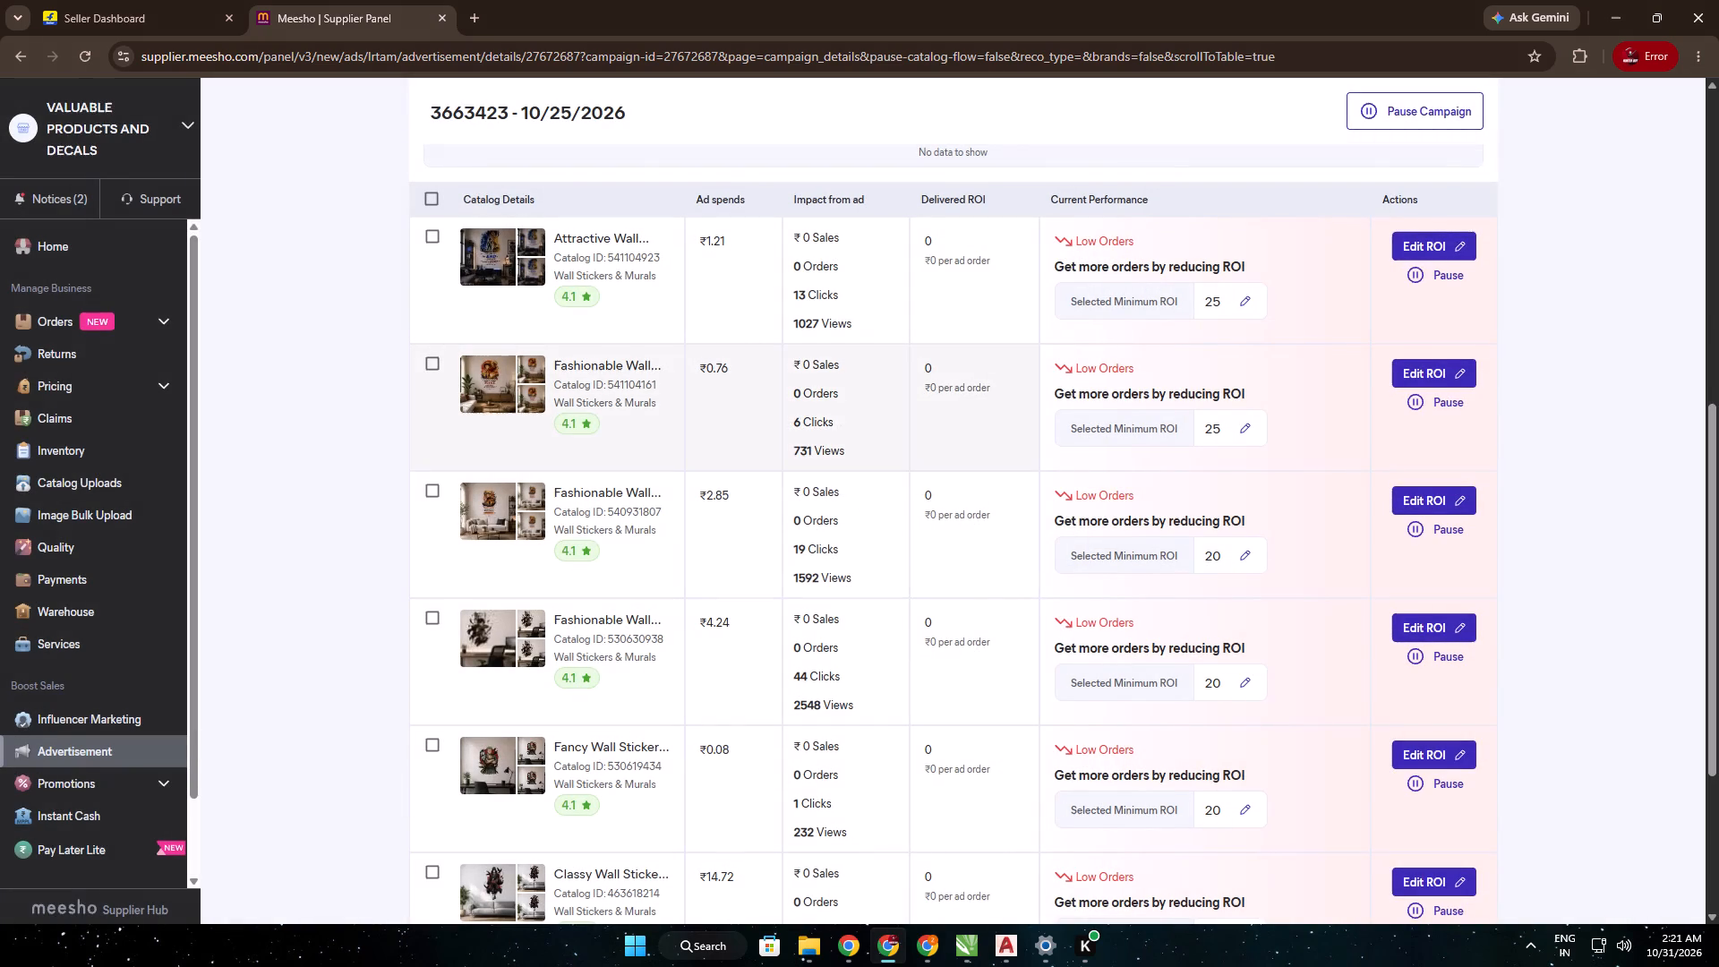
click(1246, 426)
drag(877, 513, 808, 530)
key(2)
key(0)
click(971, 574)
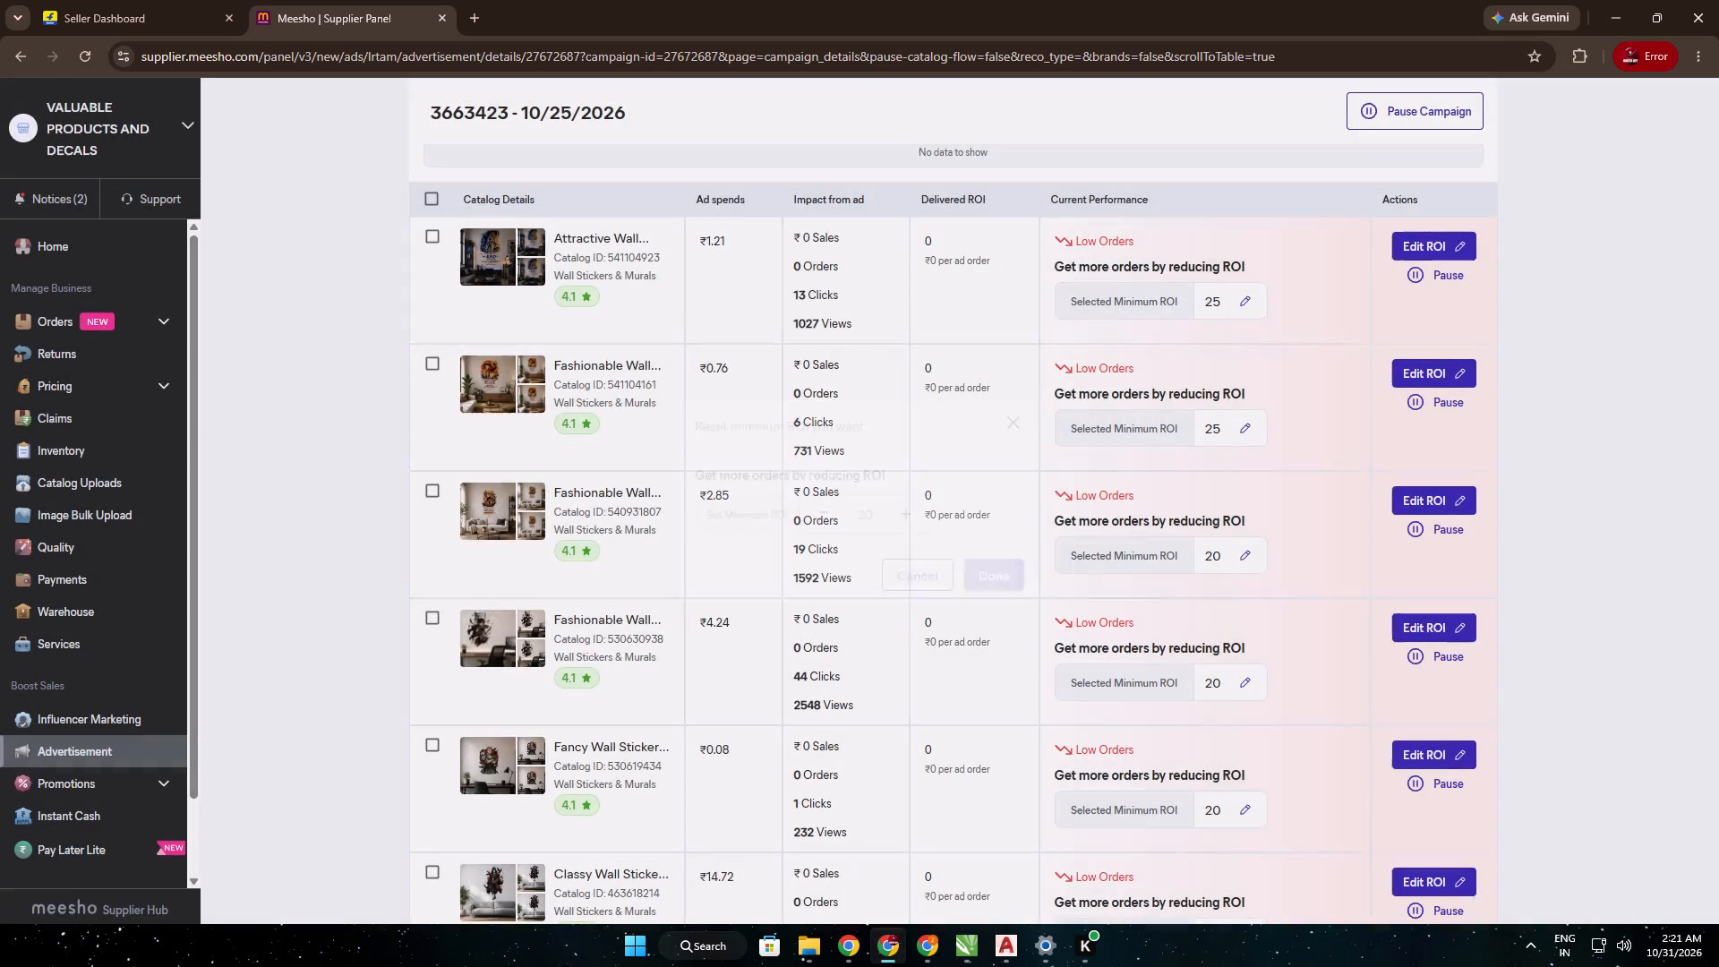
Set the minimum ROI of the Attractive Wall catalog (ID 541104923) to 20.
click(1253, 305)
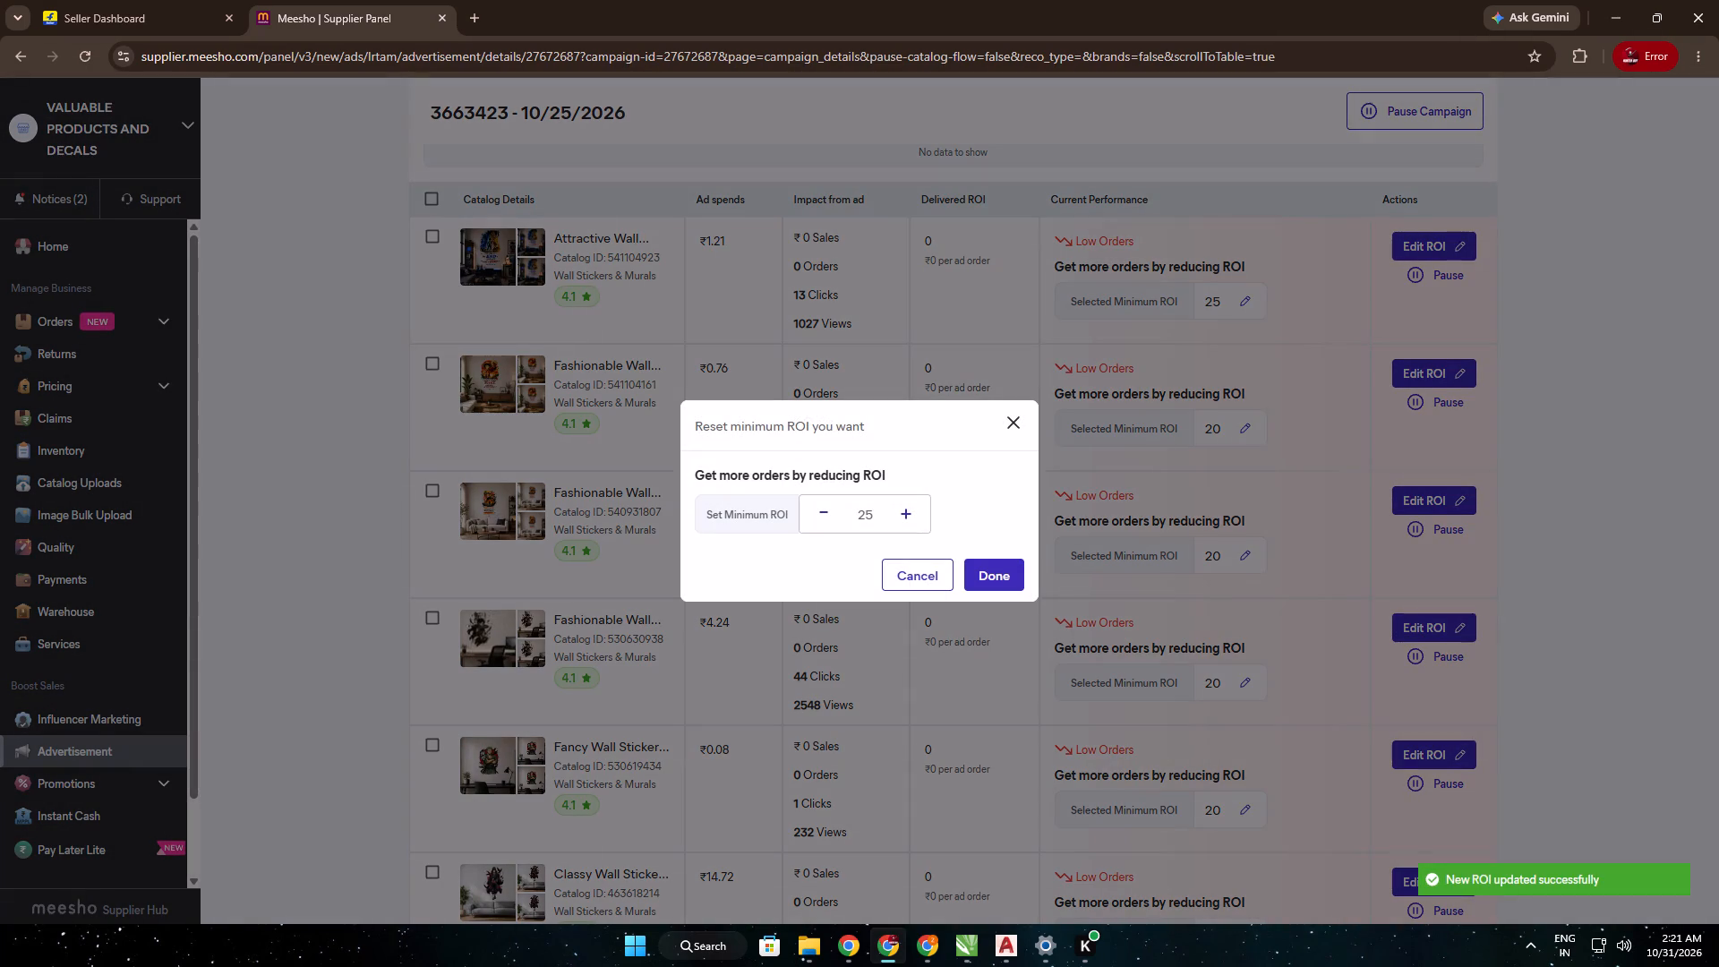
drag(874, 515, 853, 527)
key(2)
key(0)
click(983, 569)
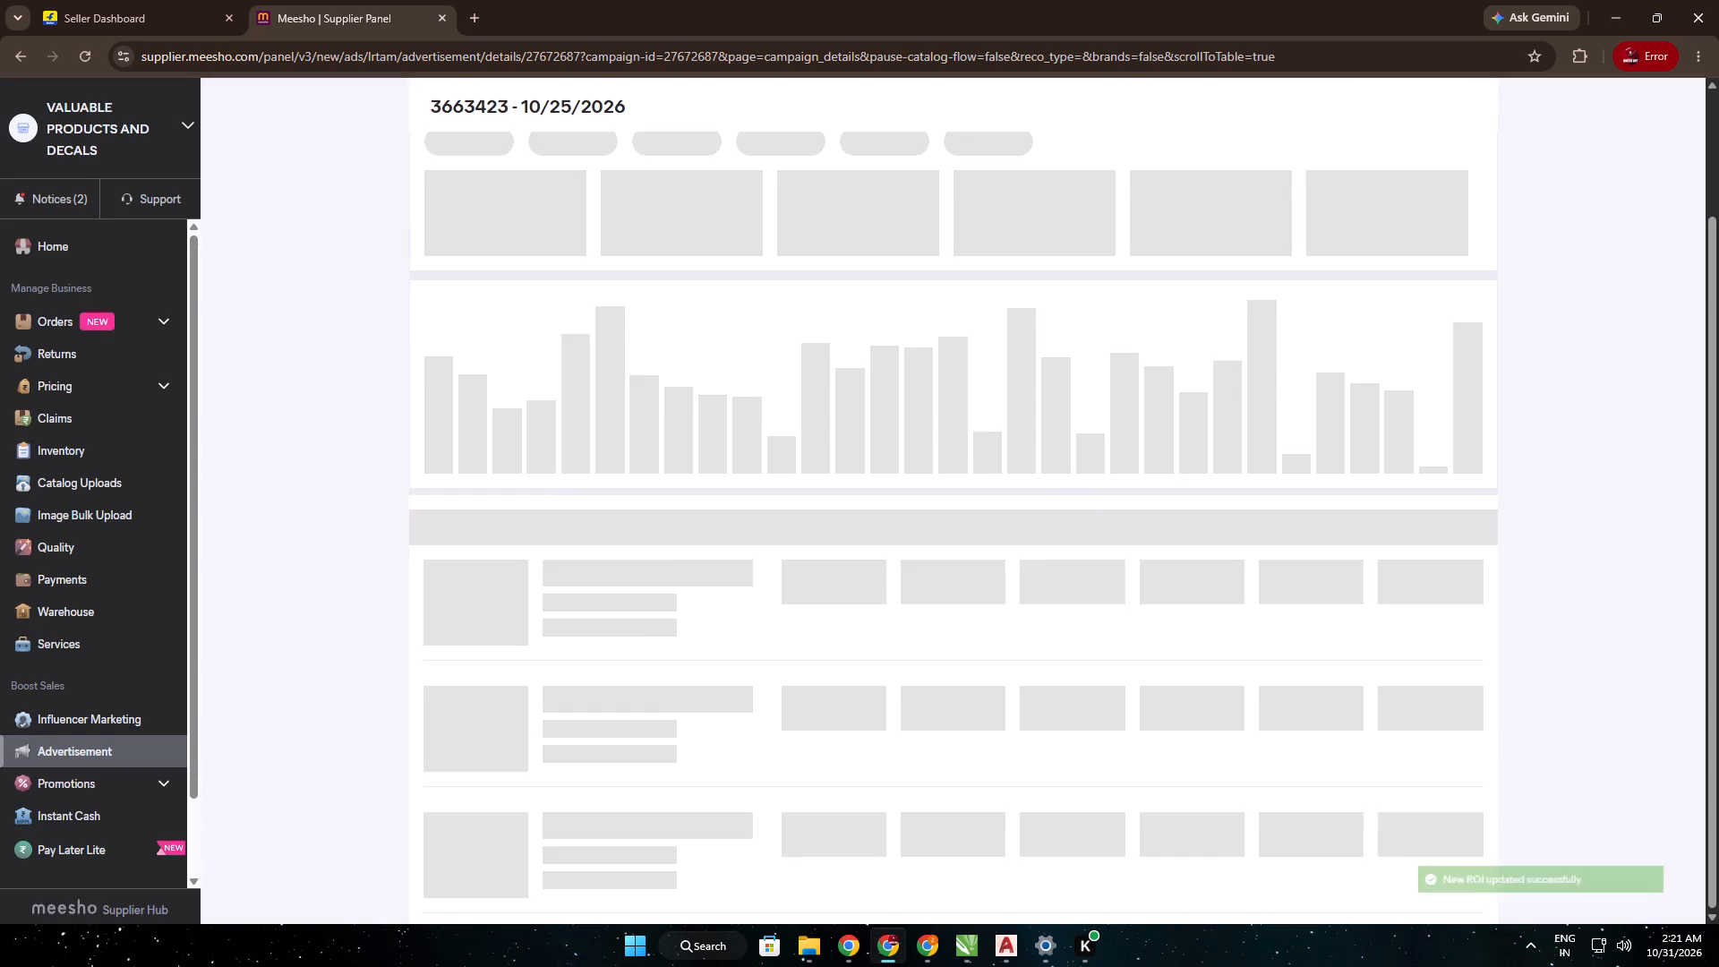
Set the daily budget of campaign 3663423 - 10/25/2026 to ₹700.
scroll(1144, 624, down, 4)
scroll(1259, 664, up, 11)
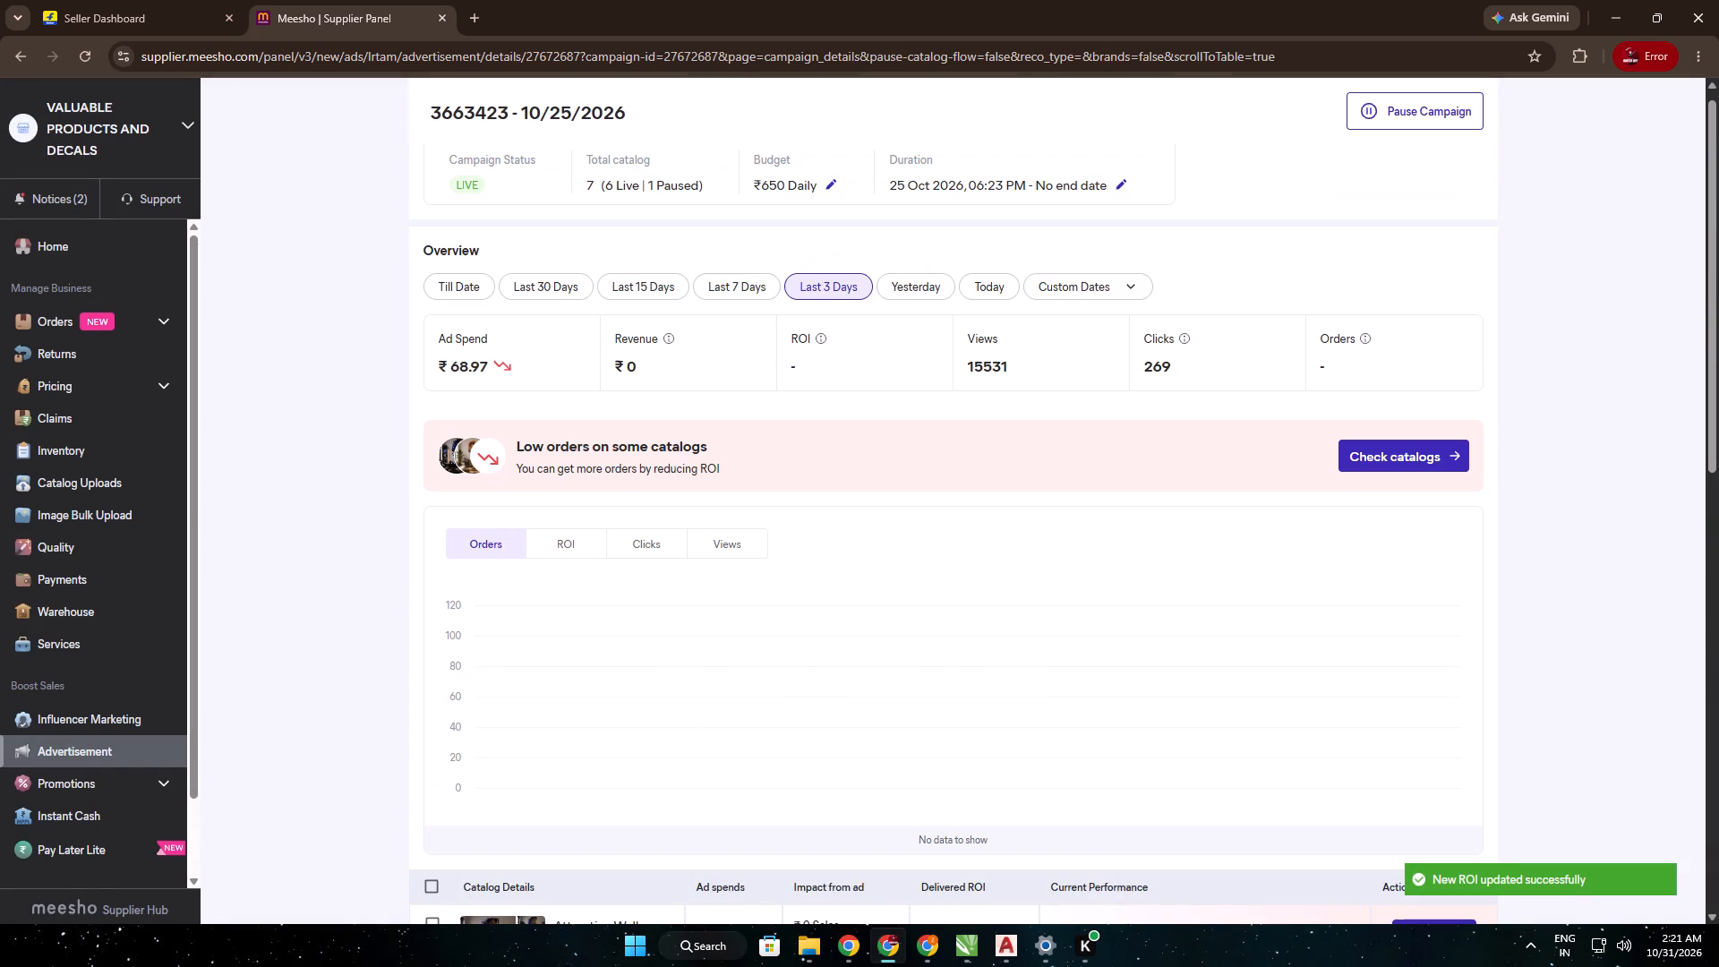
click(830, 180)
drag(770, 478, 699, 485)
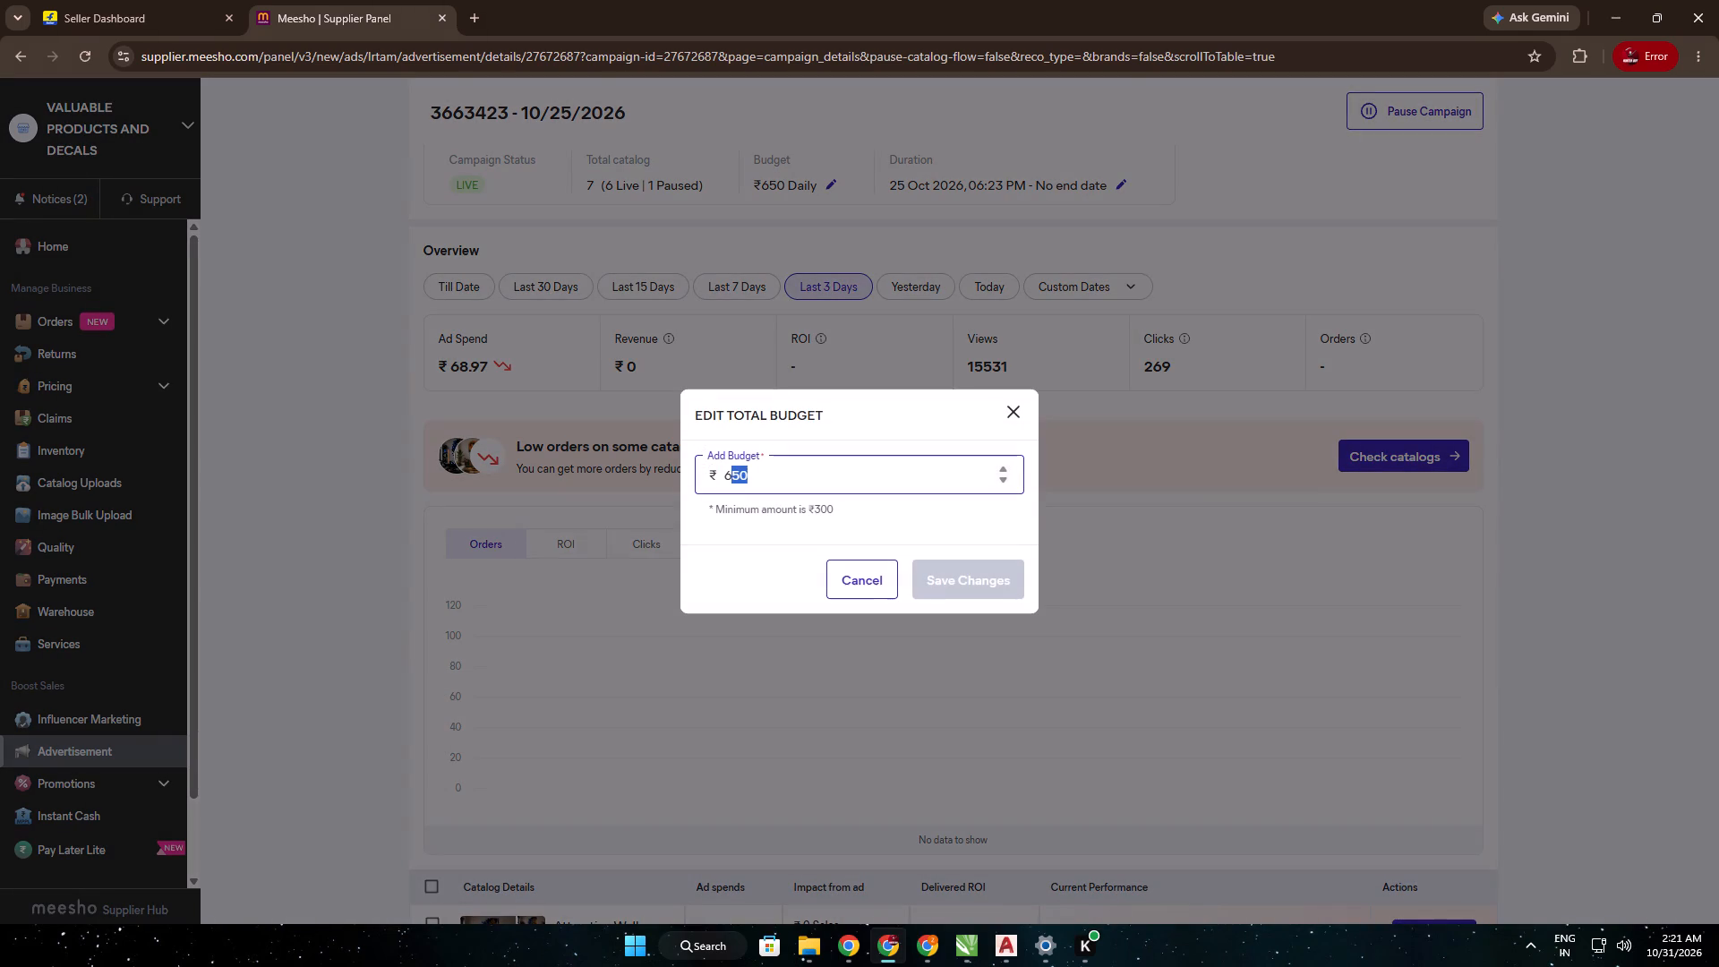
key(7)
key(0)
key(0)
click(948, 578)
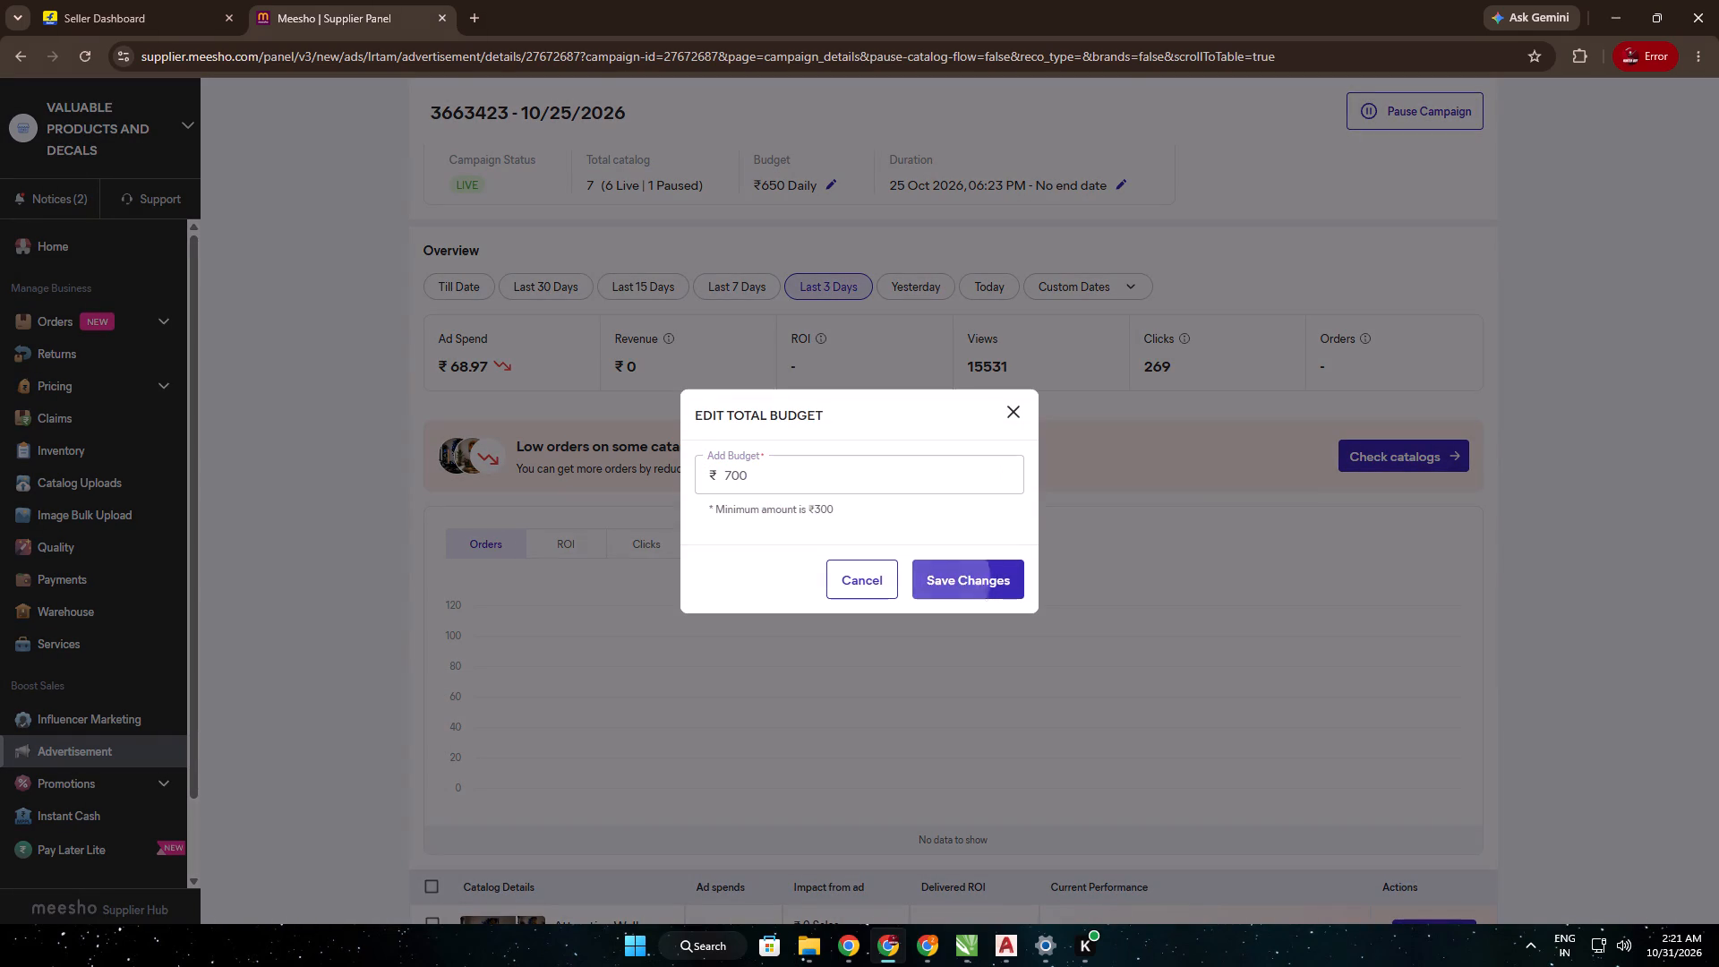
Set the daily budget of campaign 3663423 - 10/25/2026 to ₹690.
click(827, 193)
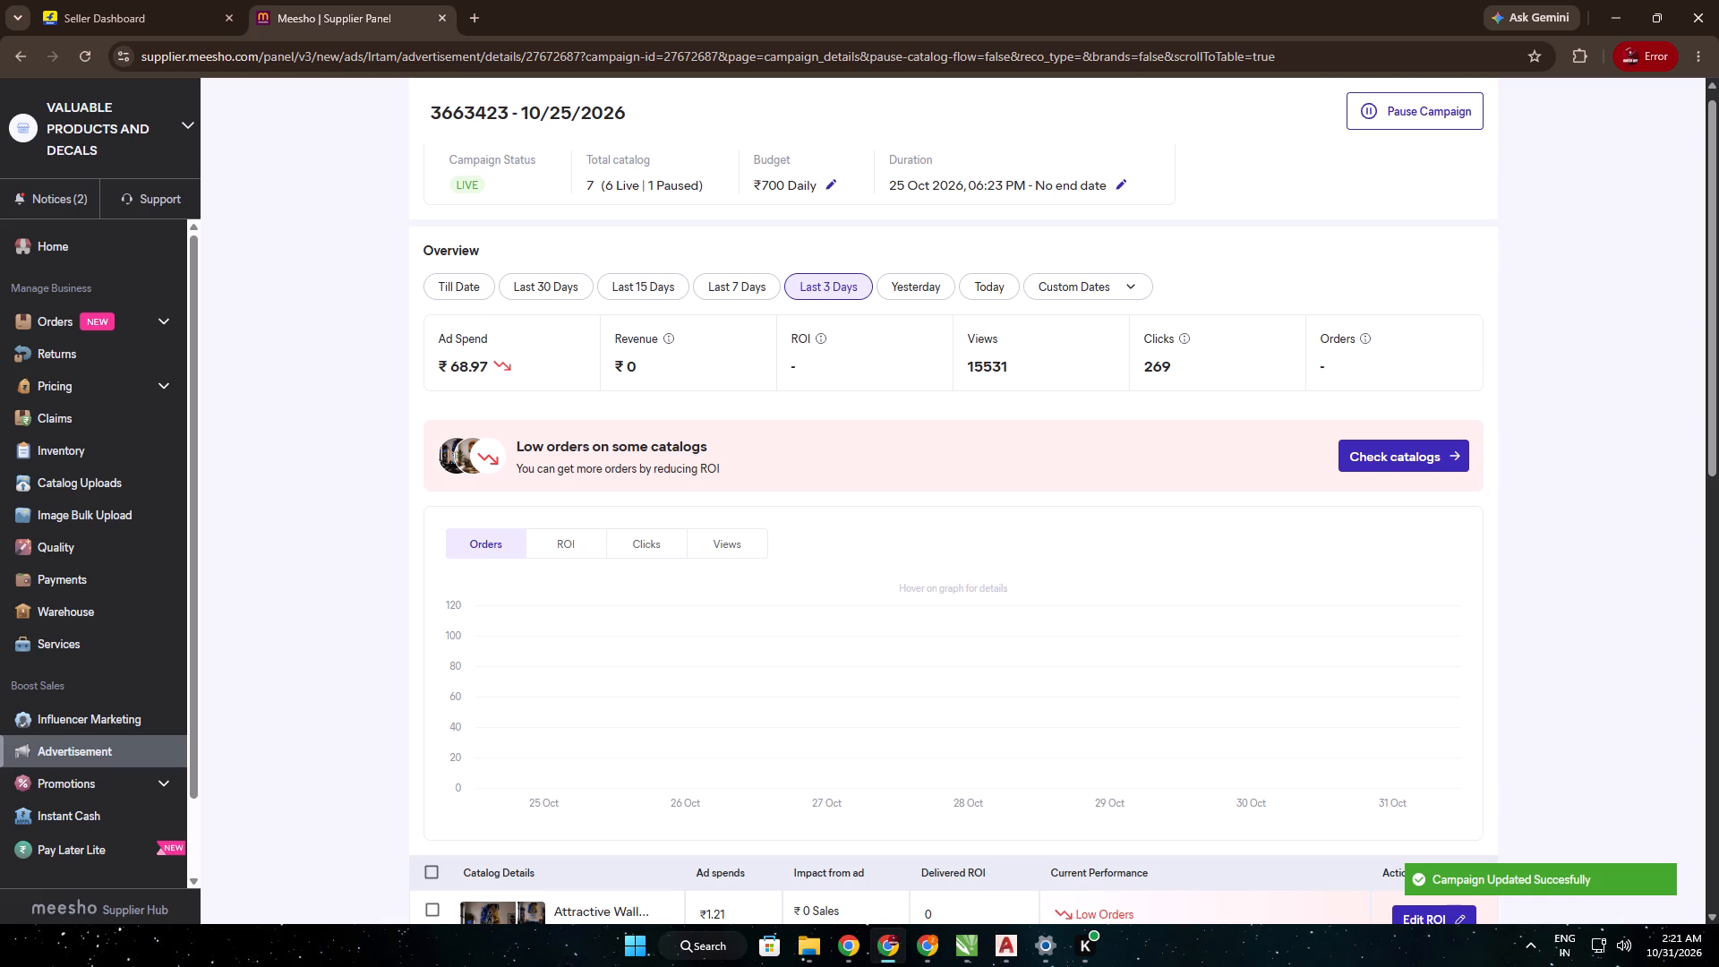
click(829, 193)
click(826, 184)
drag(783, 476, 723, 476)
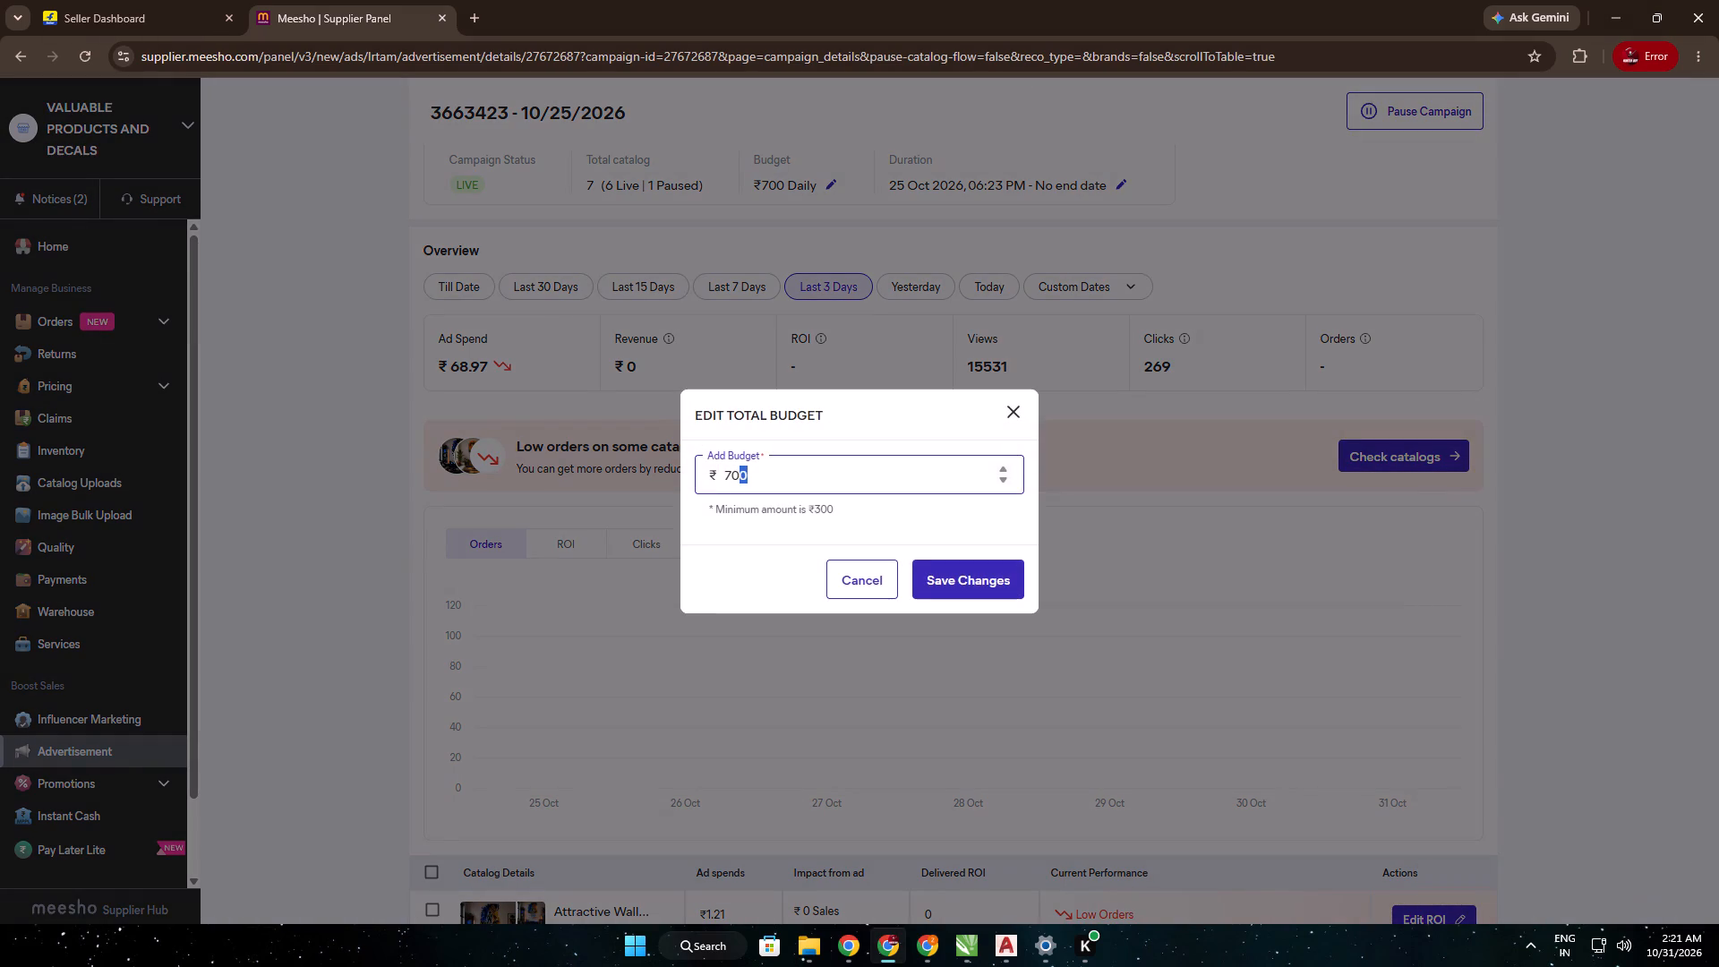
drag(723, 476, 702, 478)
text(69)
key(0)
click(965, 580)
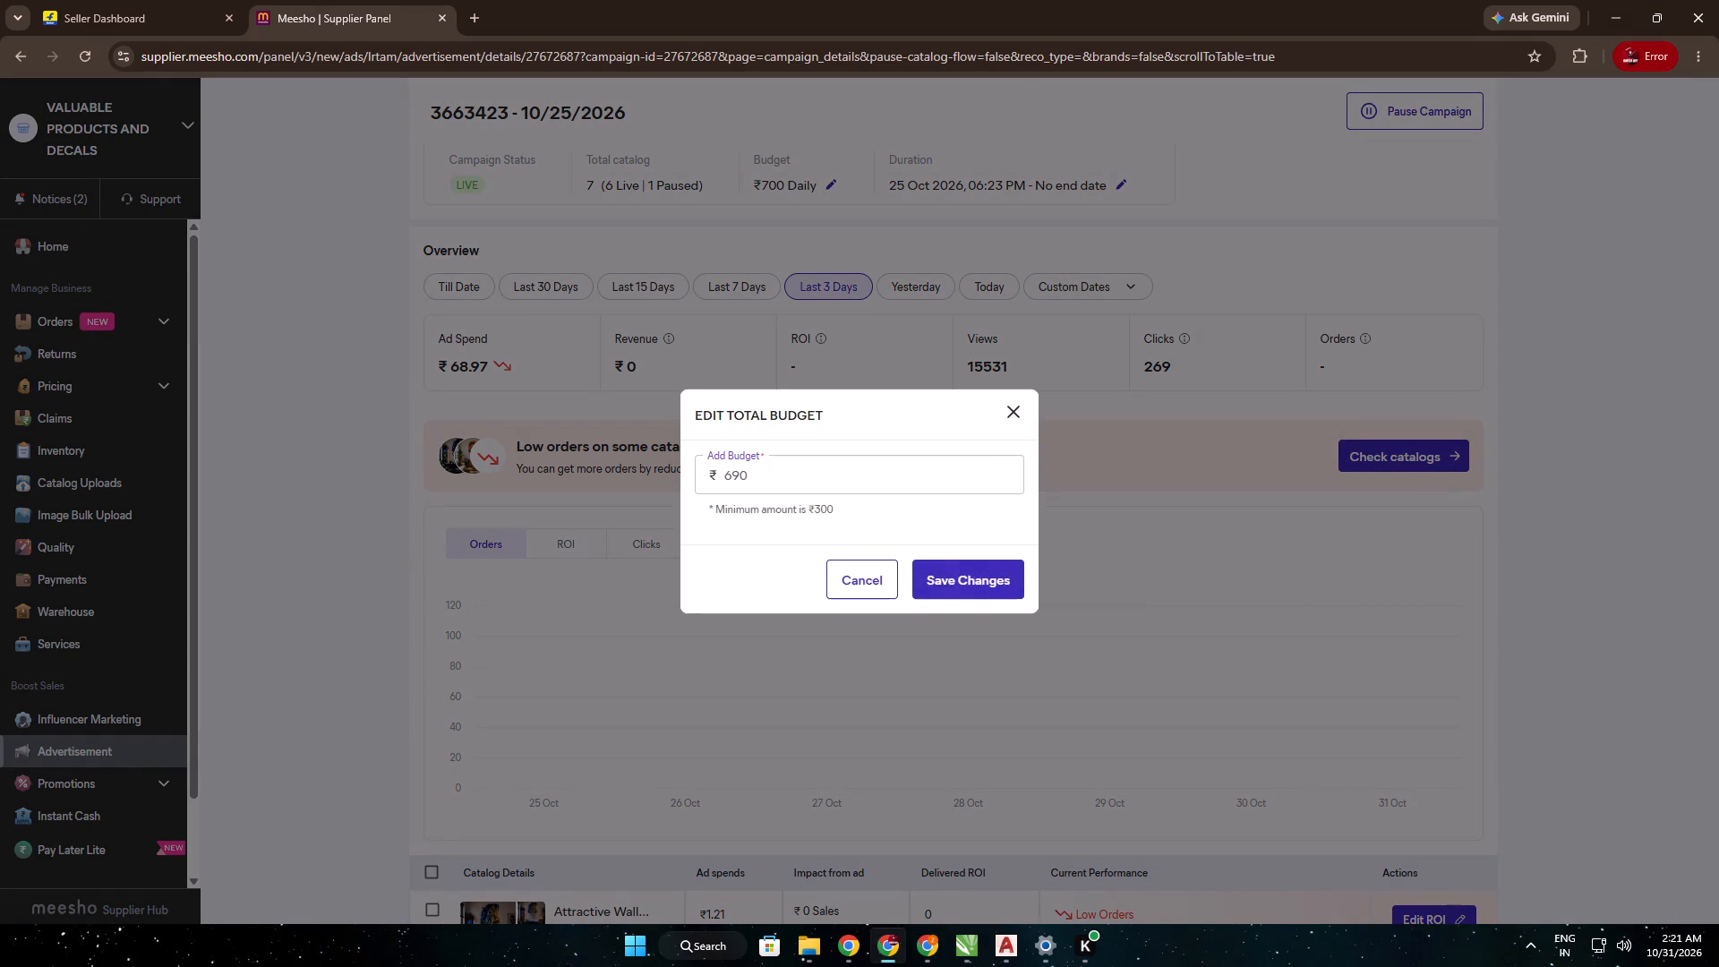
Return to the advertisement list and open the catalogs of campaign 3663423 - 10/24/2026.
click(10, 54)
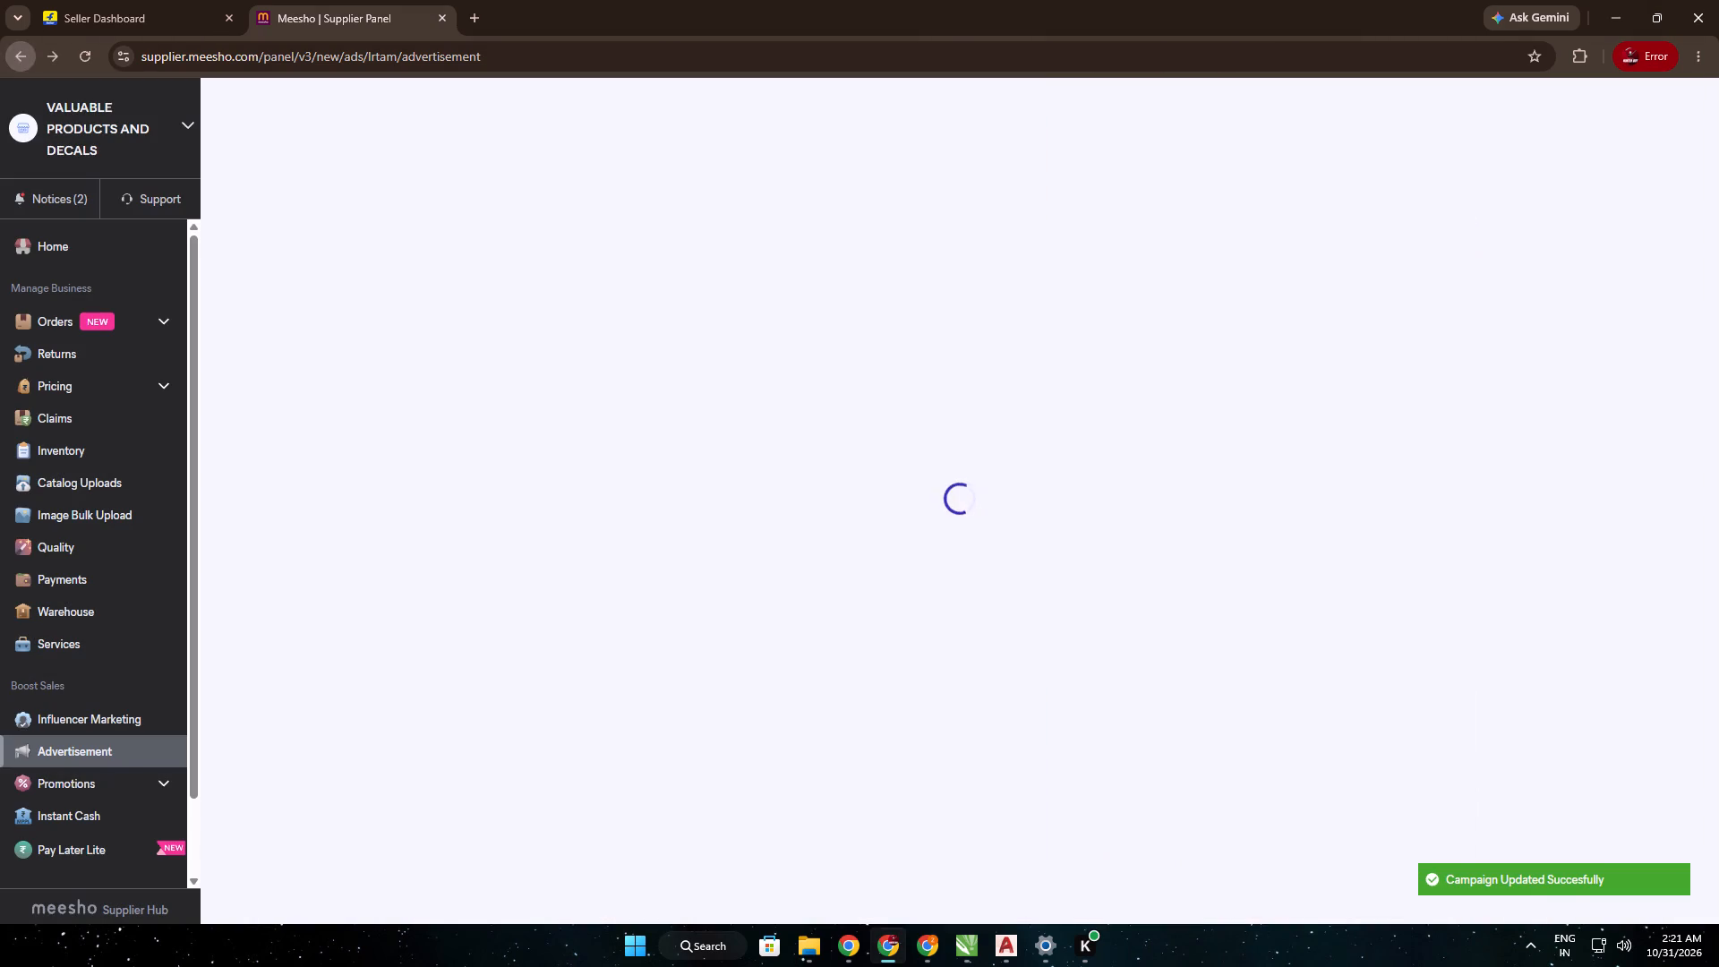
scroll(612, 493, down, 4)
click(1329, 376)
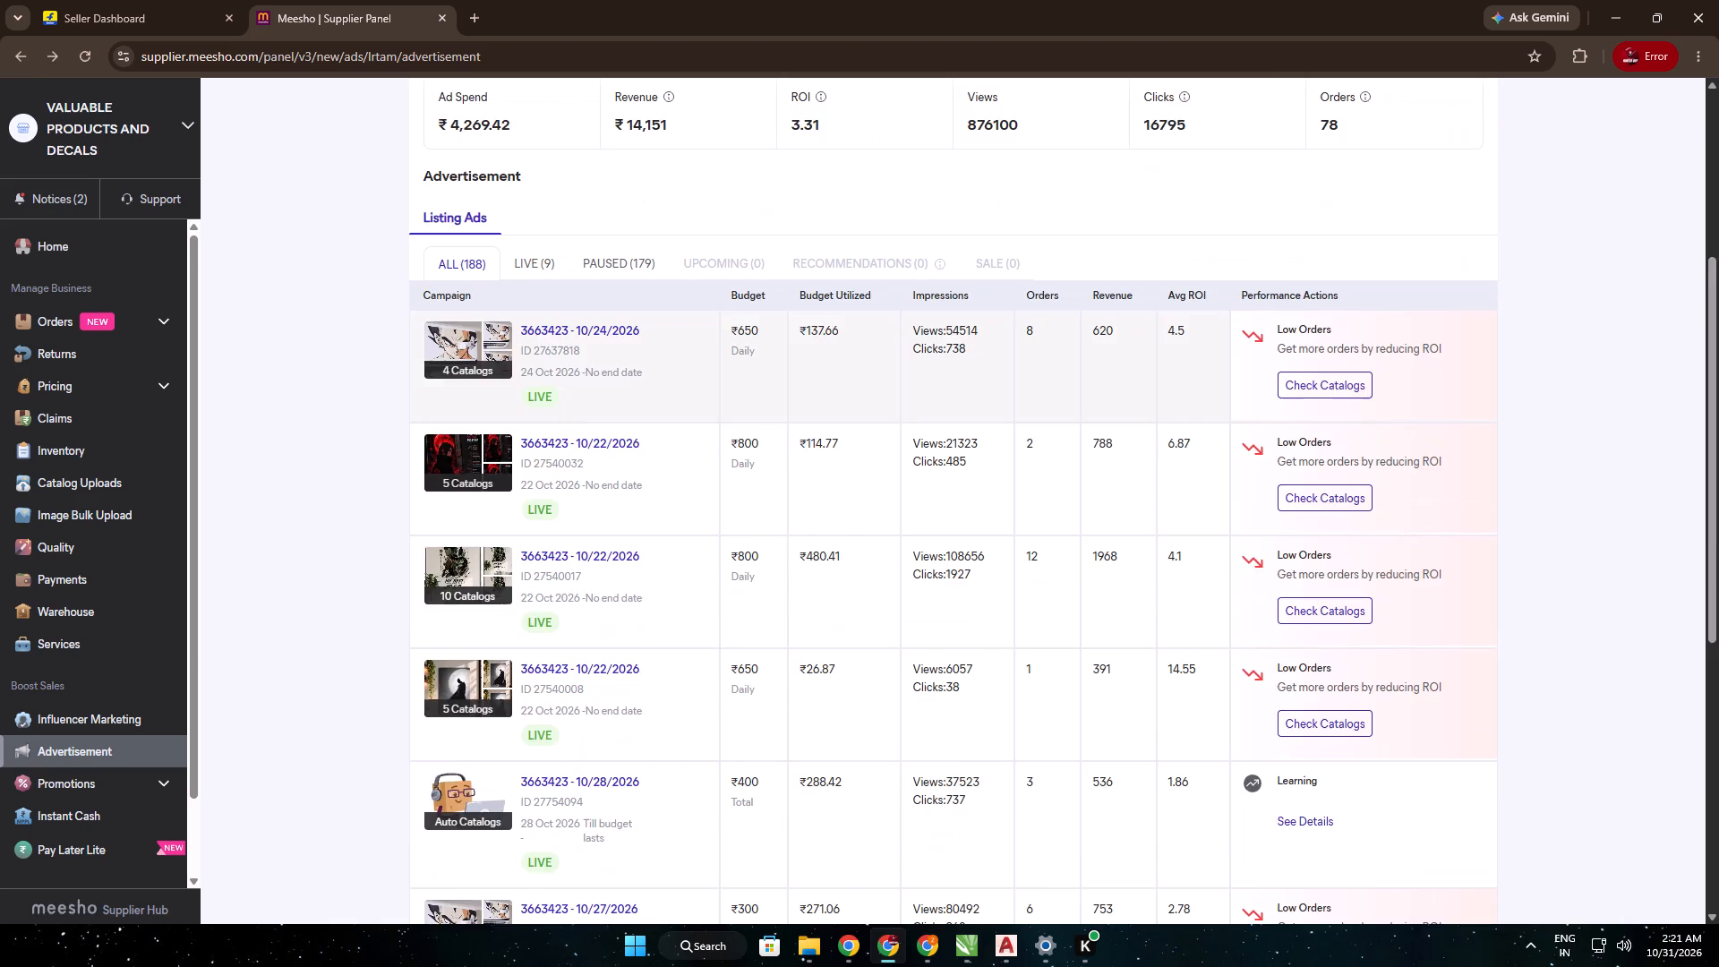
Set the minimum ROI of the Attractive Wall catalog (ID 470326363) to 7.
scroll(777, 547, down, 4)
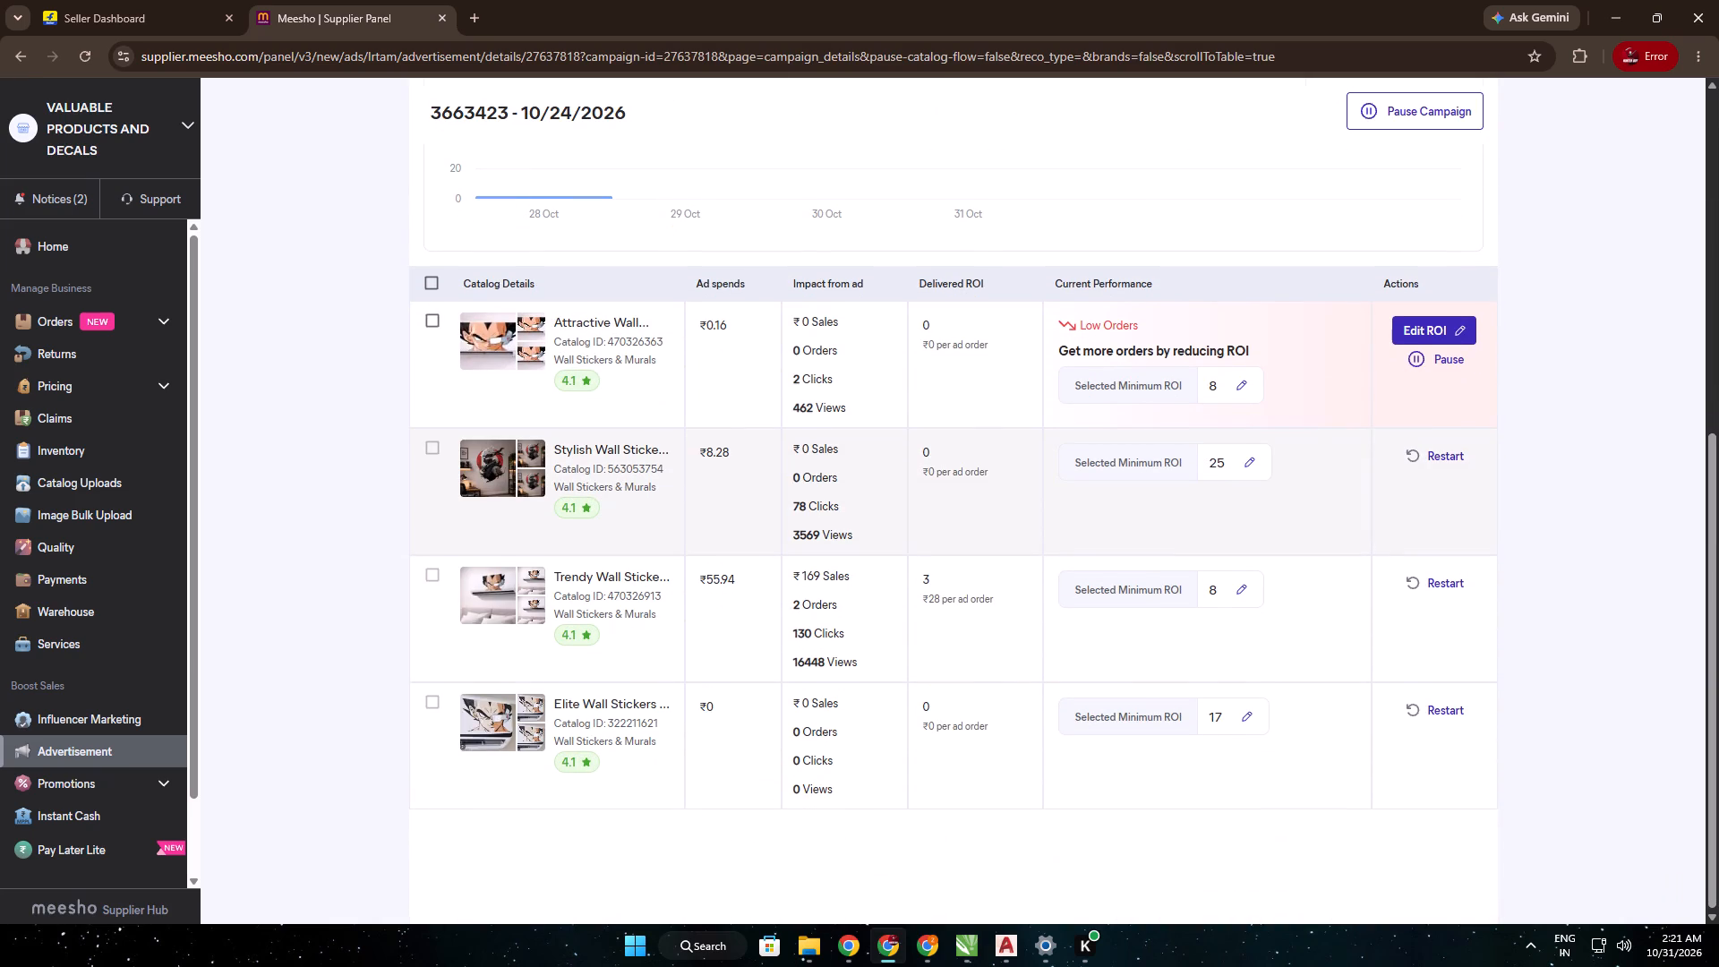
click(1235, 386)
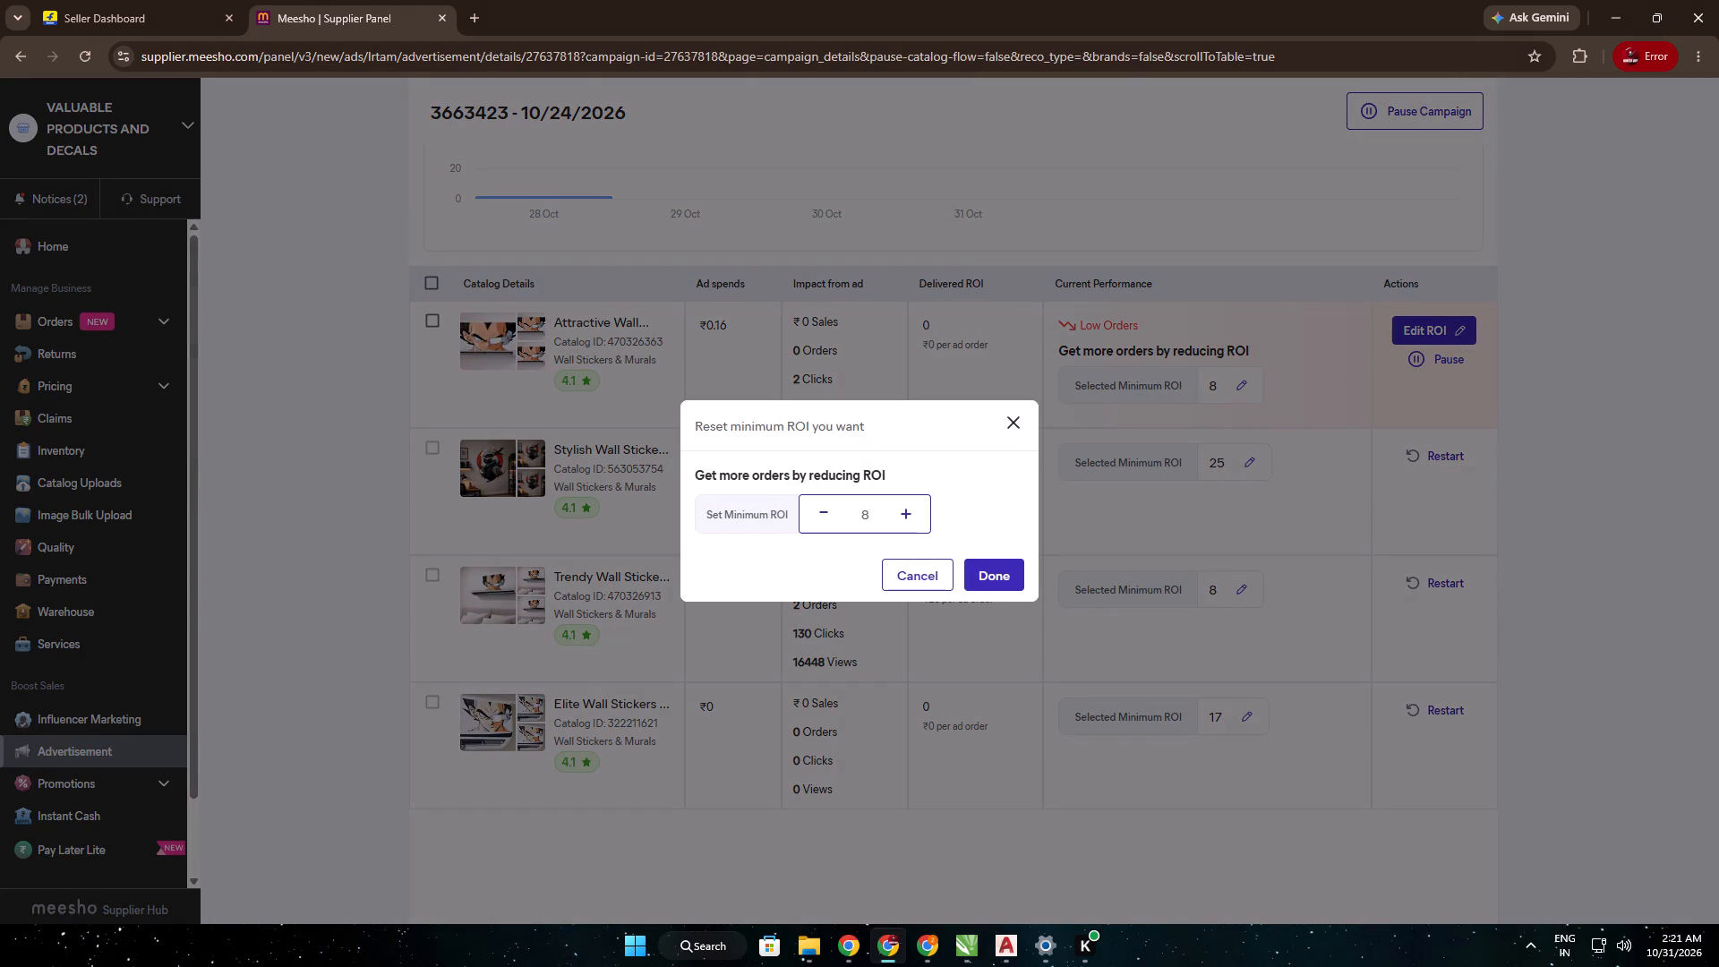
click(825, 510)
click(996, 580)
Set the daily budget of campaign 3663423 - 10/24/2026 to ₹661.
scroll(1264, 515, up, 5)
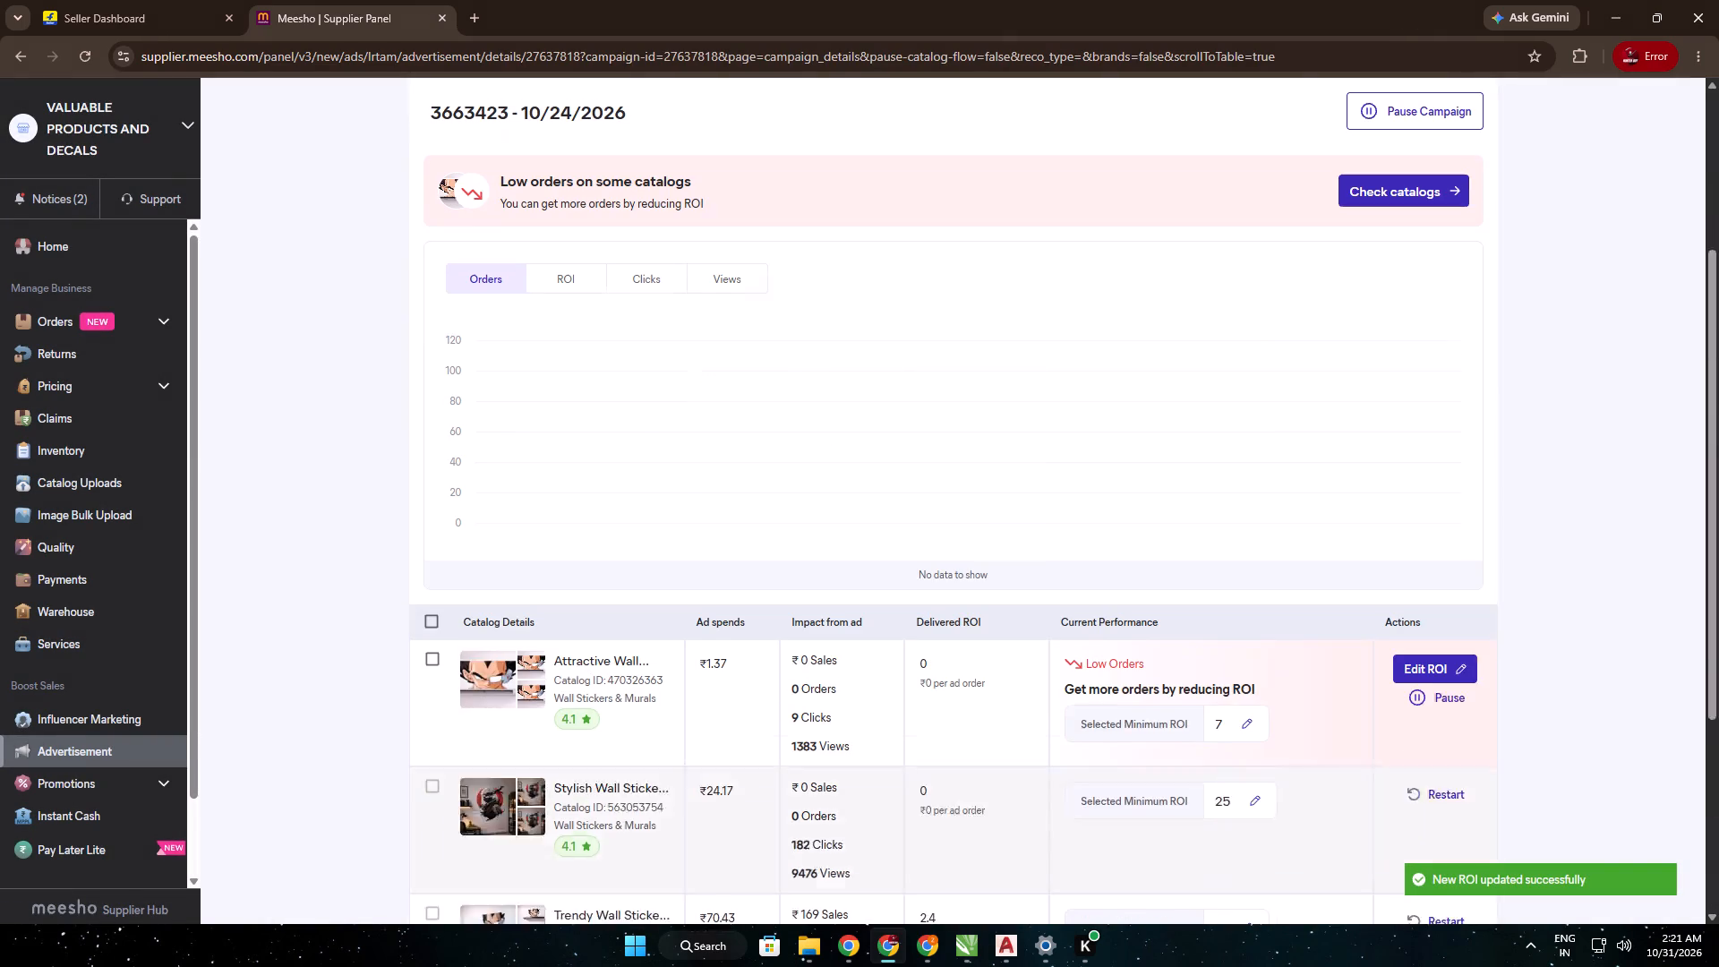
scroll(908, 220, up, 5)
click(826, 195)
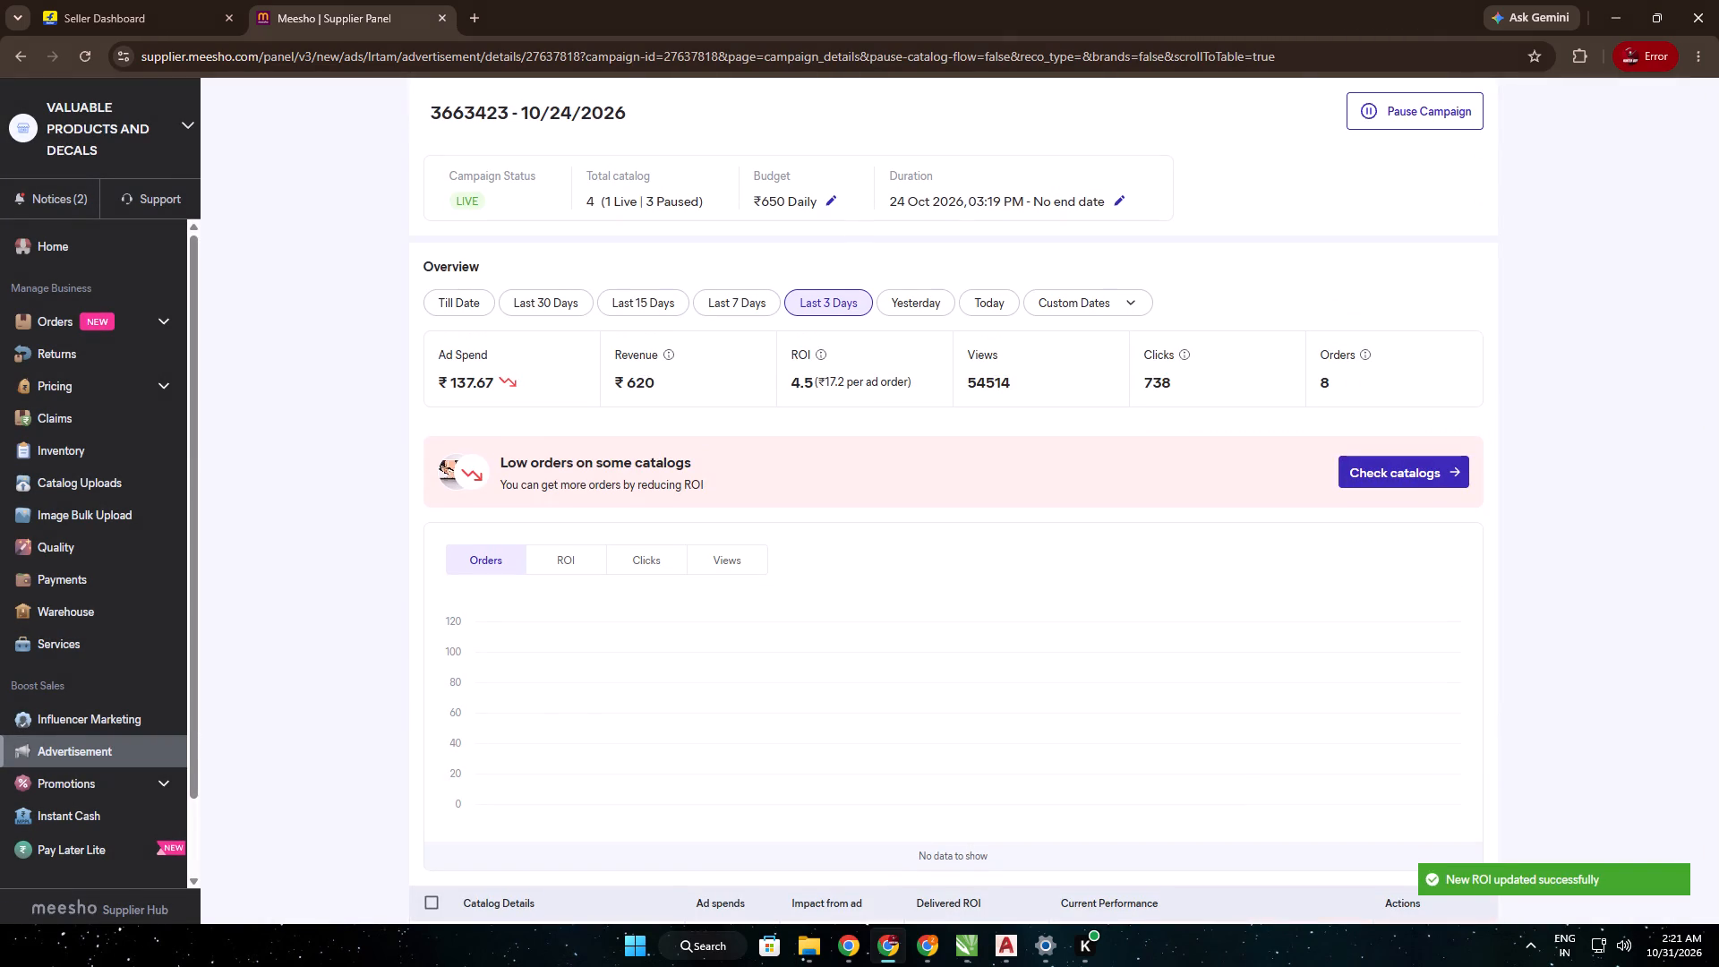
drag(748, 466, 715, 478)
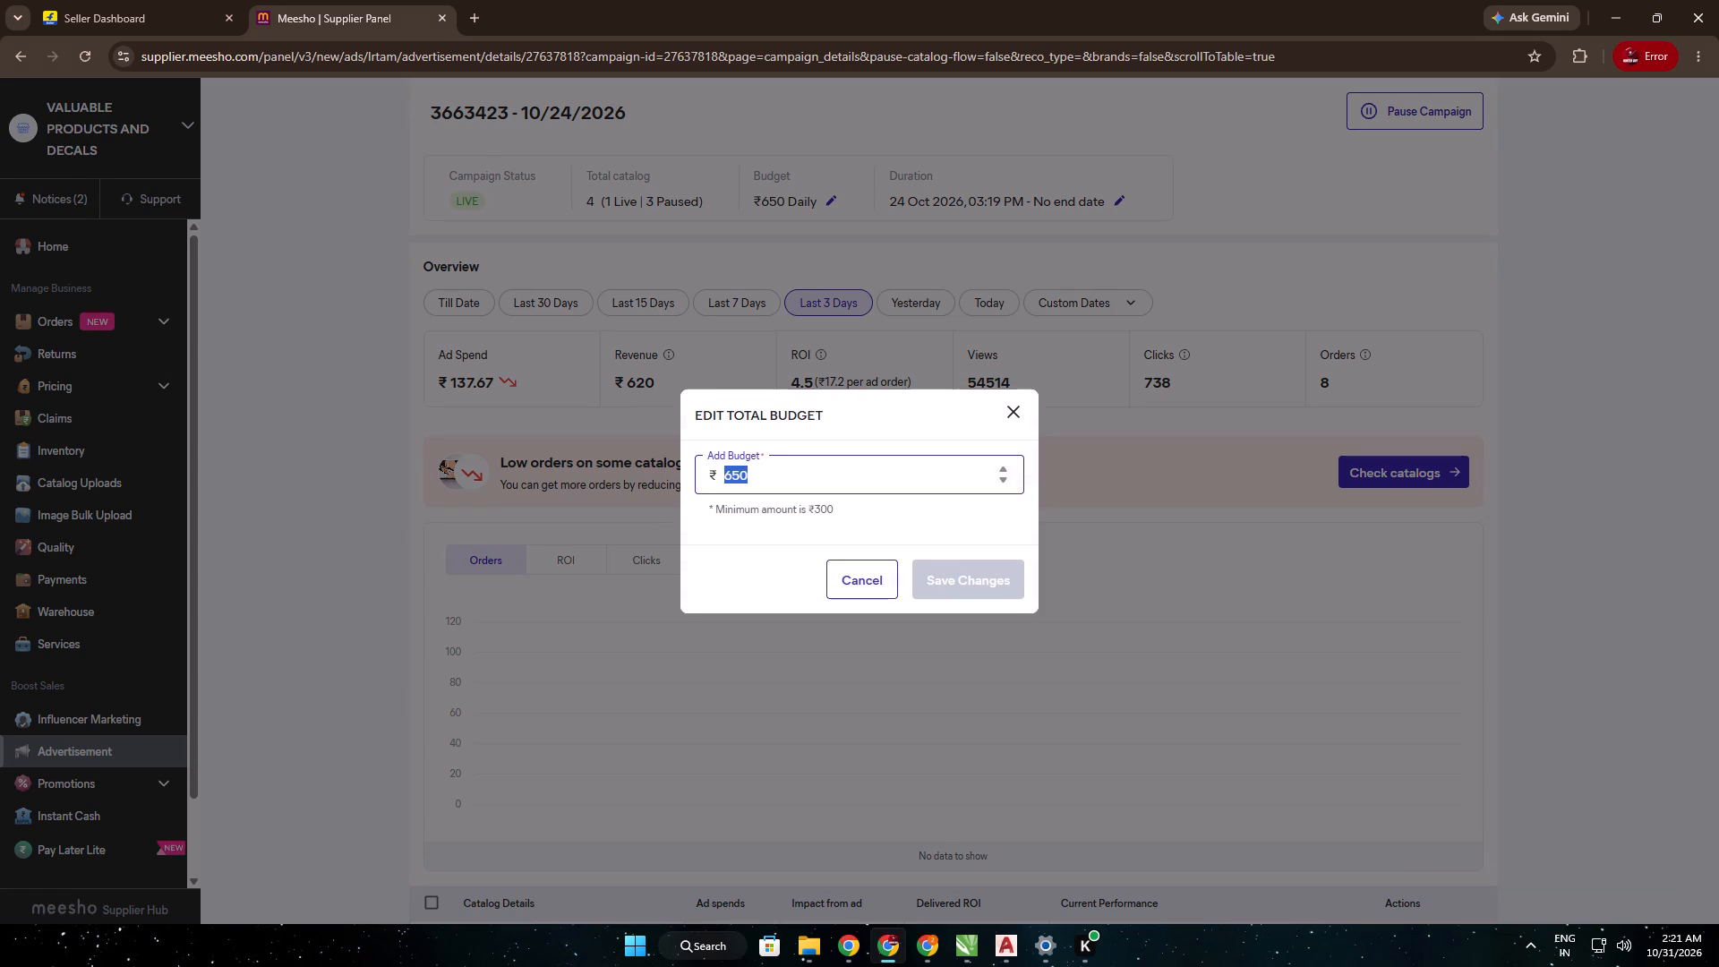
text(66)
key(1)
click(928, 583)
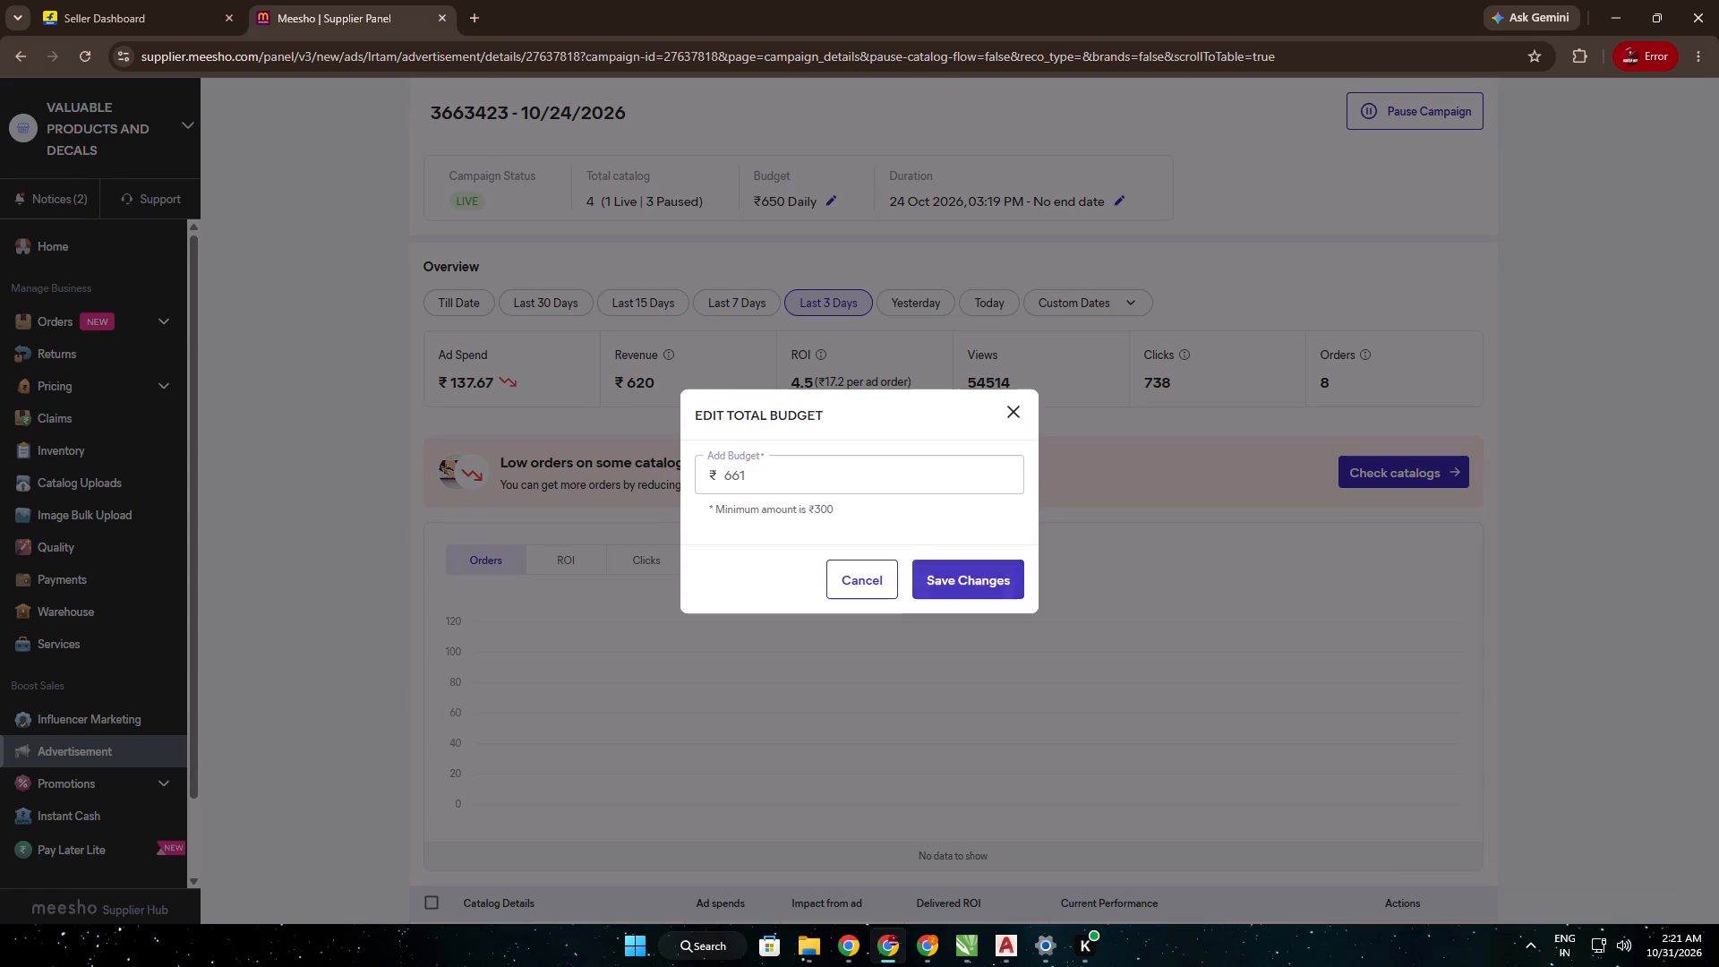
Set the daily budget of campaign 3663423 - 10/24/2026 to ₹700.
scroll(930, 584, down, 3)
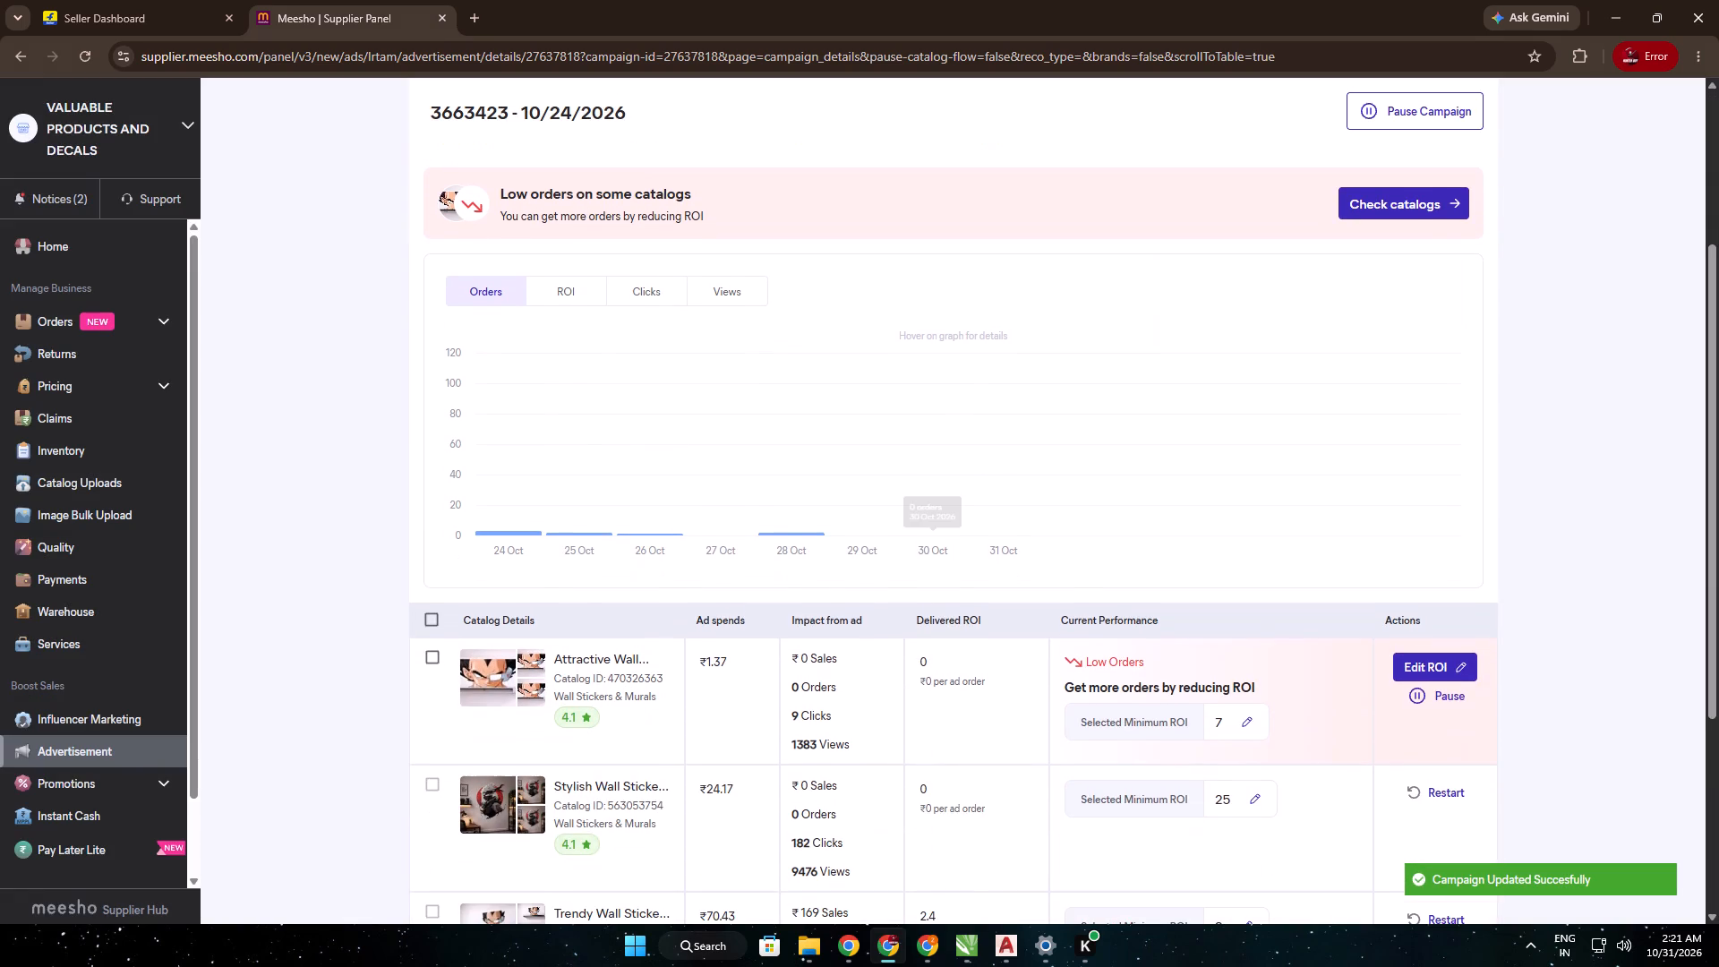
scroll(930, 584, up, 6)
click(829, 199)
drag(816, 475, 657, 476)
key(7)
key(0)
key(0)
click(943, 590)
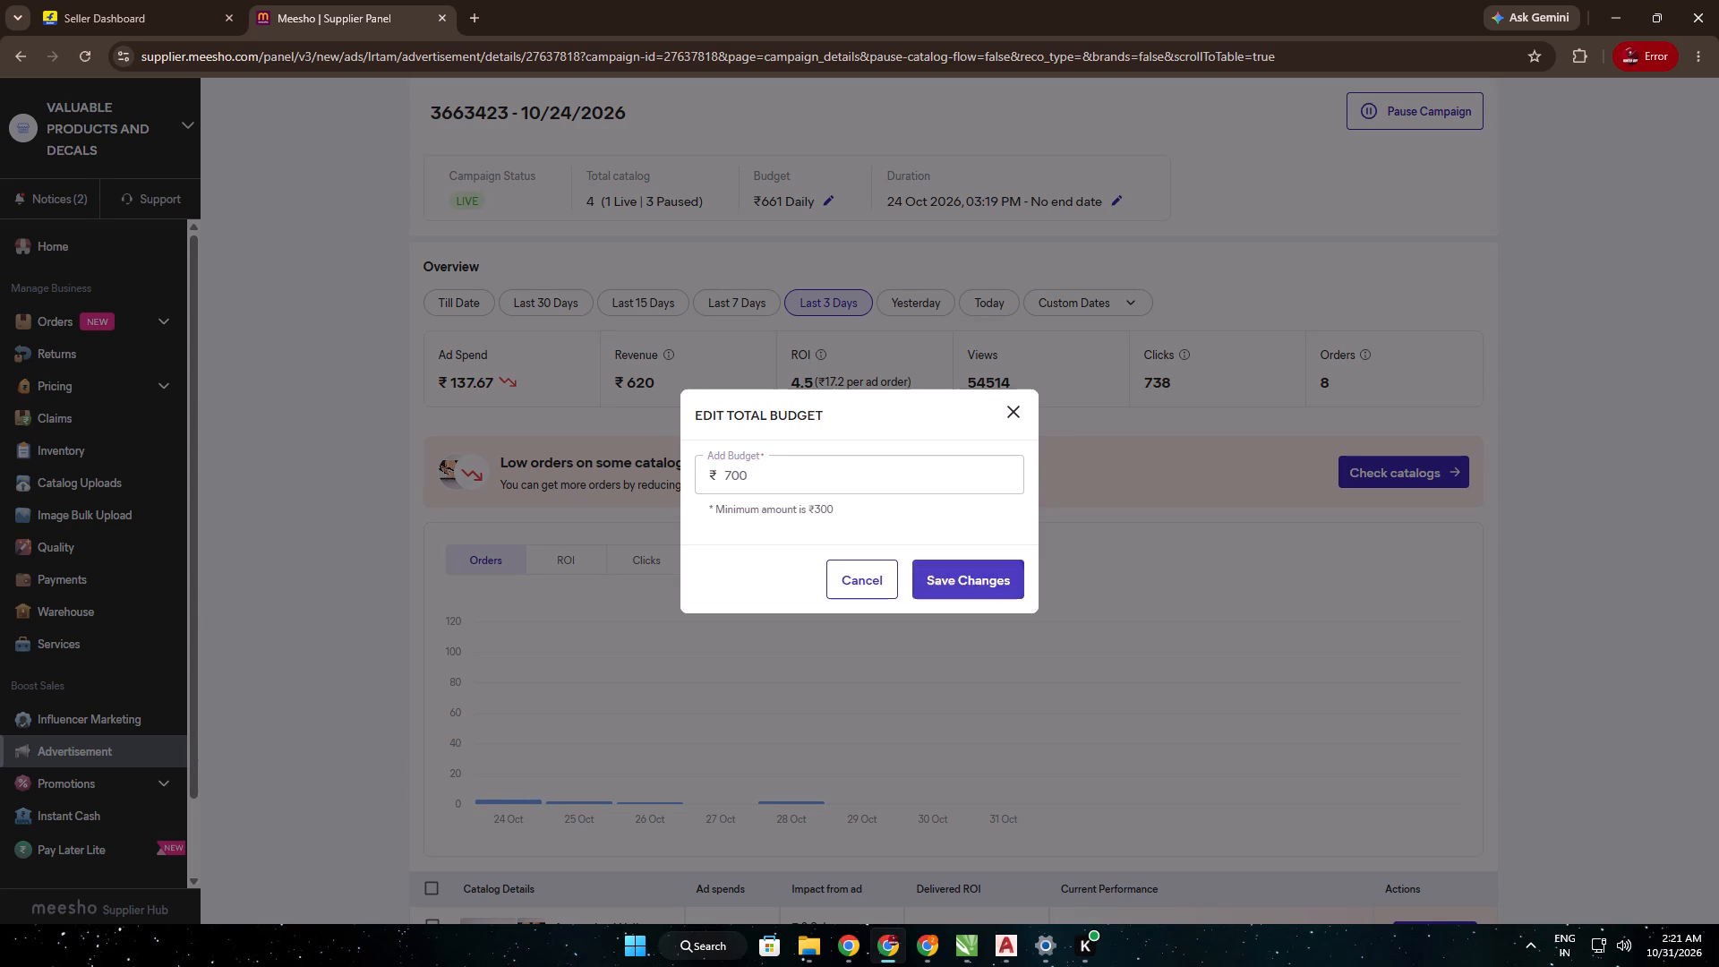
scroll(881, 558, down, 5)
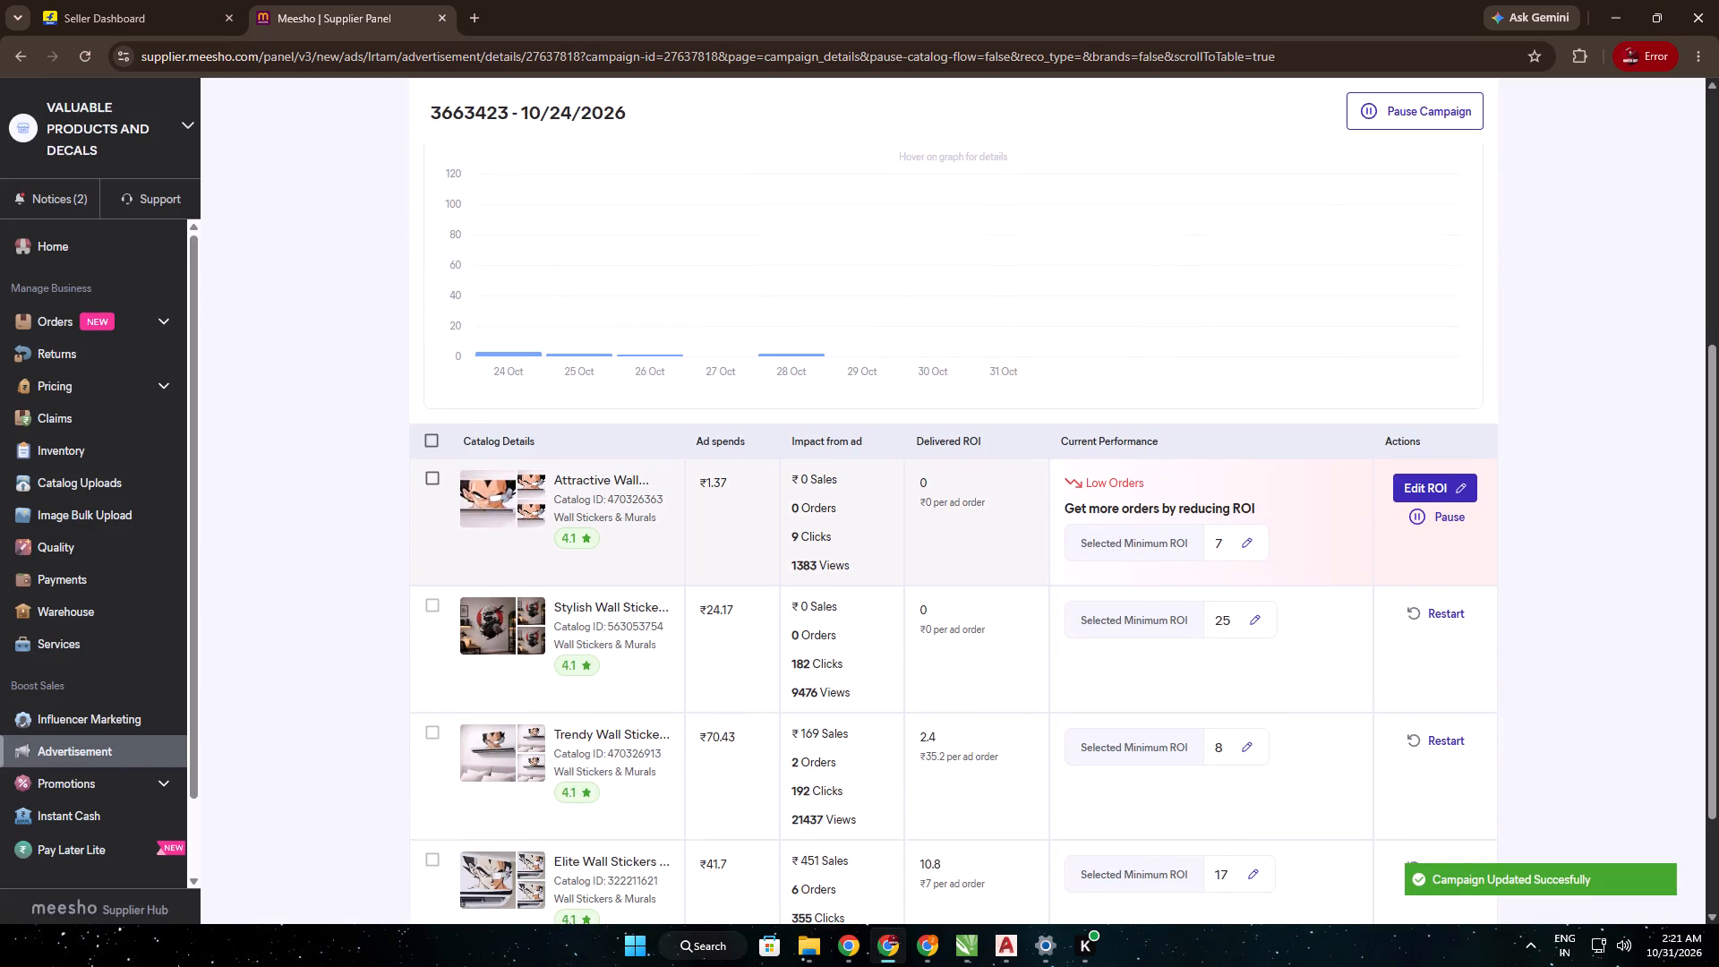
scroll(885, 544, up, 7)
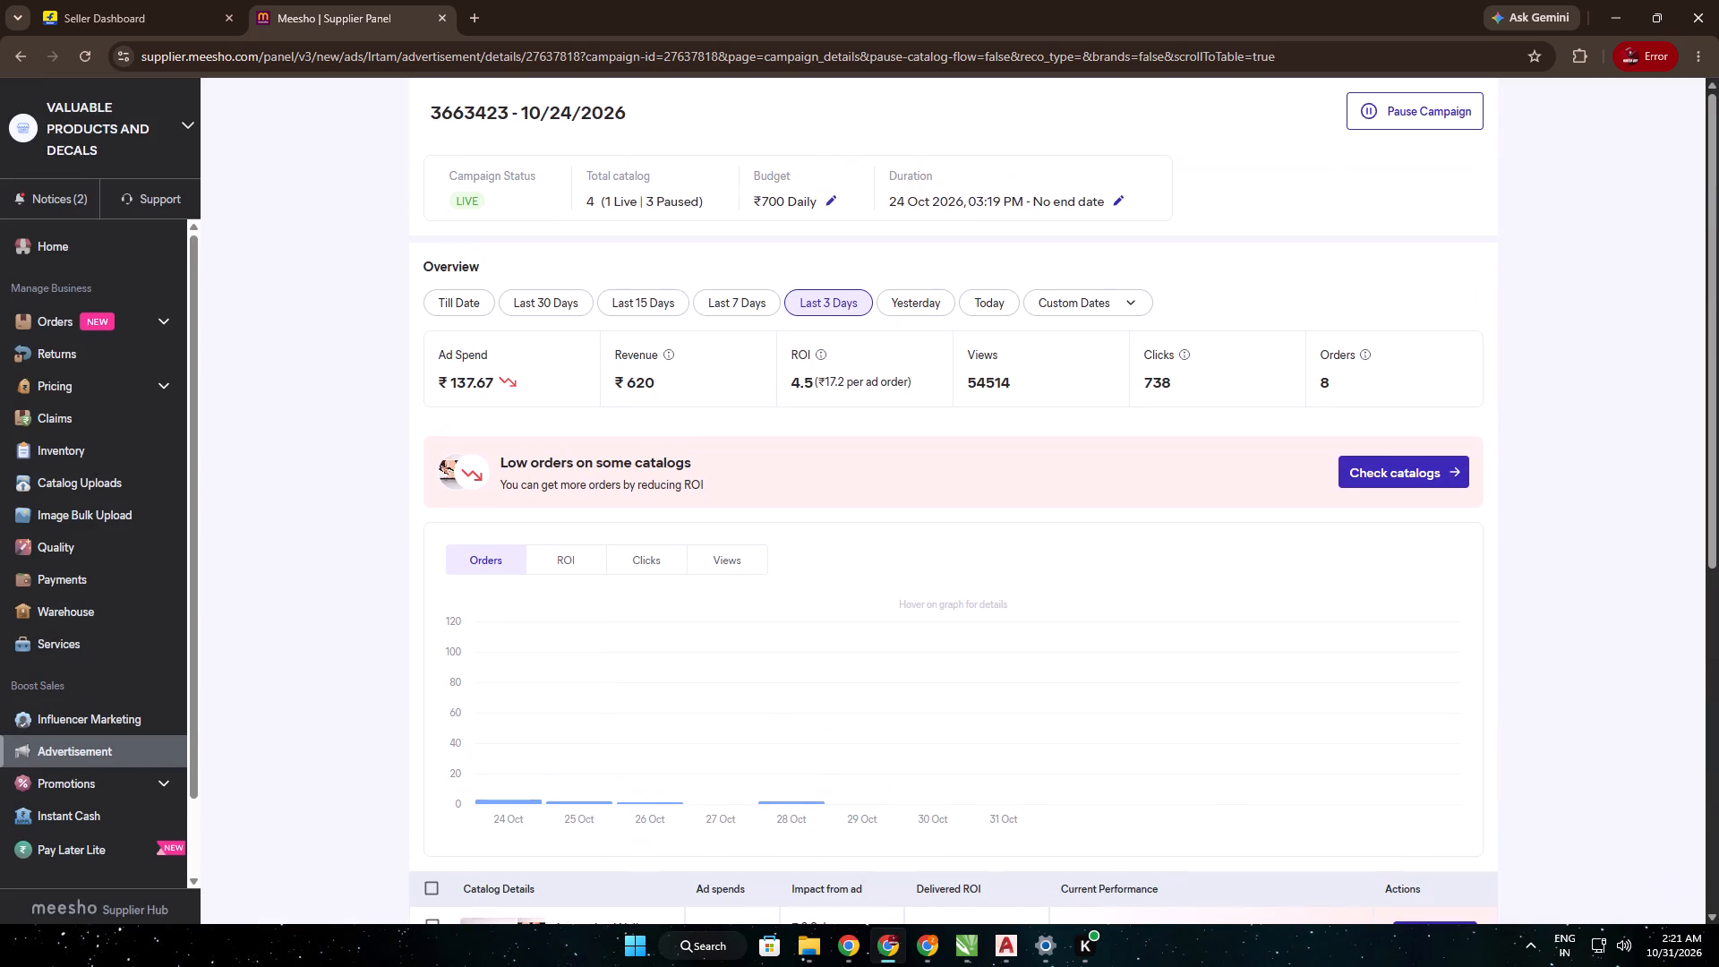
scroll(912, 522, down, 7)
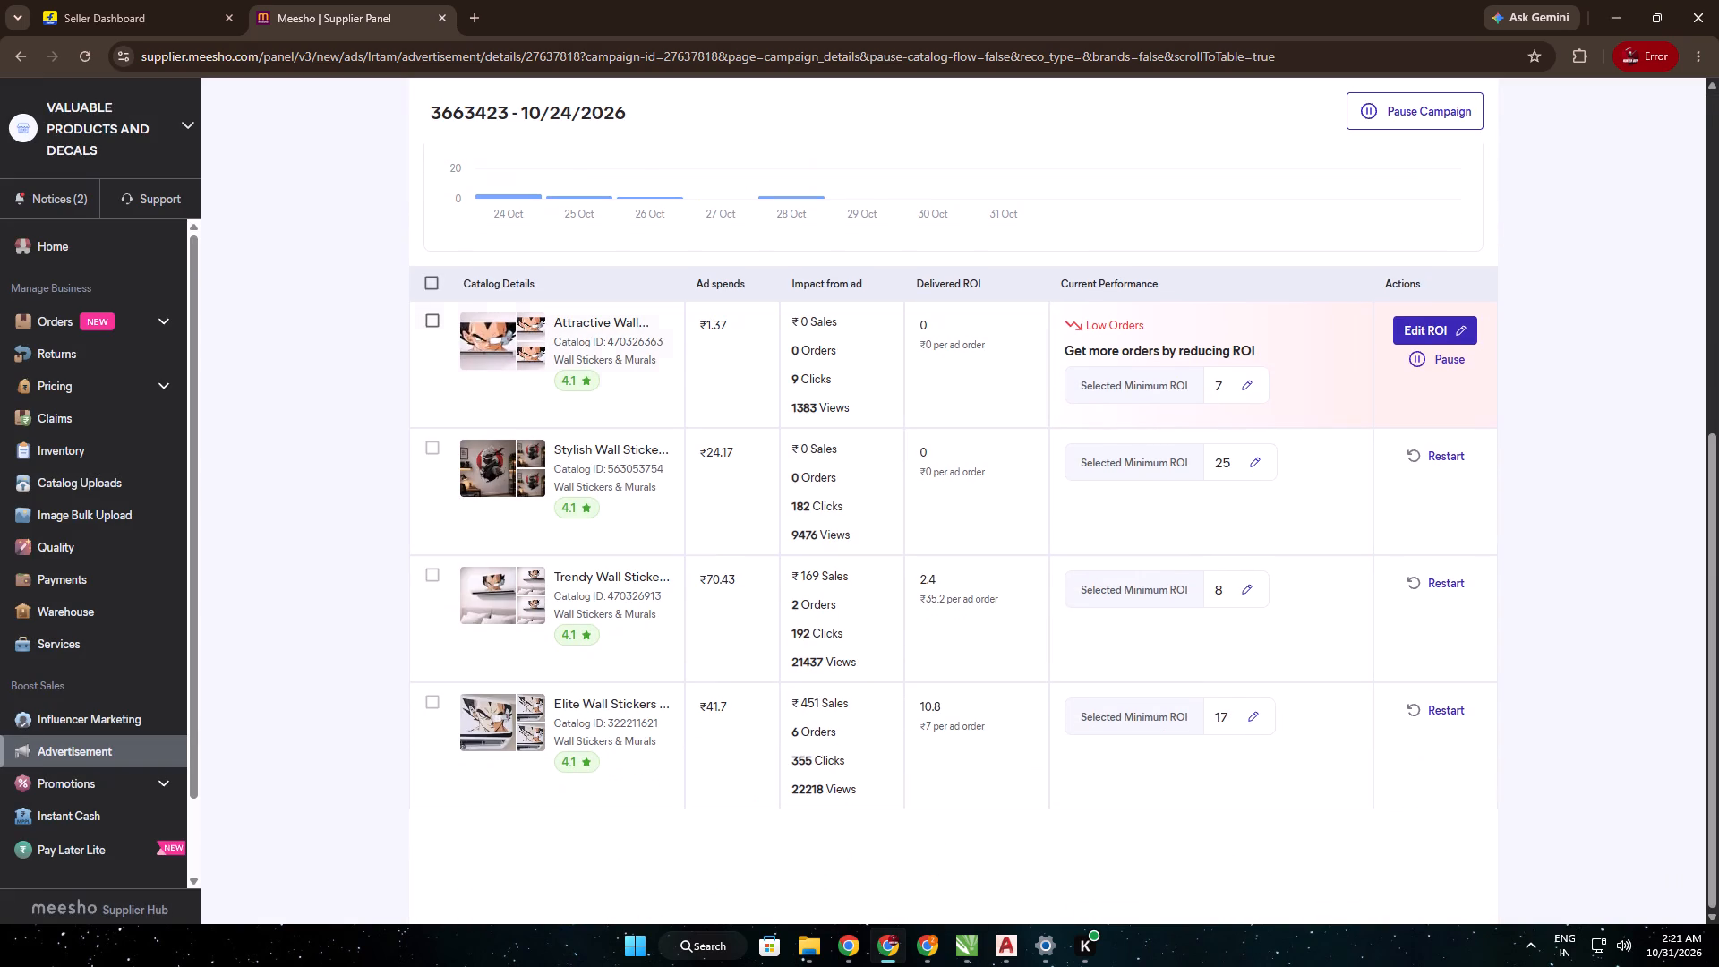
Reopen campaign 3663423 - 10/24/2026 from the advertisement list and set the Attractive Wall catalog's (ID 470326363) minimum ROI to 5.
click(10, 63)
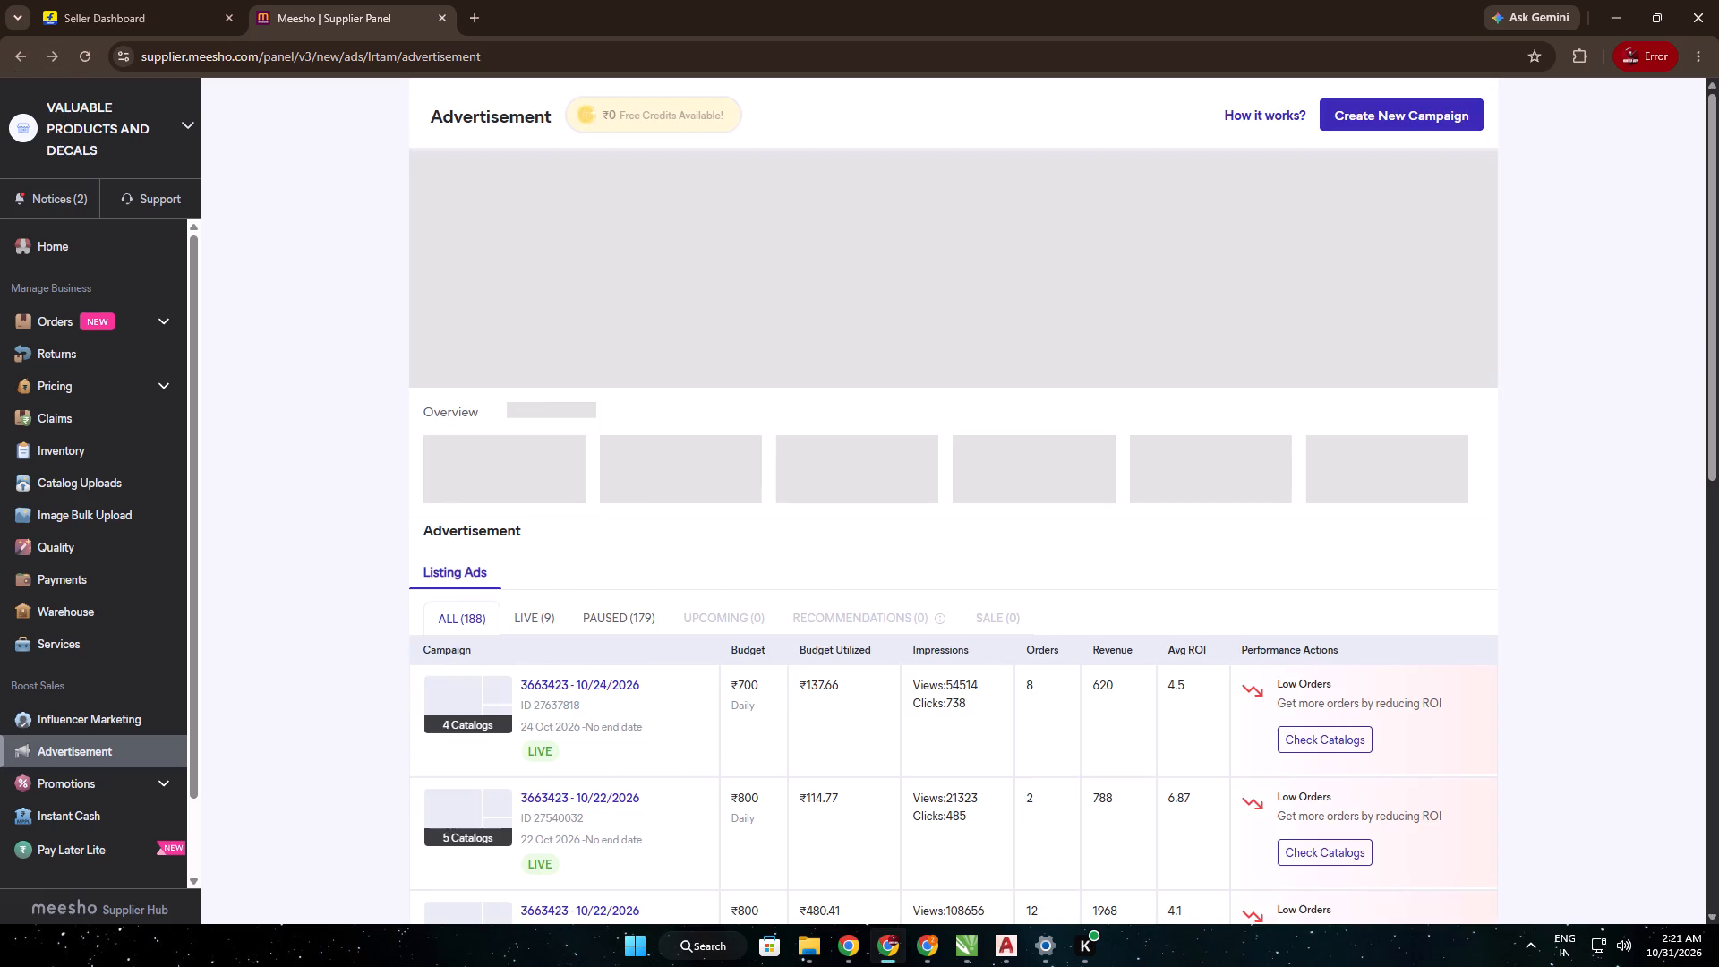
scroll(795, 559, down, 5)
click(1316, 295)
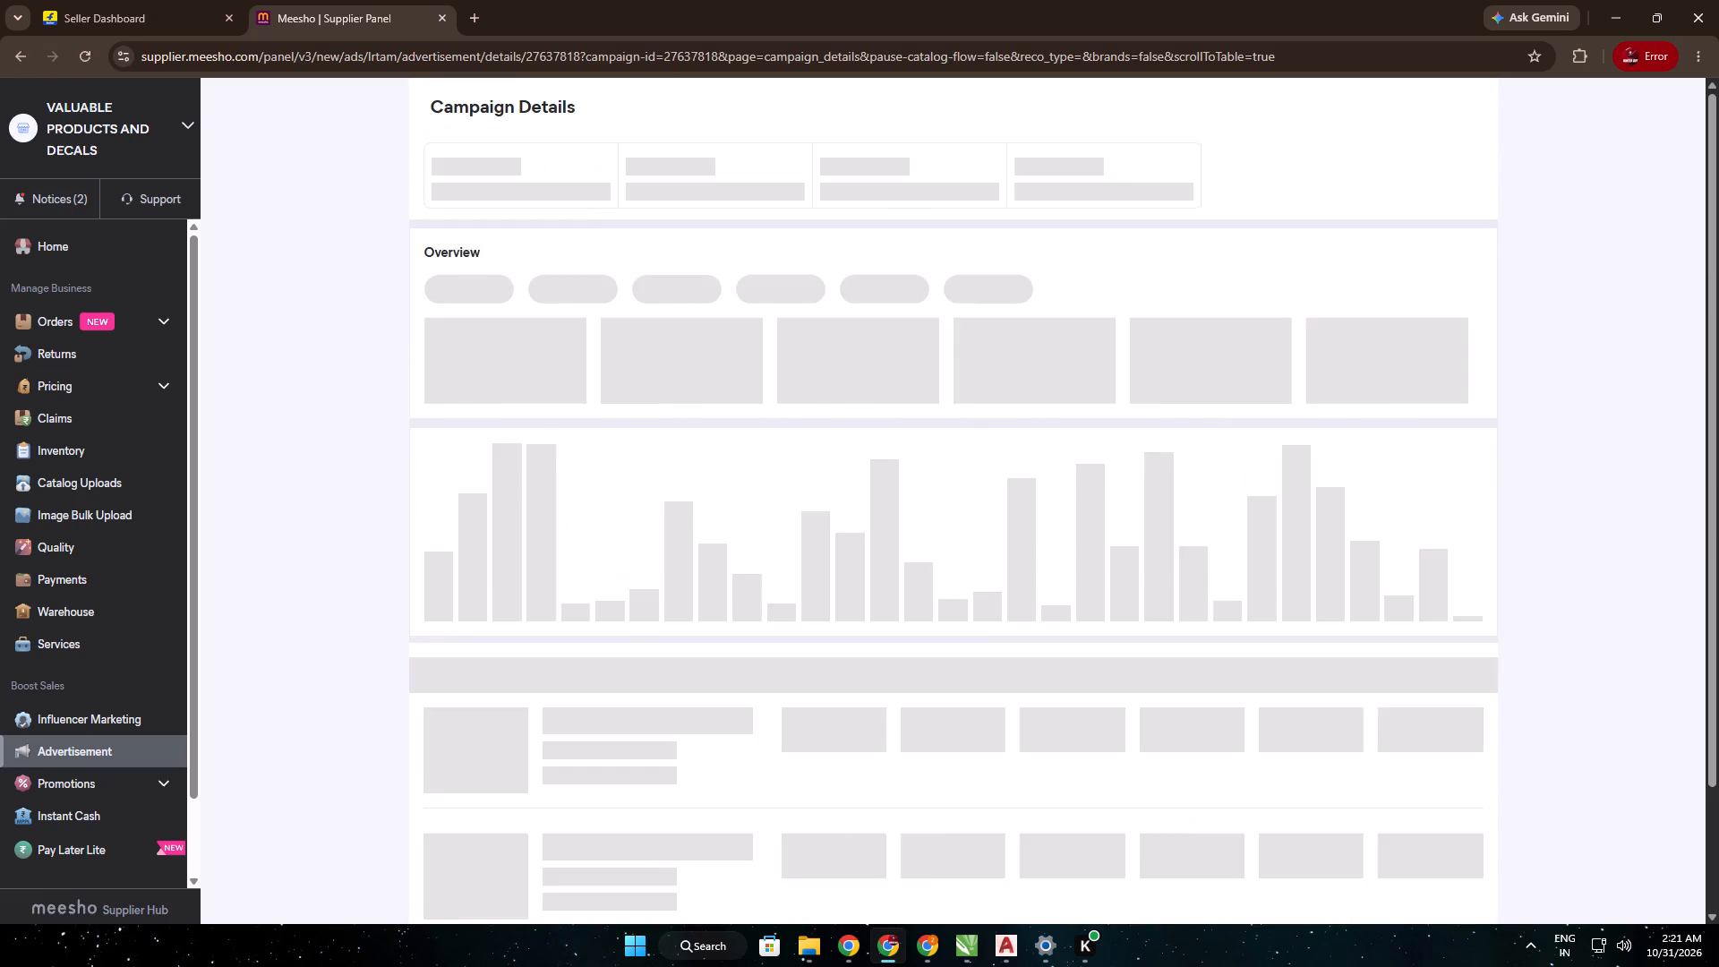
scroll(1184, 672, down, 6)
click(1244, 447)
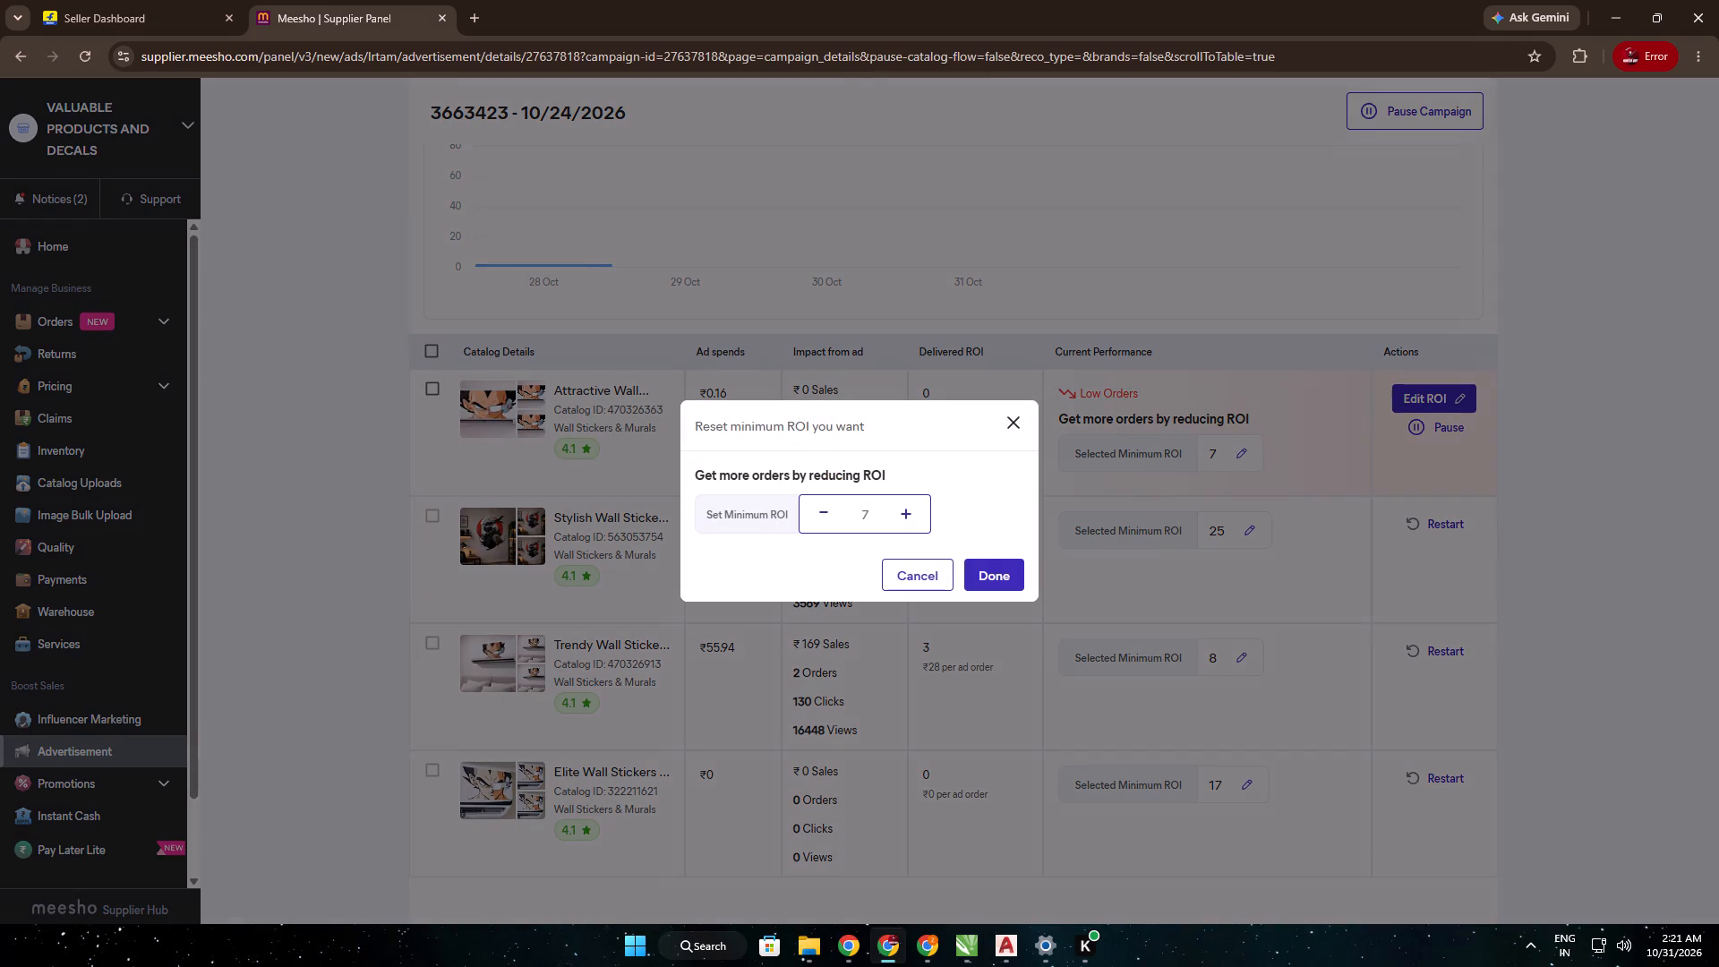
drag(883, 520, 816, 526)
key(5)
click(1014, 577)
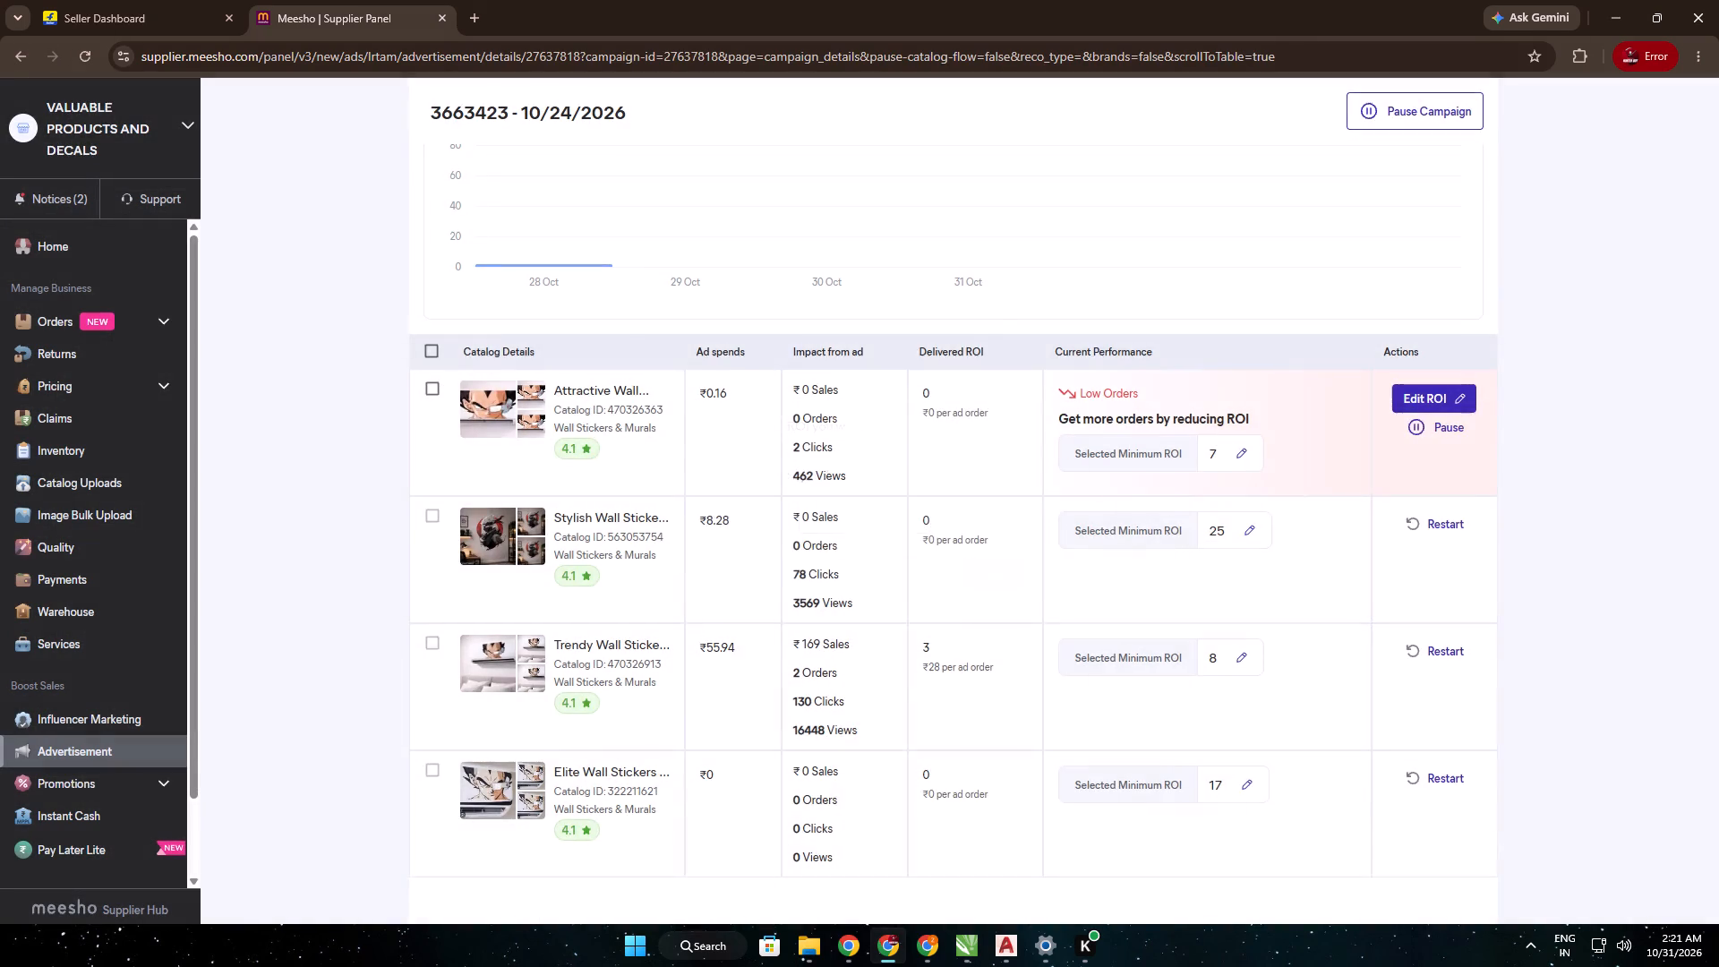
Re-enter ₹700 as the daily budget of campaign 3663423 - 10/24/2026 and save it.
scroll(1019, 577, up, 5)
scroll(825, 295, up, 6)
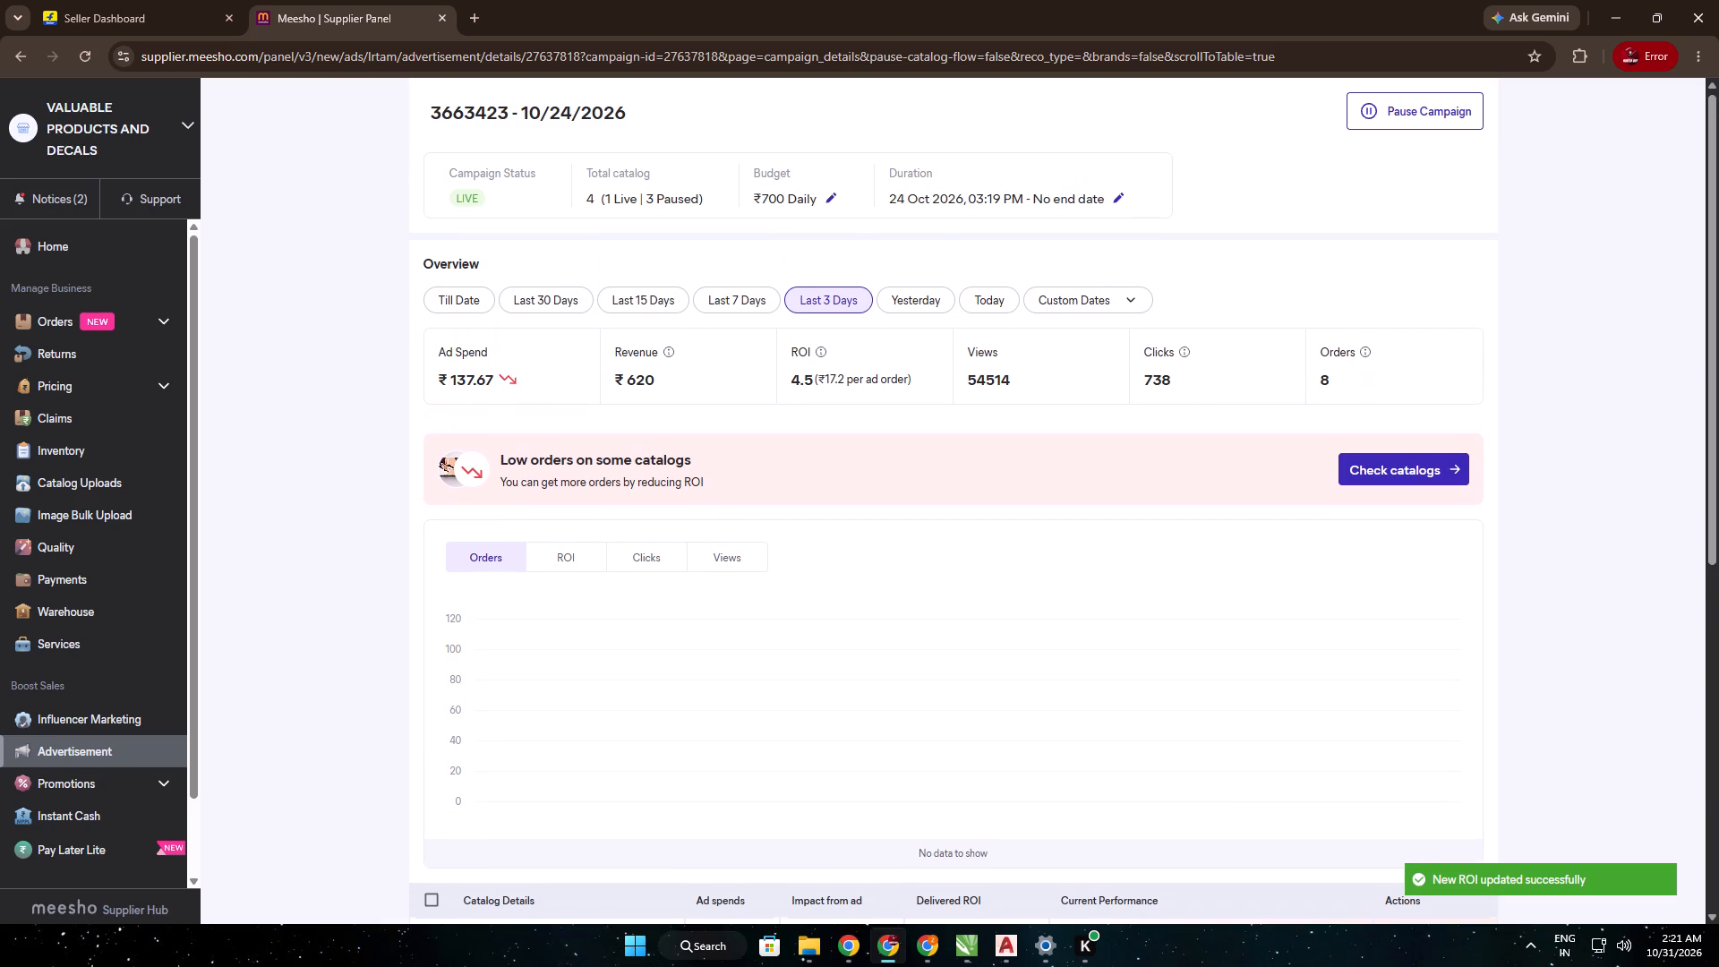
click(833, 202)
drag(757, 473, 669, 499)
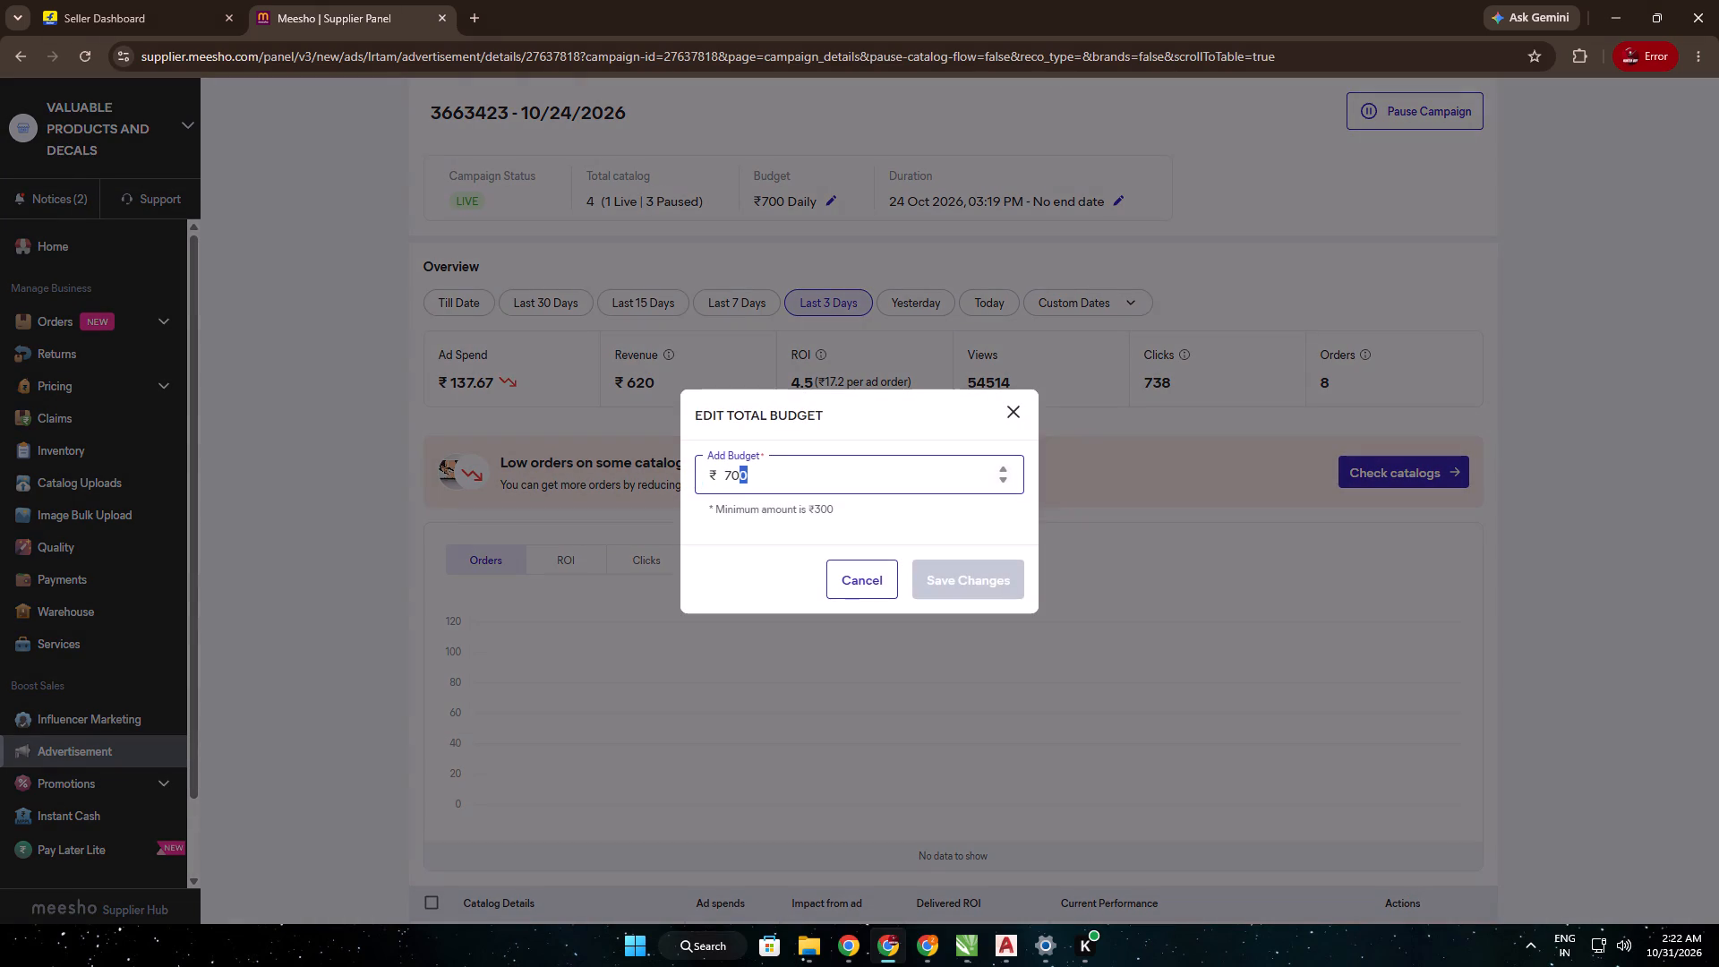
key(7)
key(0)
key(0)
click(948, 578)
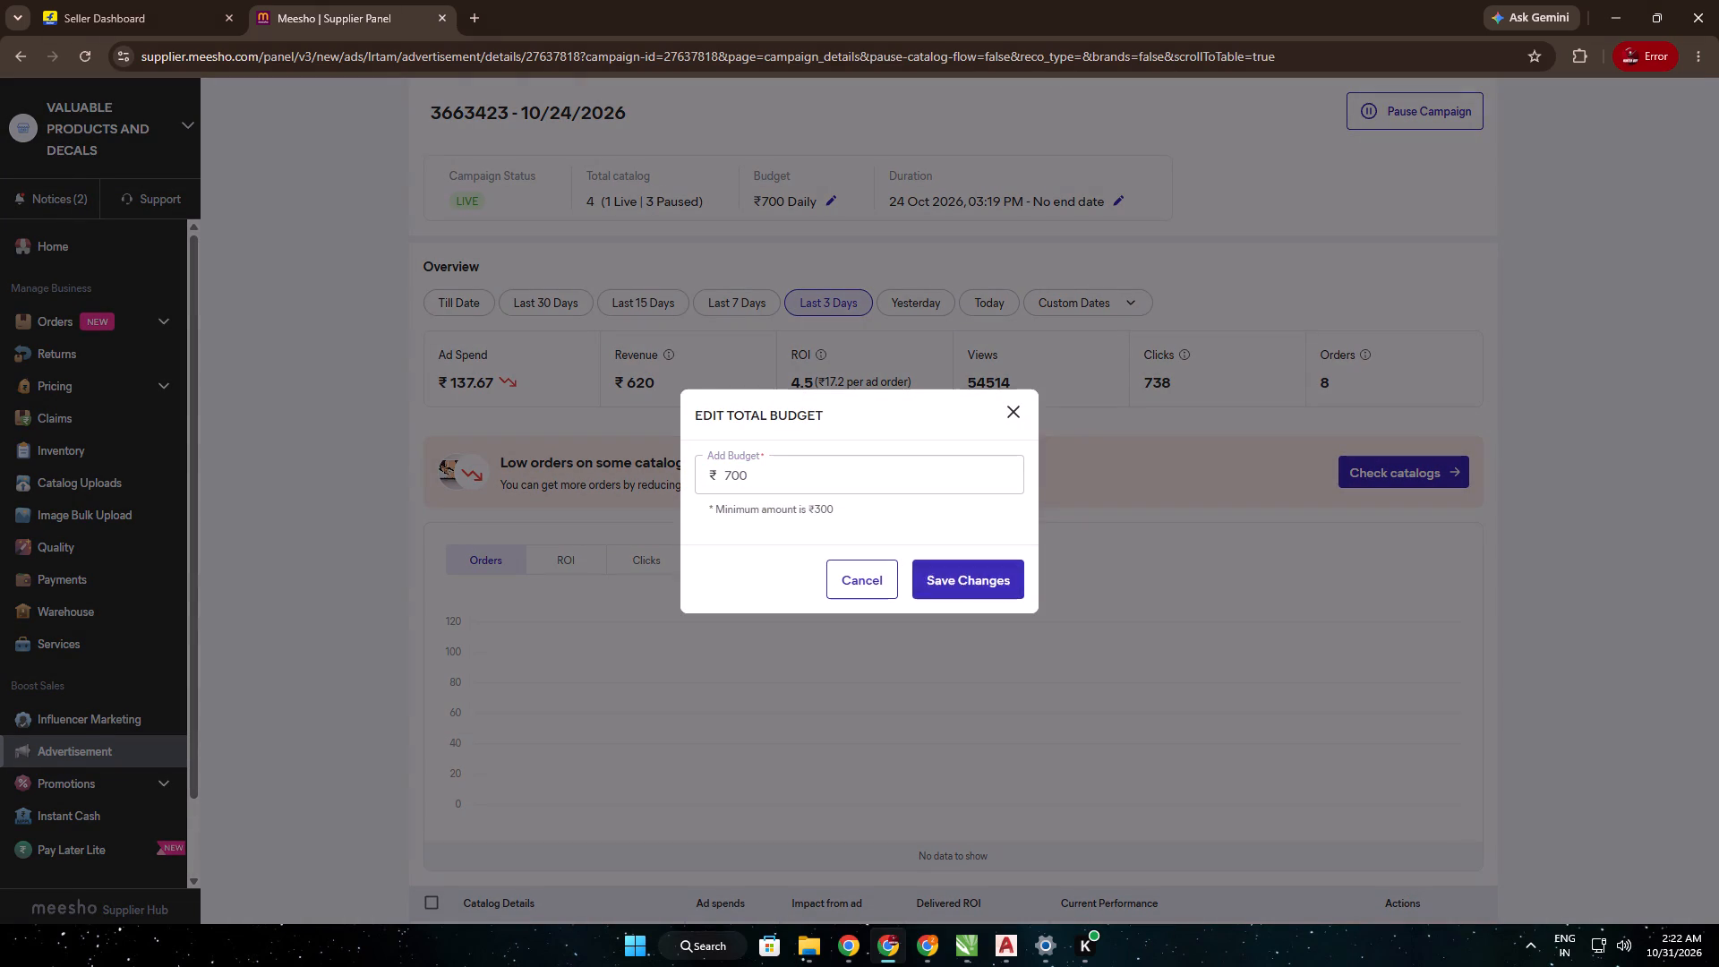
Set the daily budget of campaign 3663423 - 10/24/2026 to ₹690.
click(827, 206)
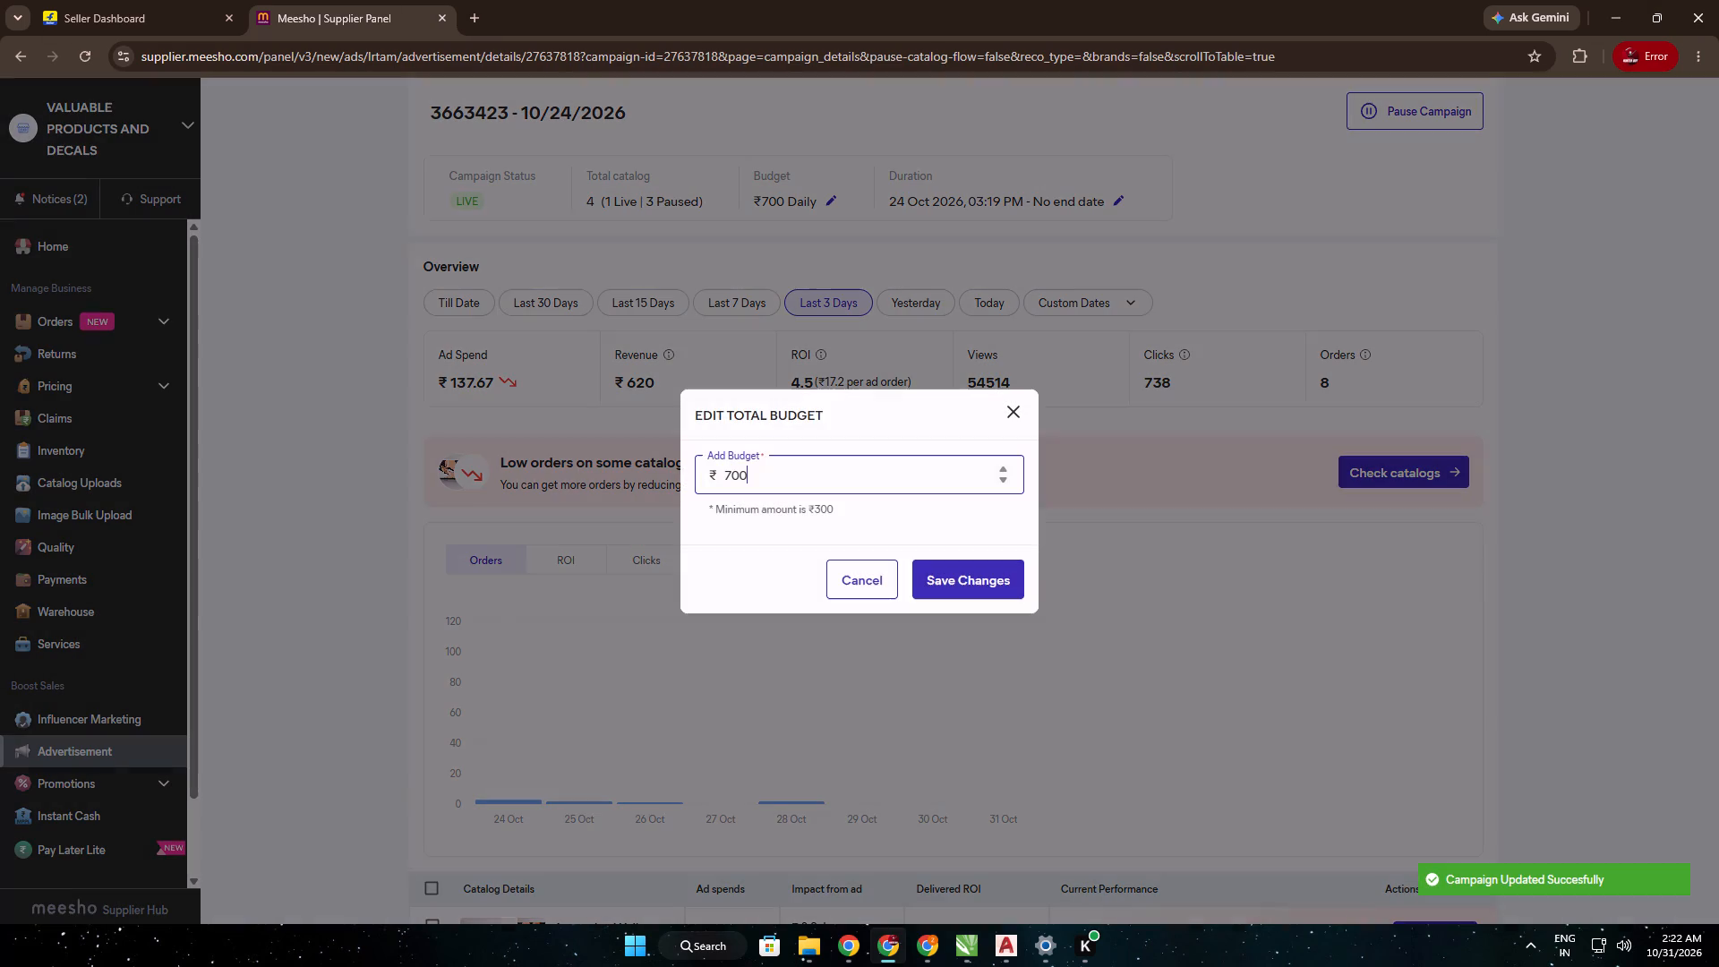
drag(778, 466, 691, 499)
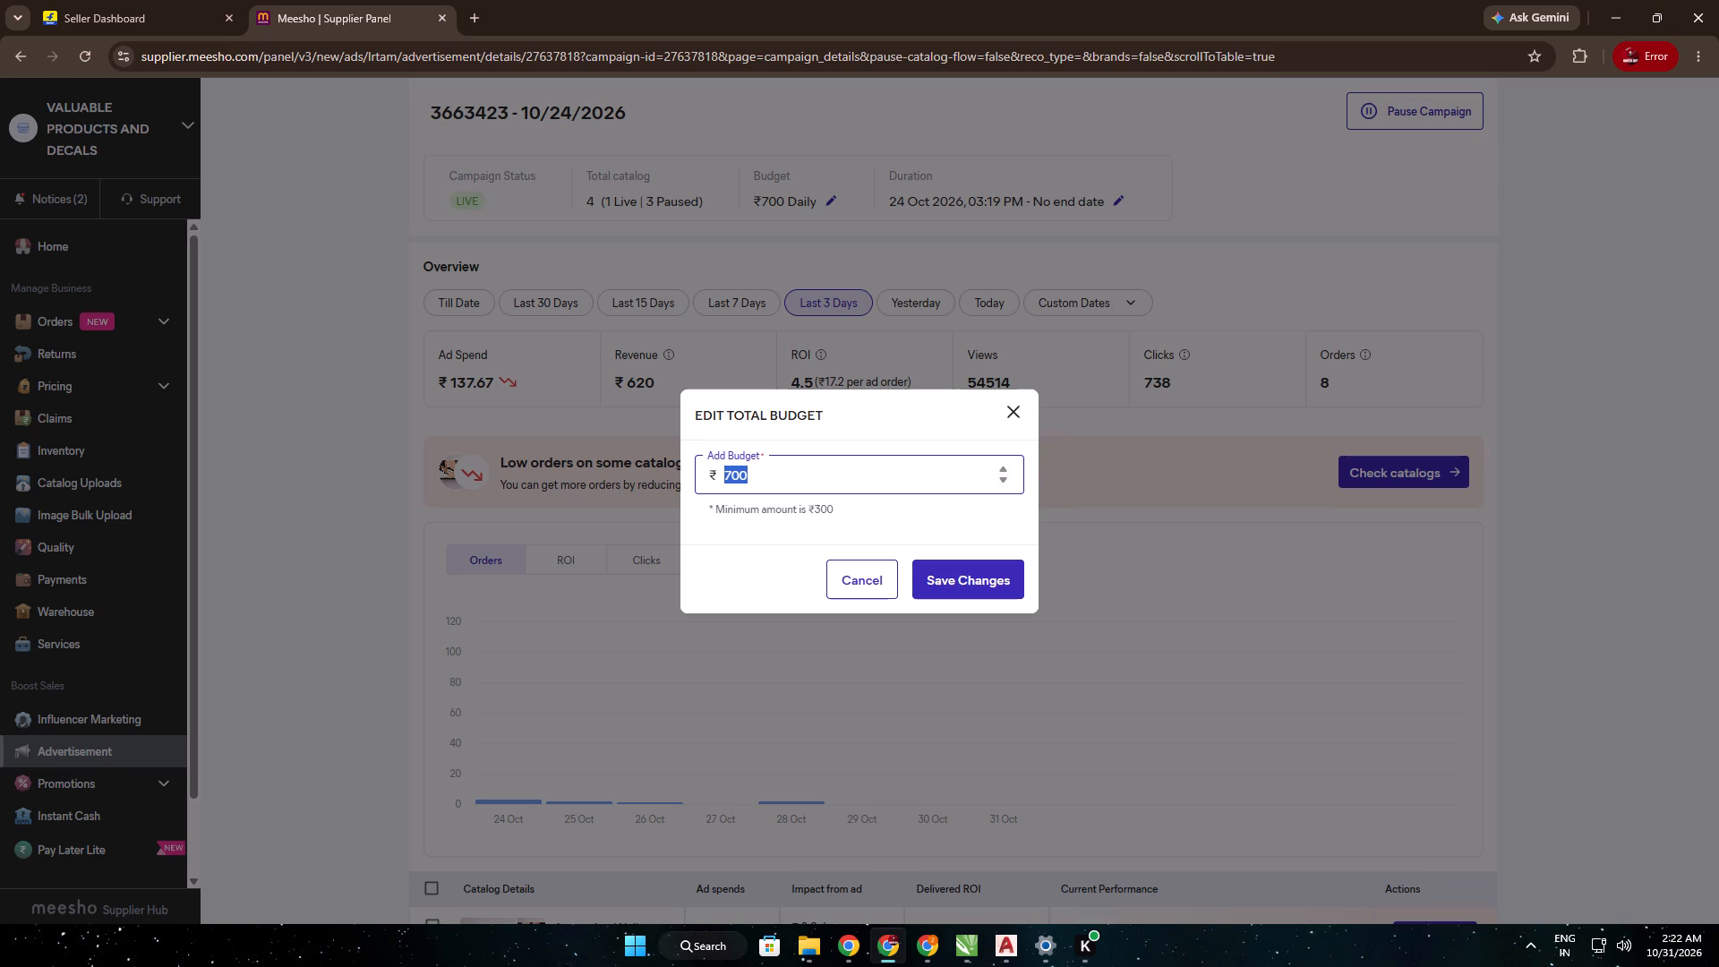
key(6)
key(9)
key(0)
click(944, 562)
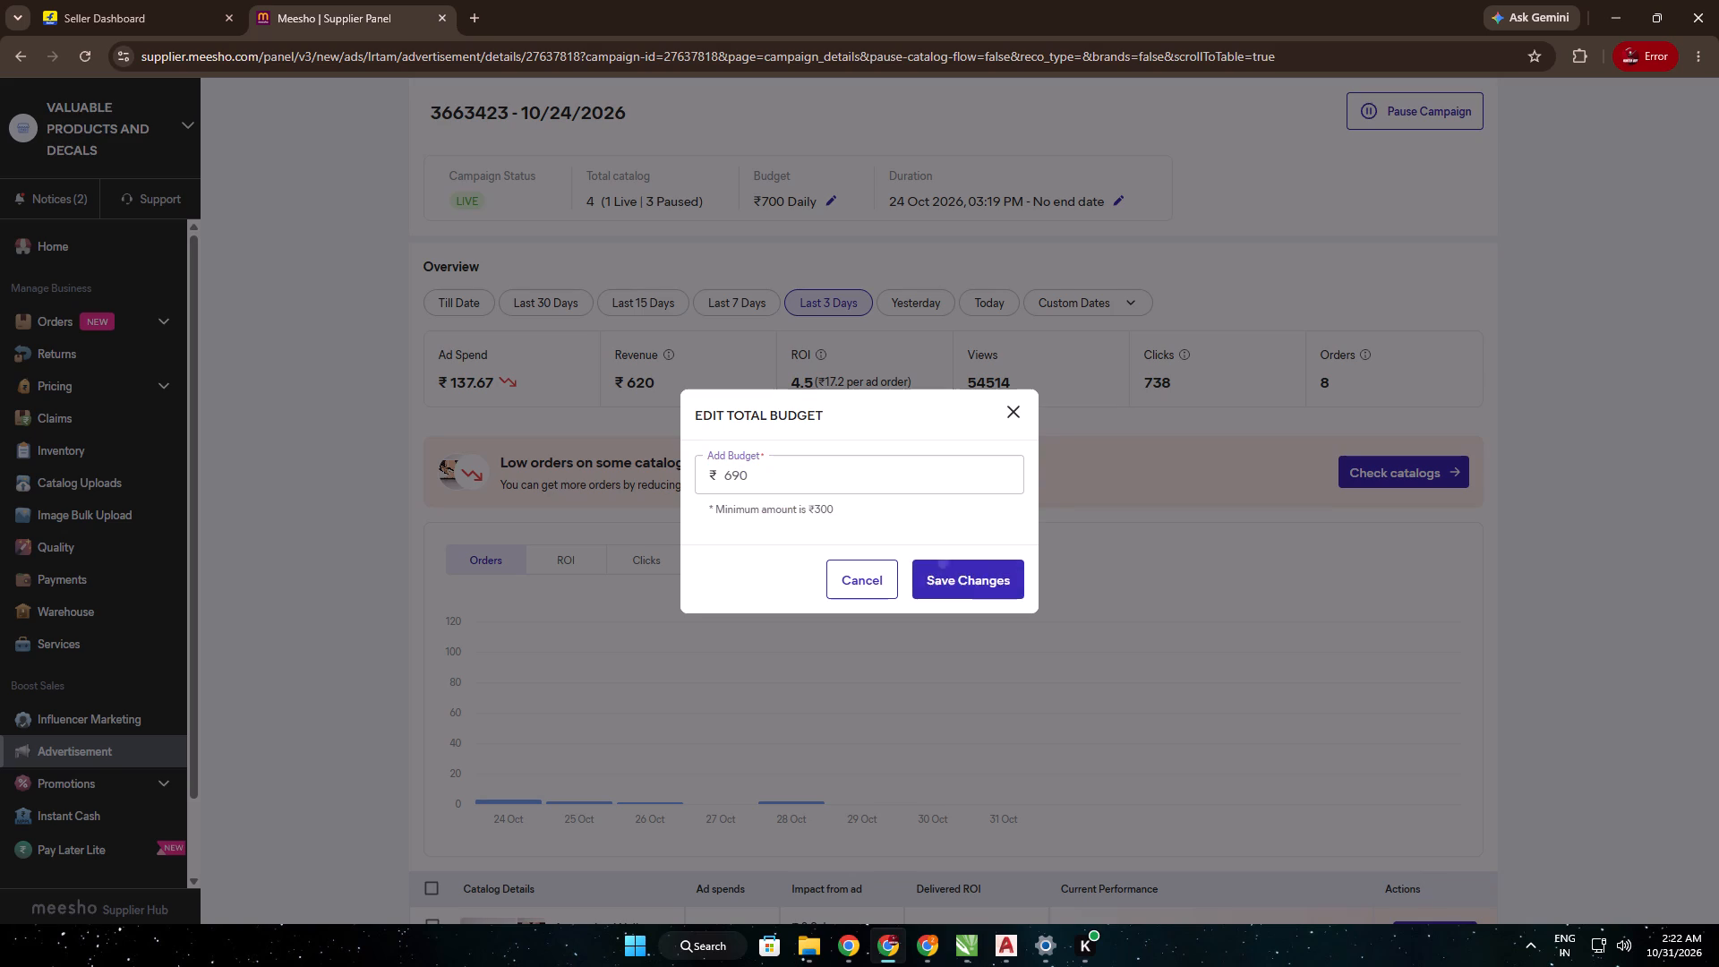
click(937, 587)
scroll(905, 597, down, 4)
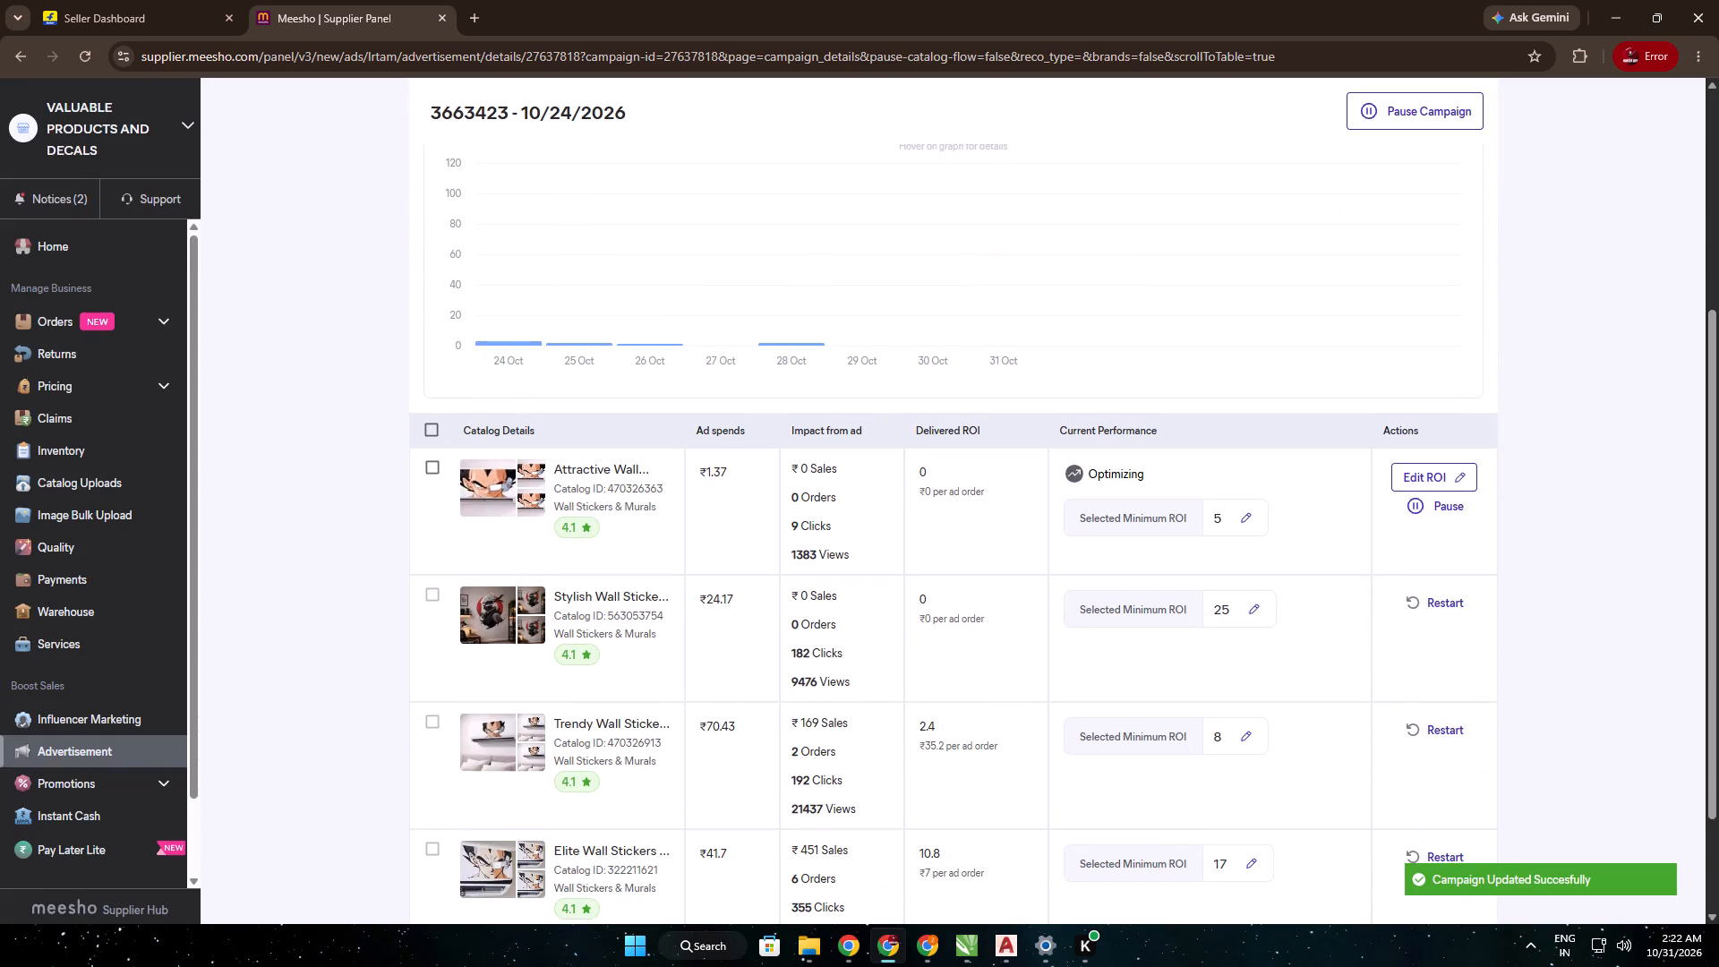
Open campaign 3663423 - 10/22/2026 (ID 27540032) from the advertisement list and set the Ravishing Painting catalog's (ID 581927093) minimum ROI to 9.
click(8, 51)
scroll(1366, 649, down, 3)
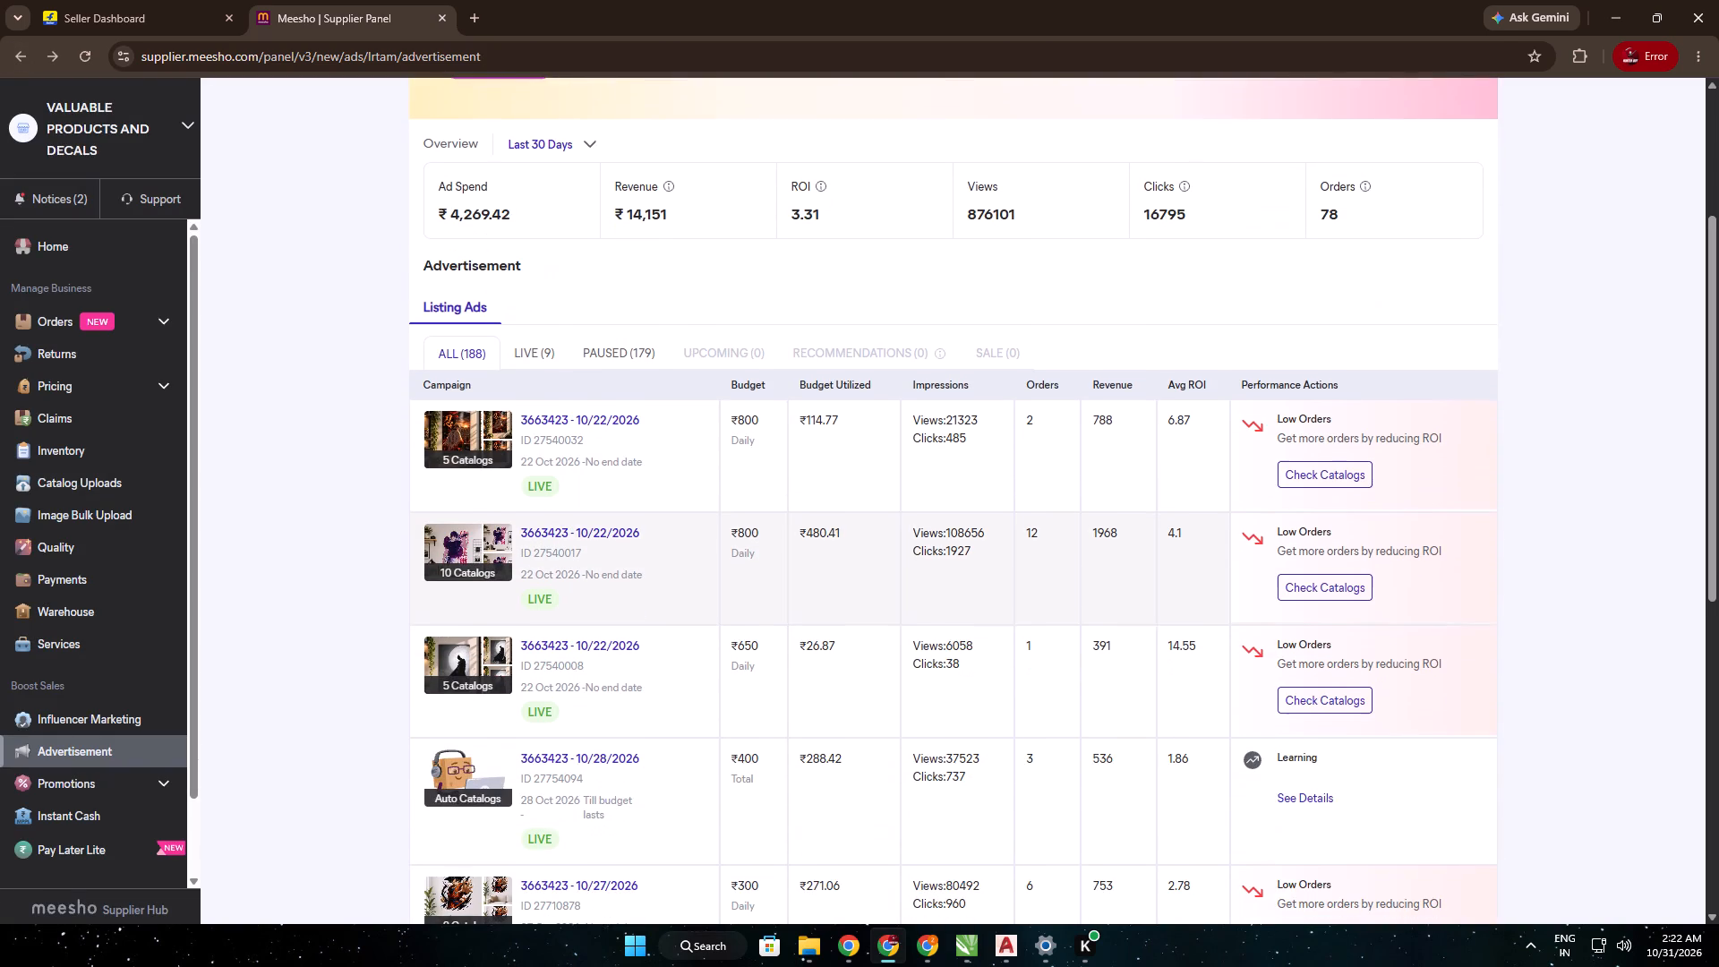
click(1338, 465)
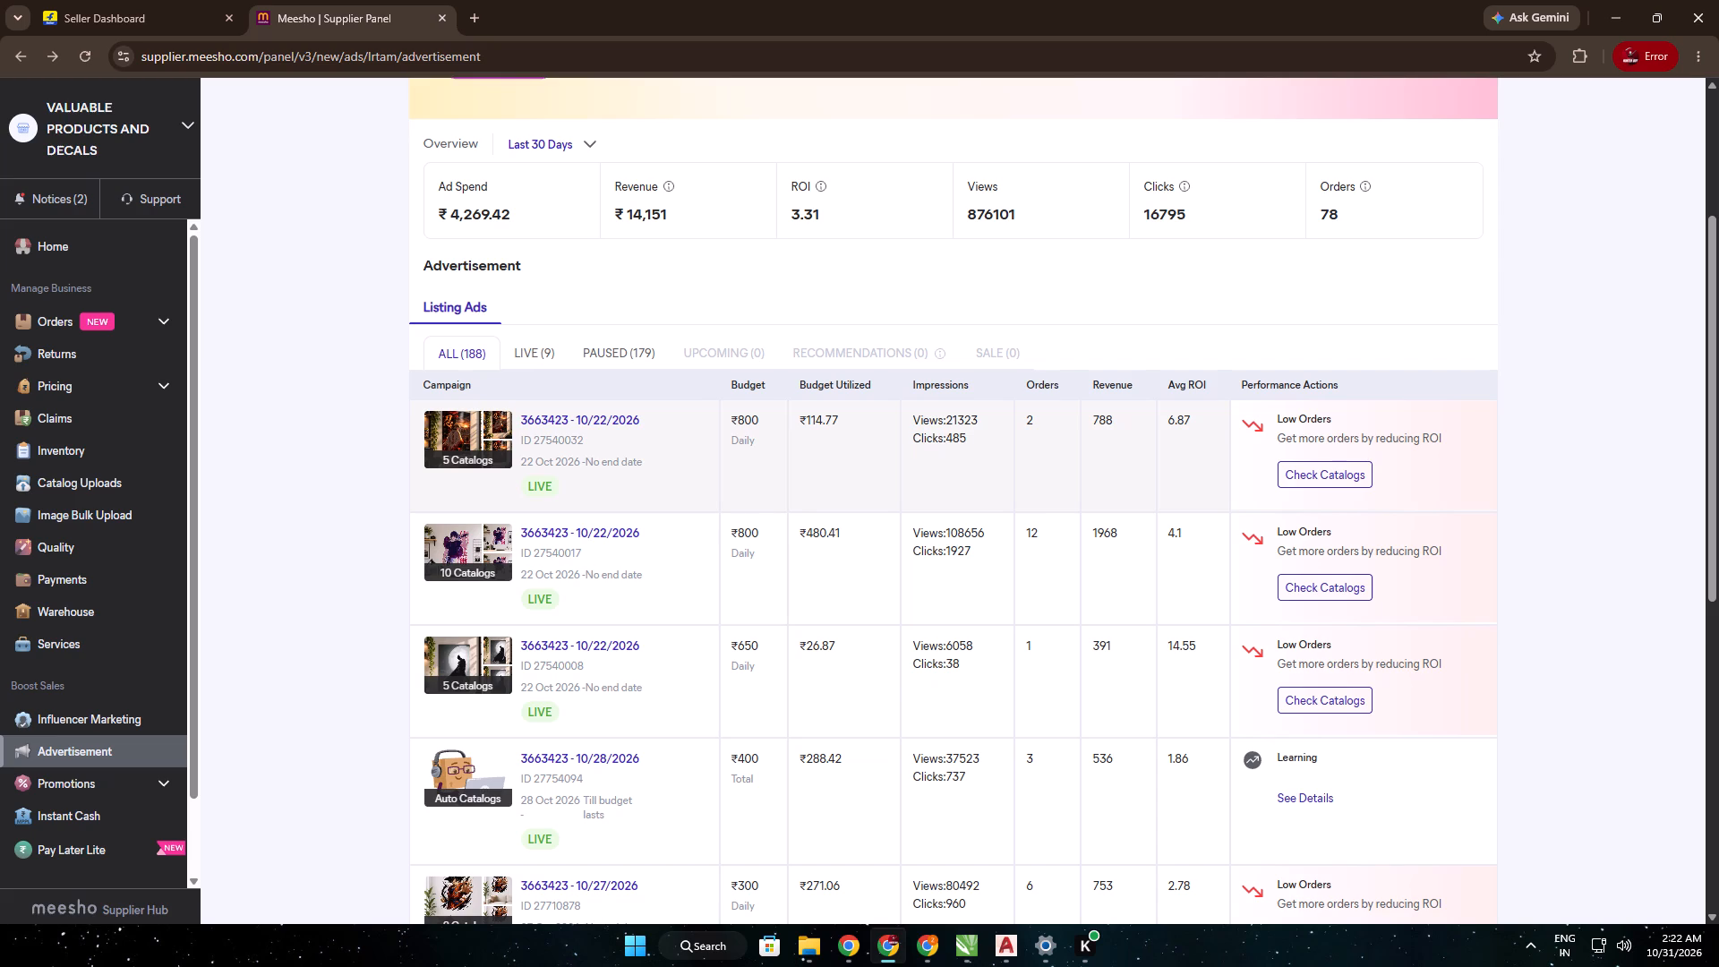
click(1318, 495)
click(1314, 484)
click(1320, 479)
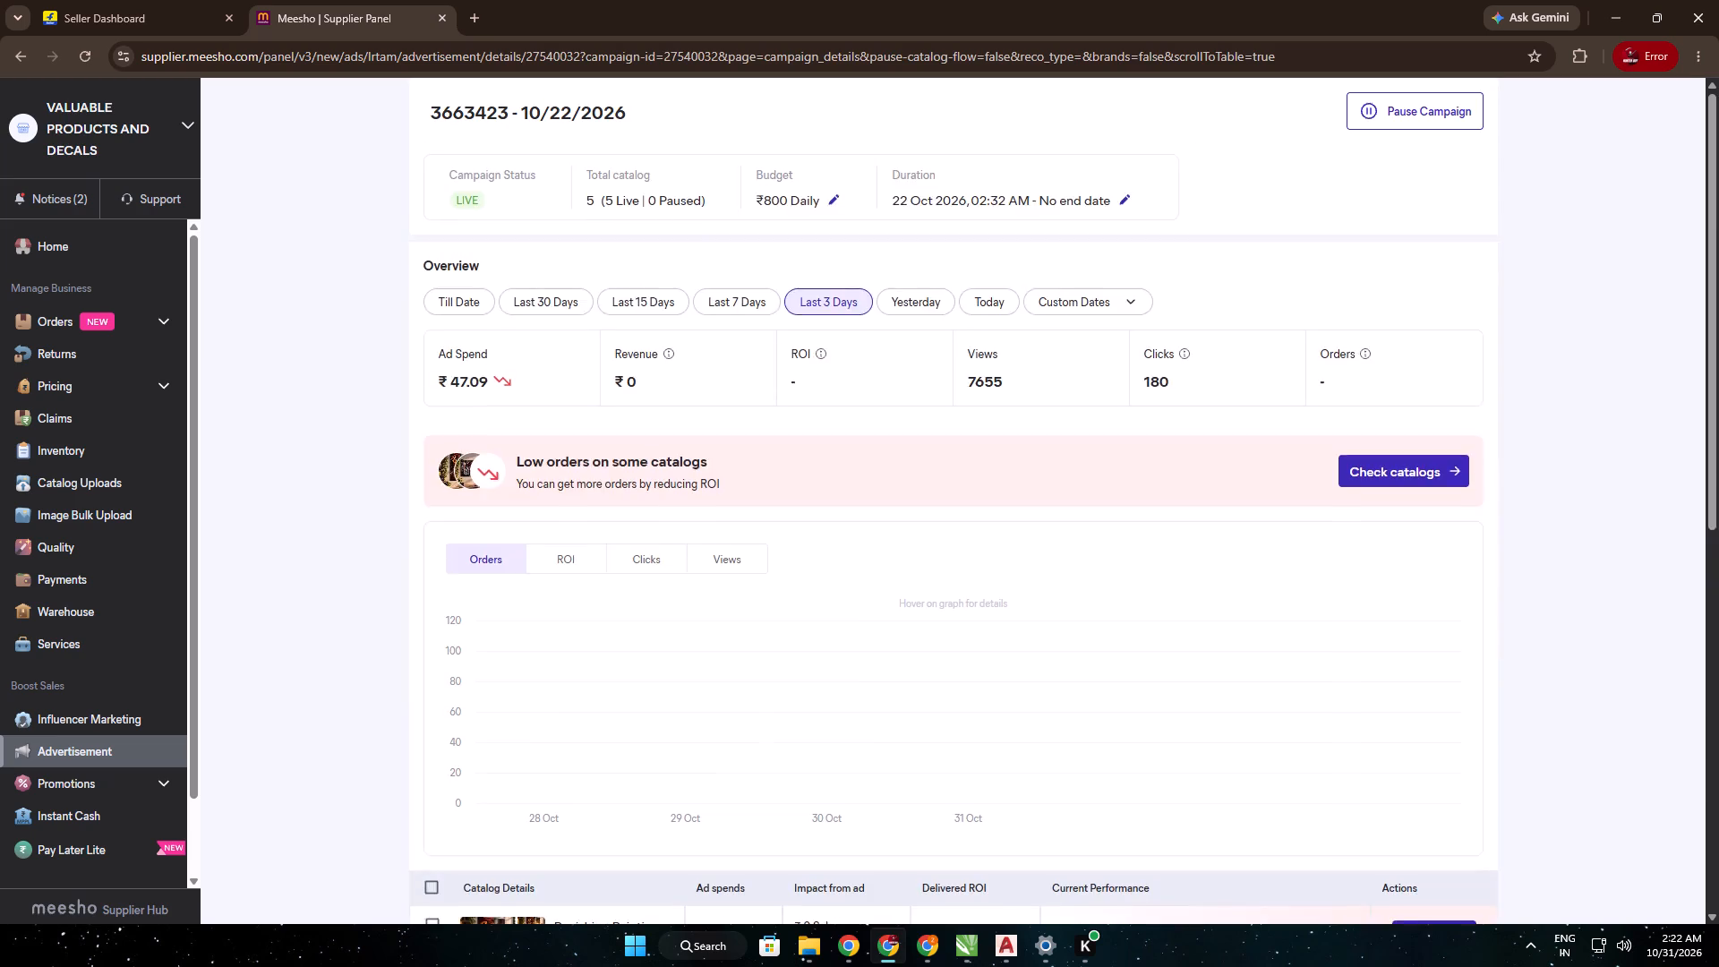
scroll(815, 629, down, 1)
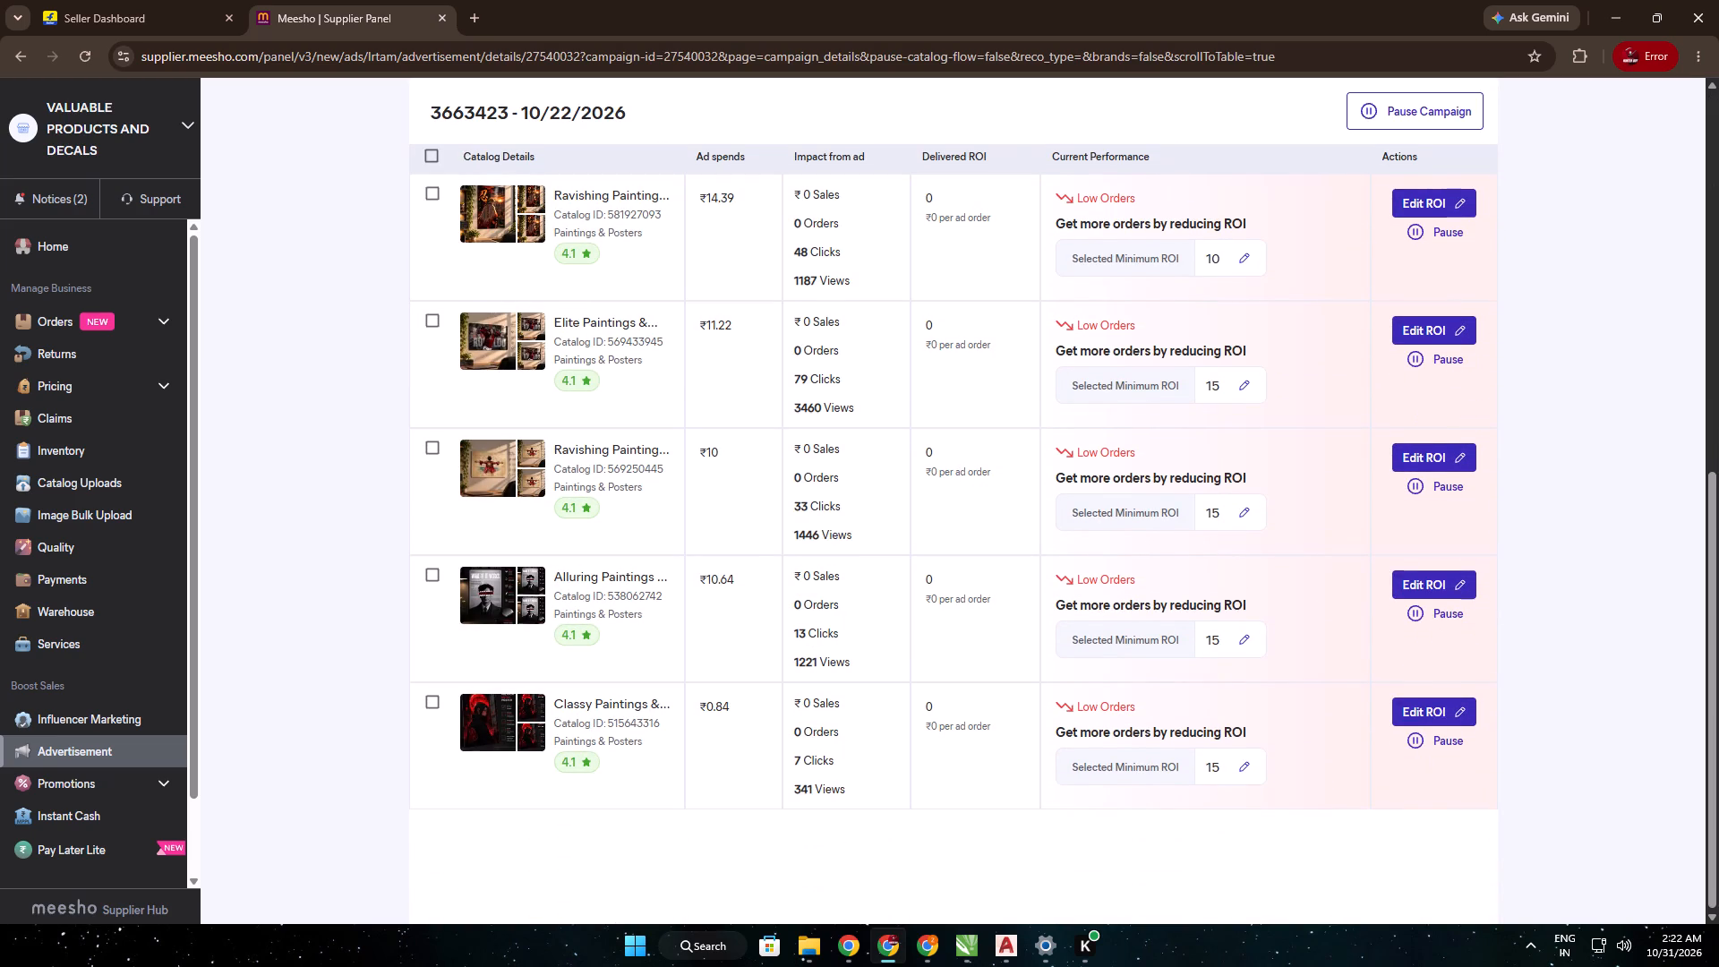
click(1236, 261)
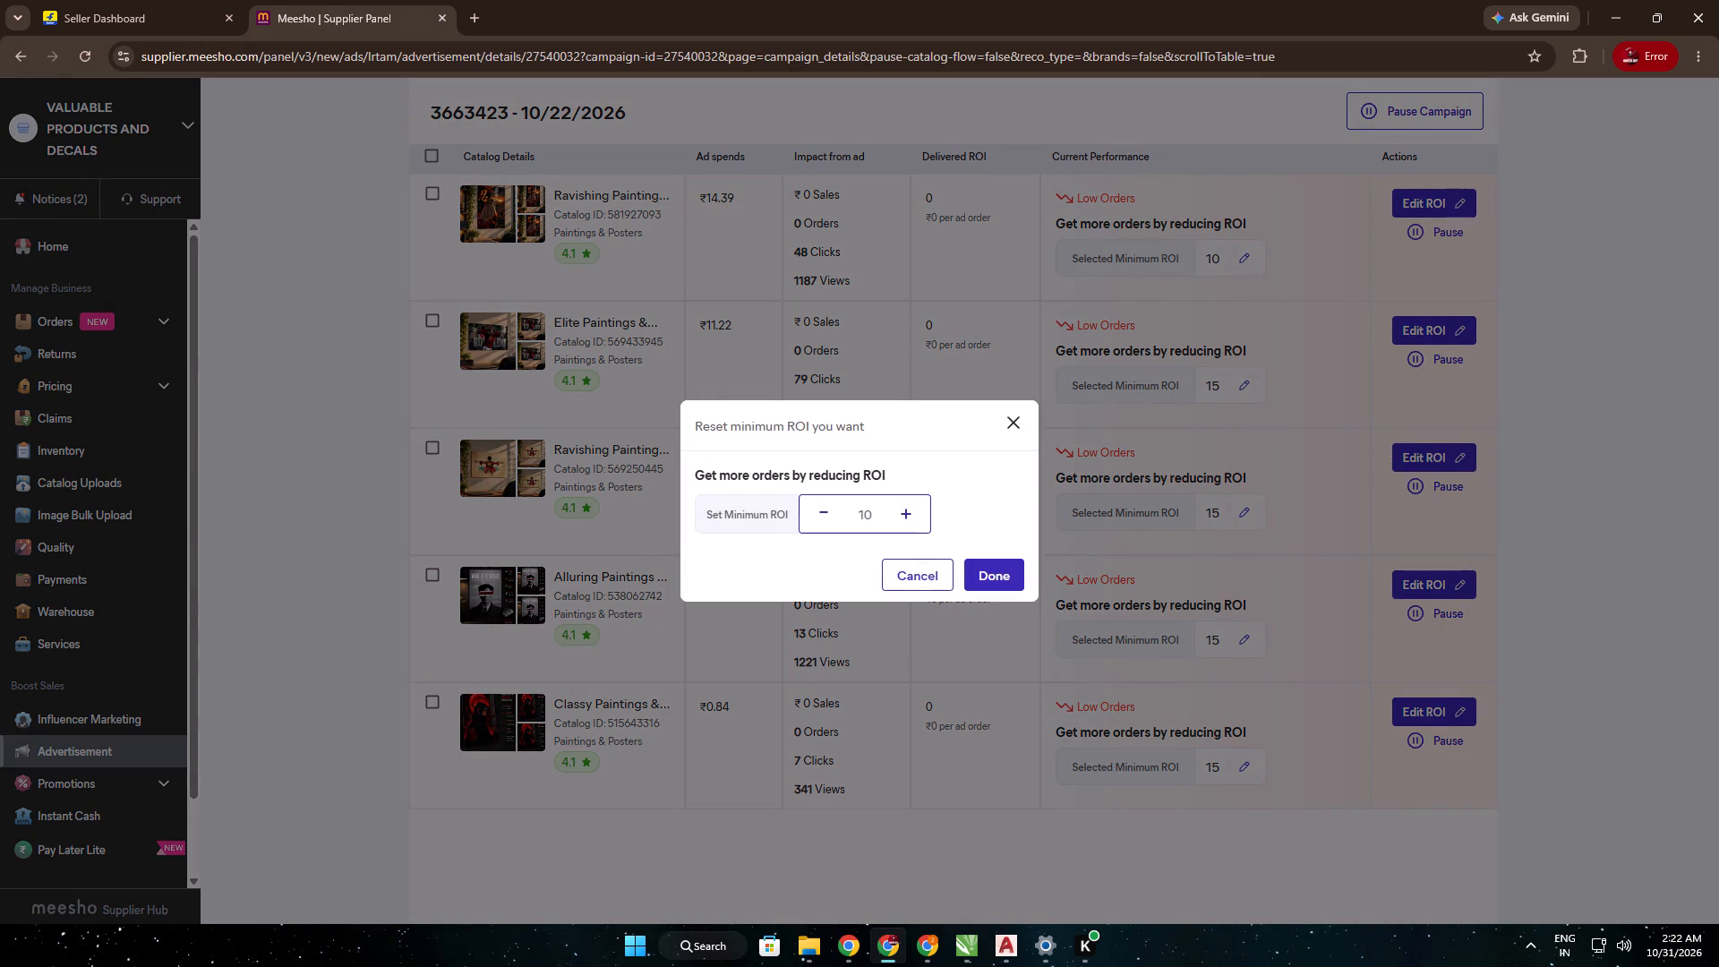
click(820, 510)
click(981, 574)
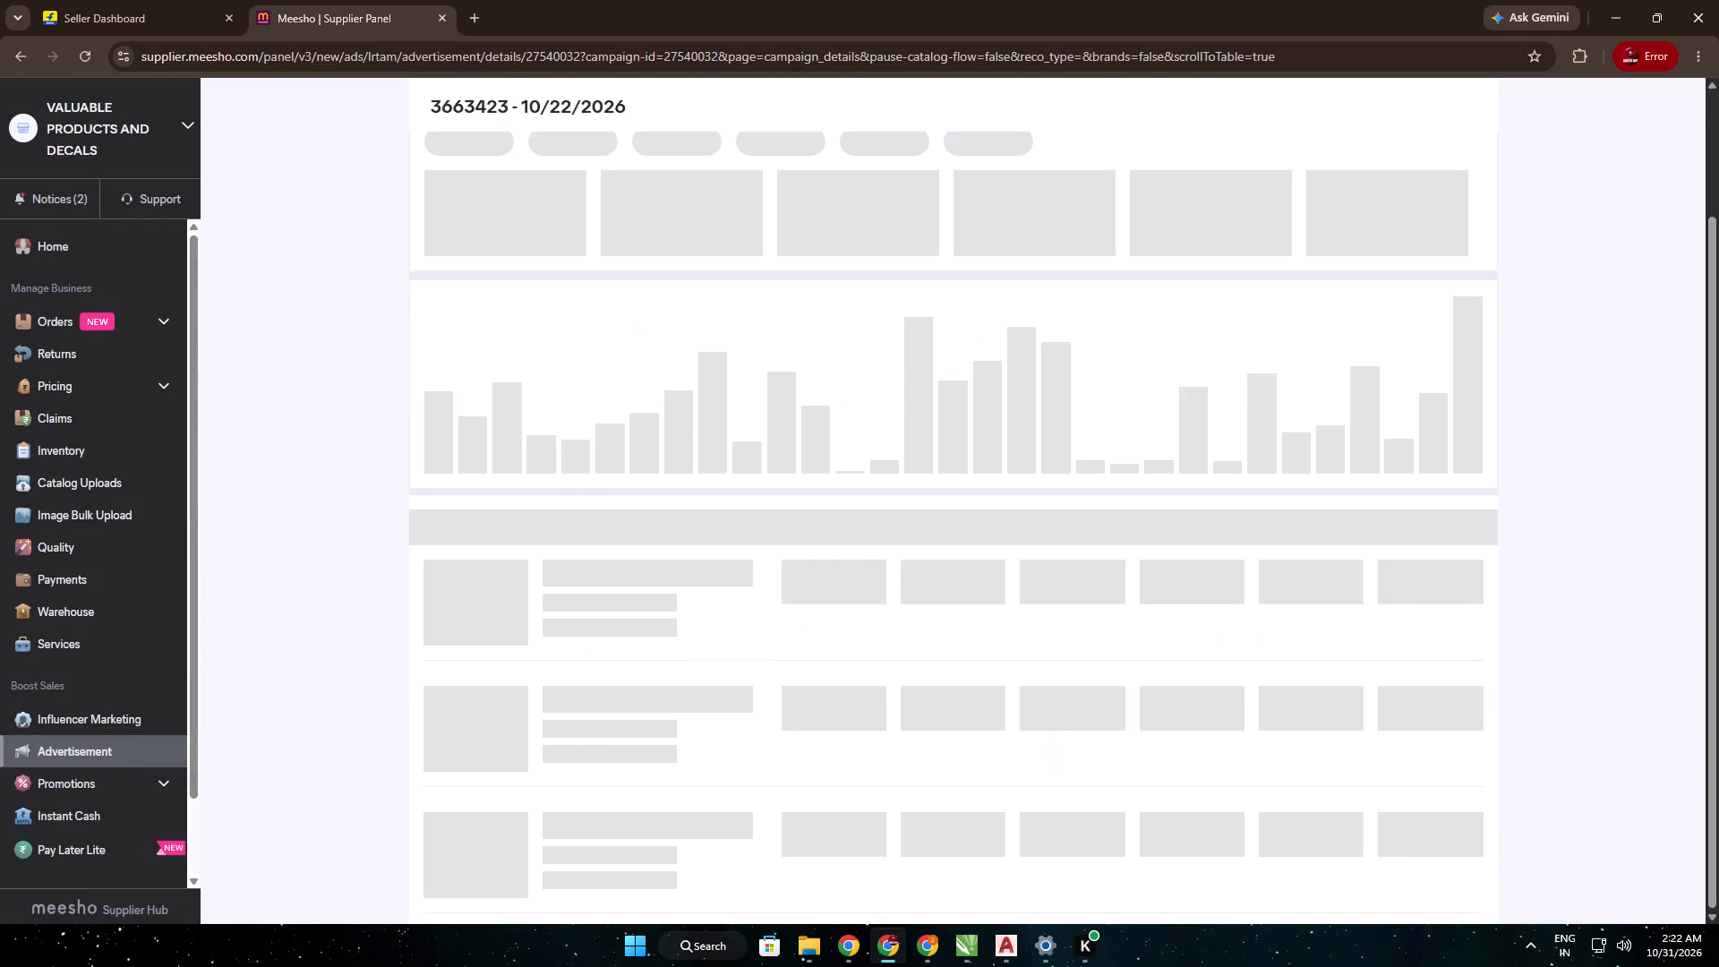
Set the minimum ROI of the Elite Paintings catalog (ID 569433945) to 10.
click(1260, 400)
drag(872, 518, 847, 526)
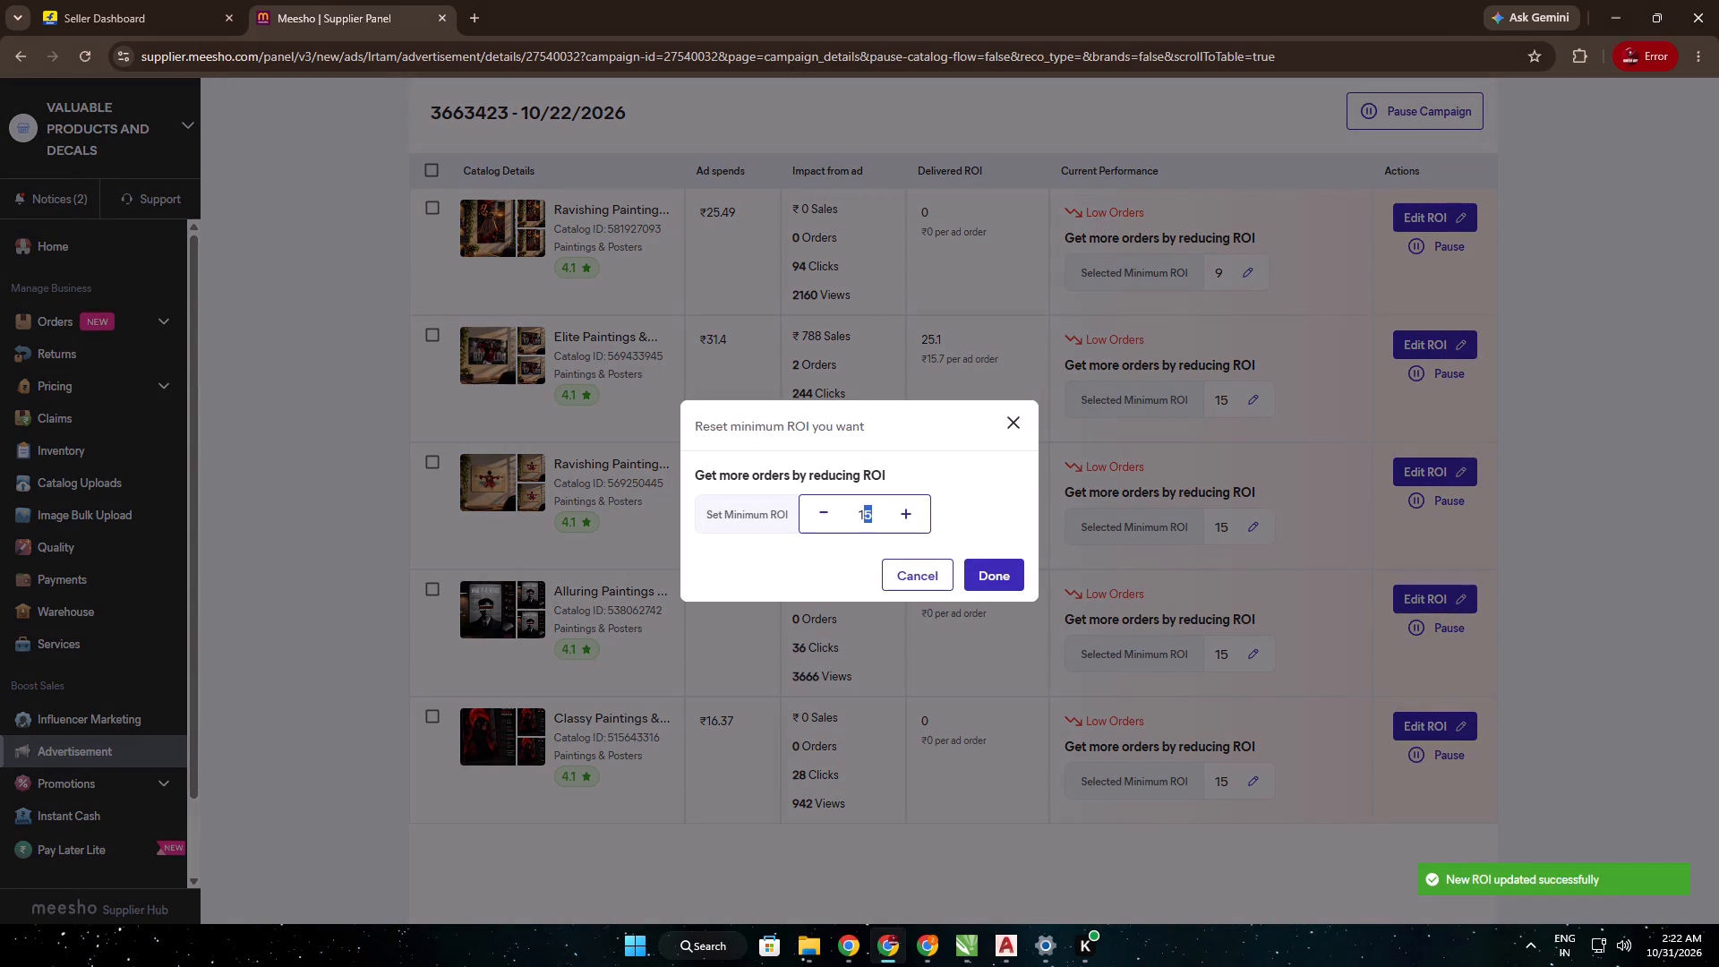
key(1)
key(0)
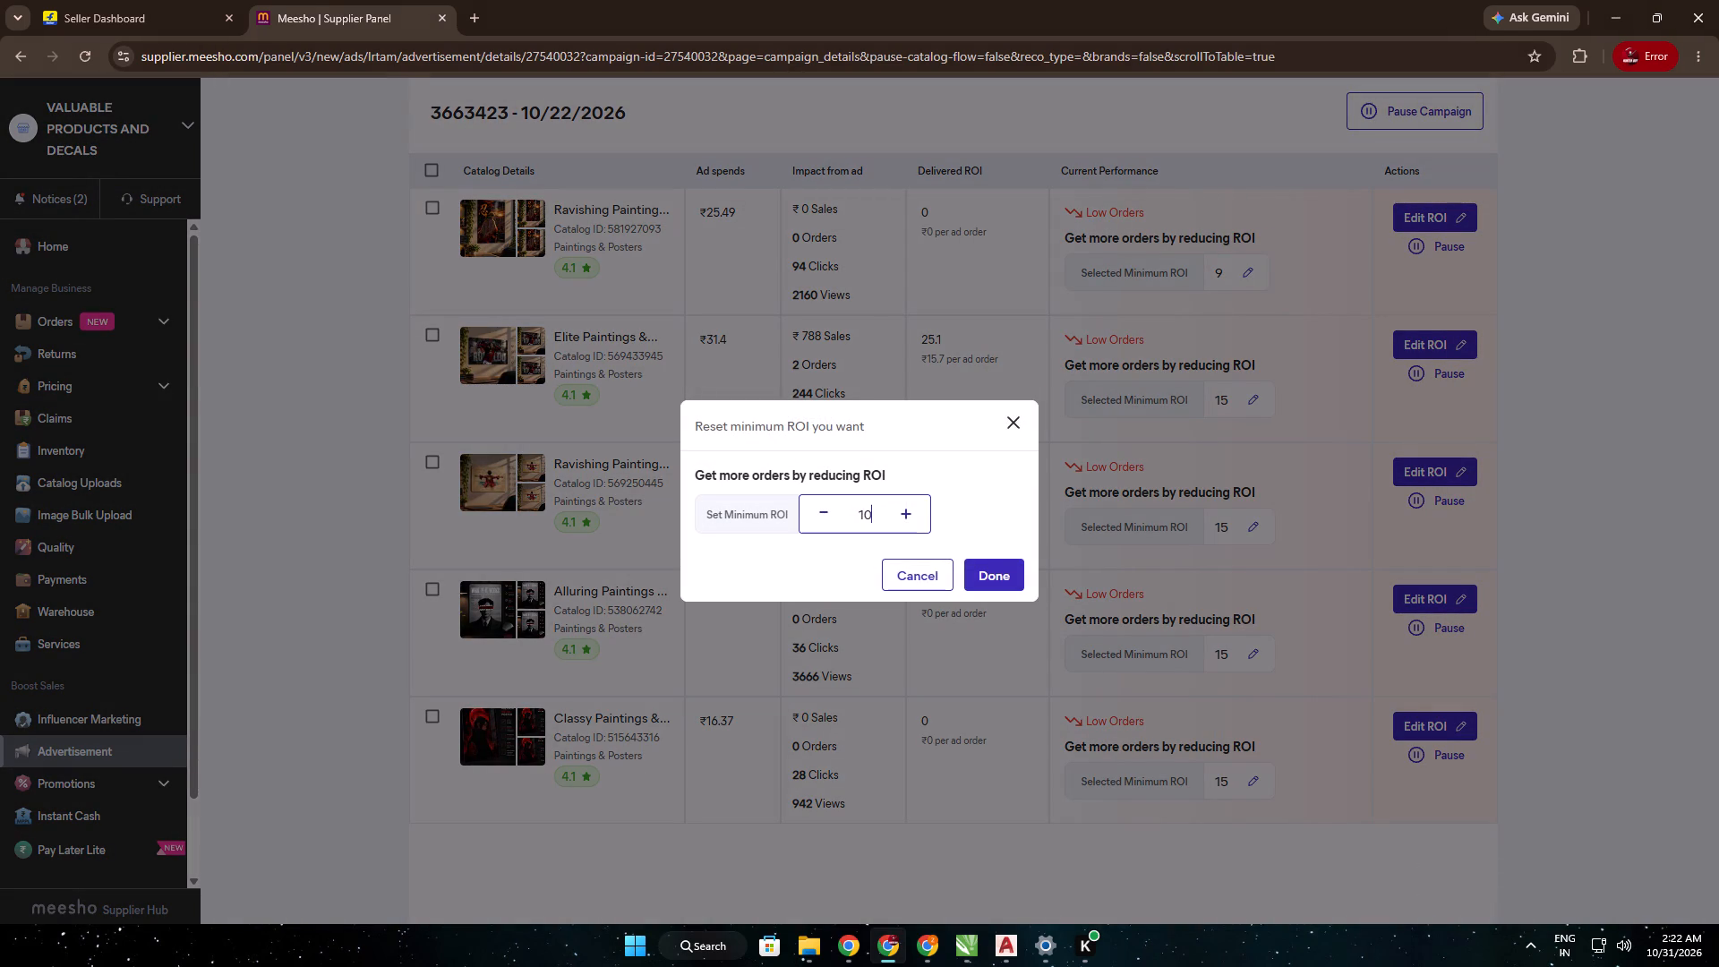
click(994, 580)
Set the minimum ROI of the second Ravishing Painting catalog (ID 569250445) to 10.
click(1252, 530)
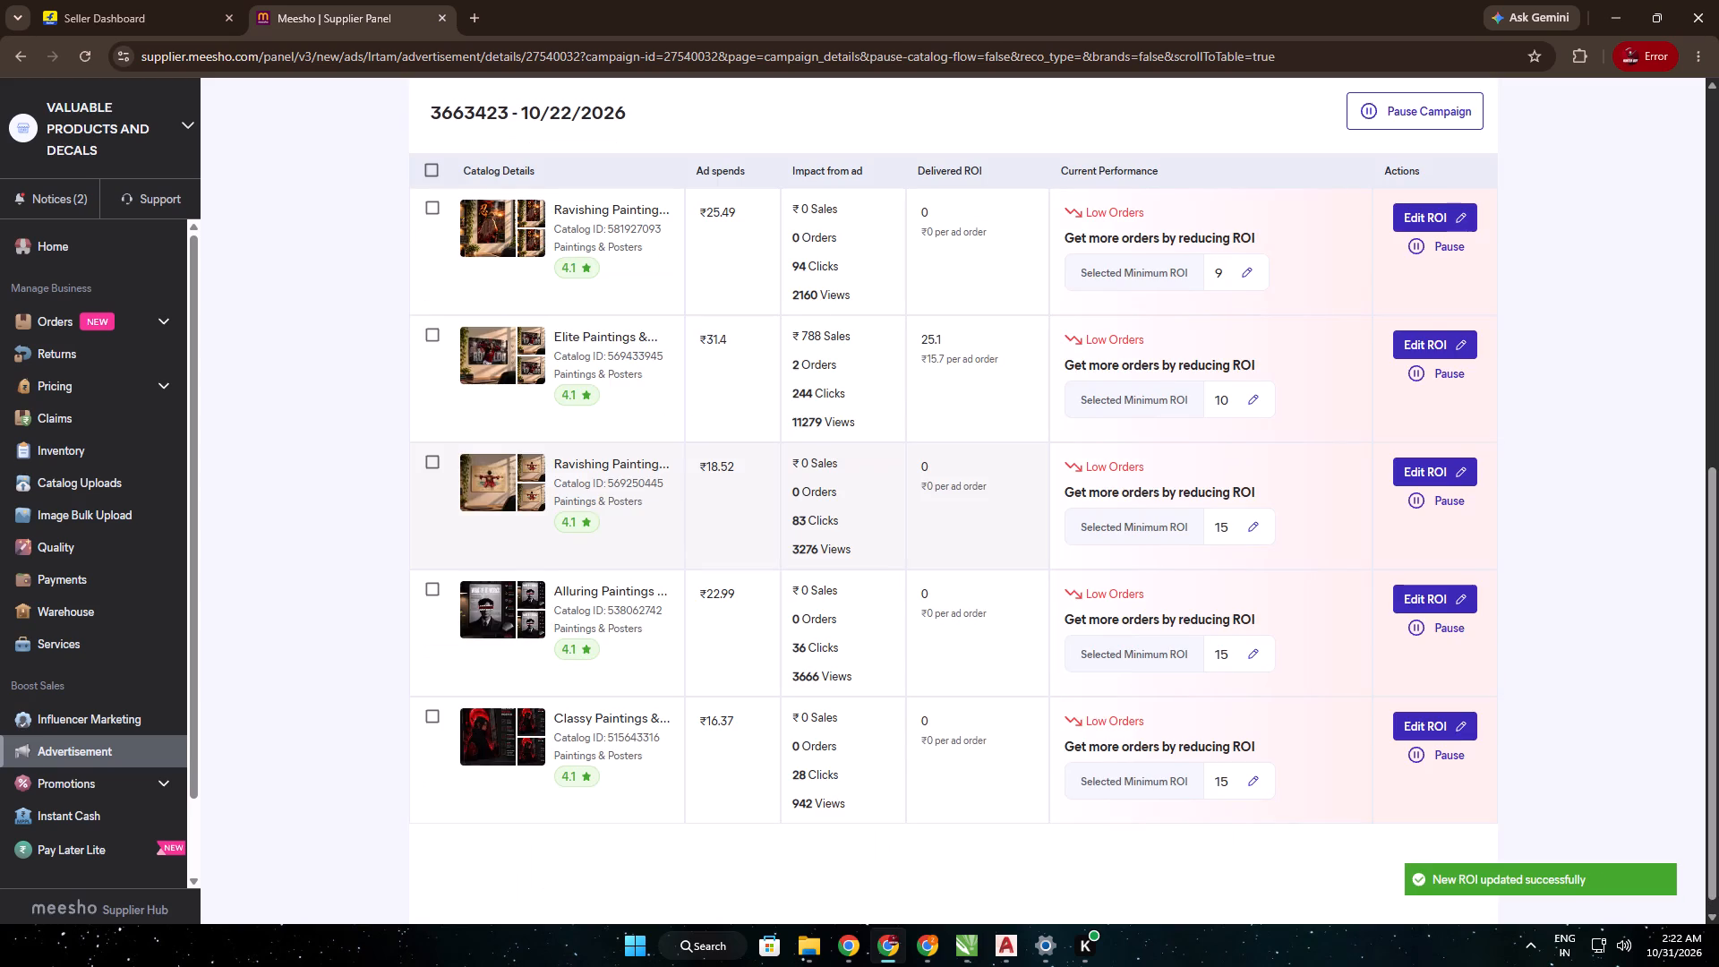
click(848, 509)
drag(885, 509, 825, 523)
key(1)
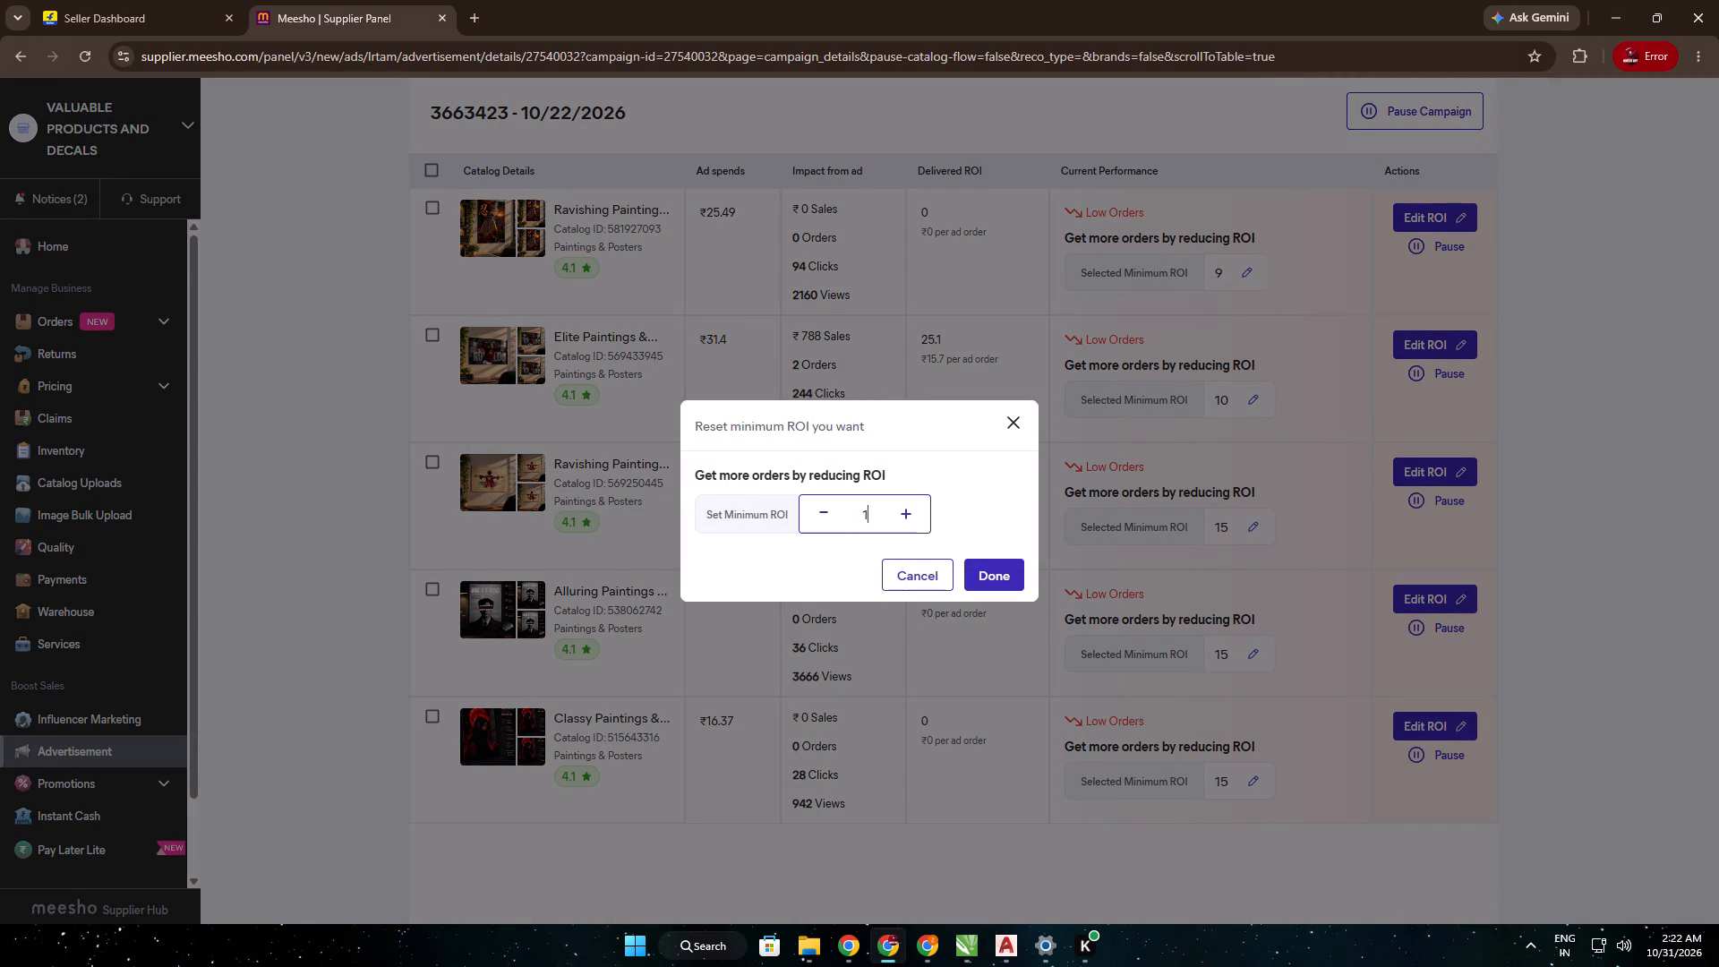
key(0)
click(966, 571)
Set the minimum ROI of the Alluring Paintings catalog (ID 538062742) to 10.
click(1244, 658)
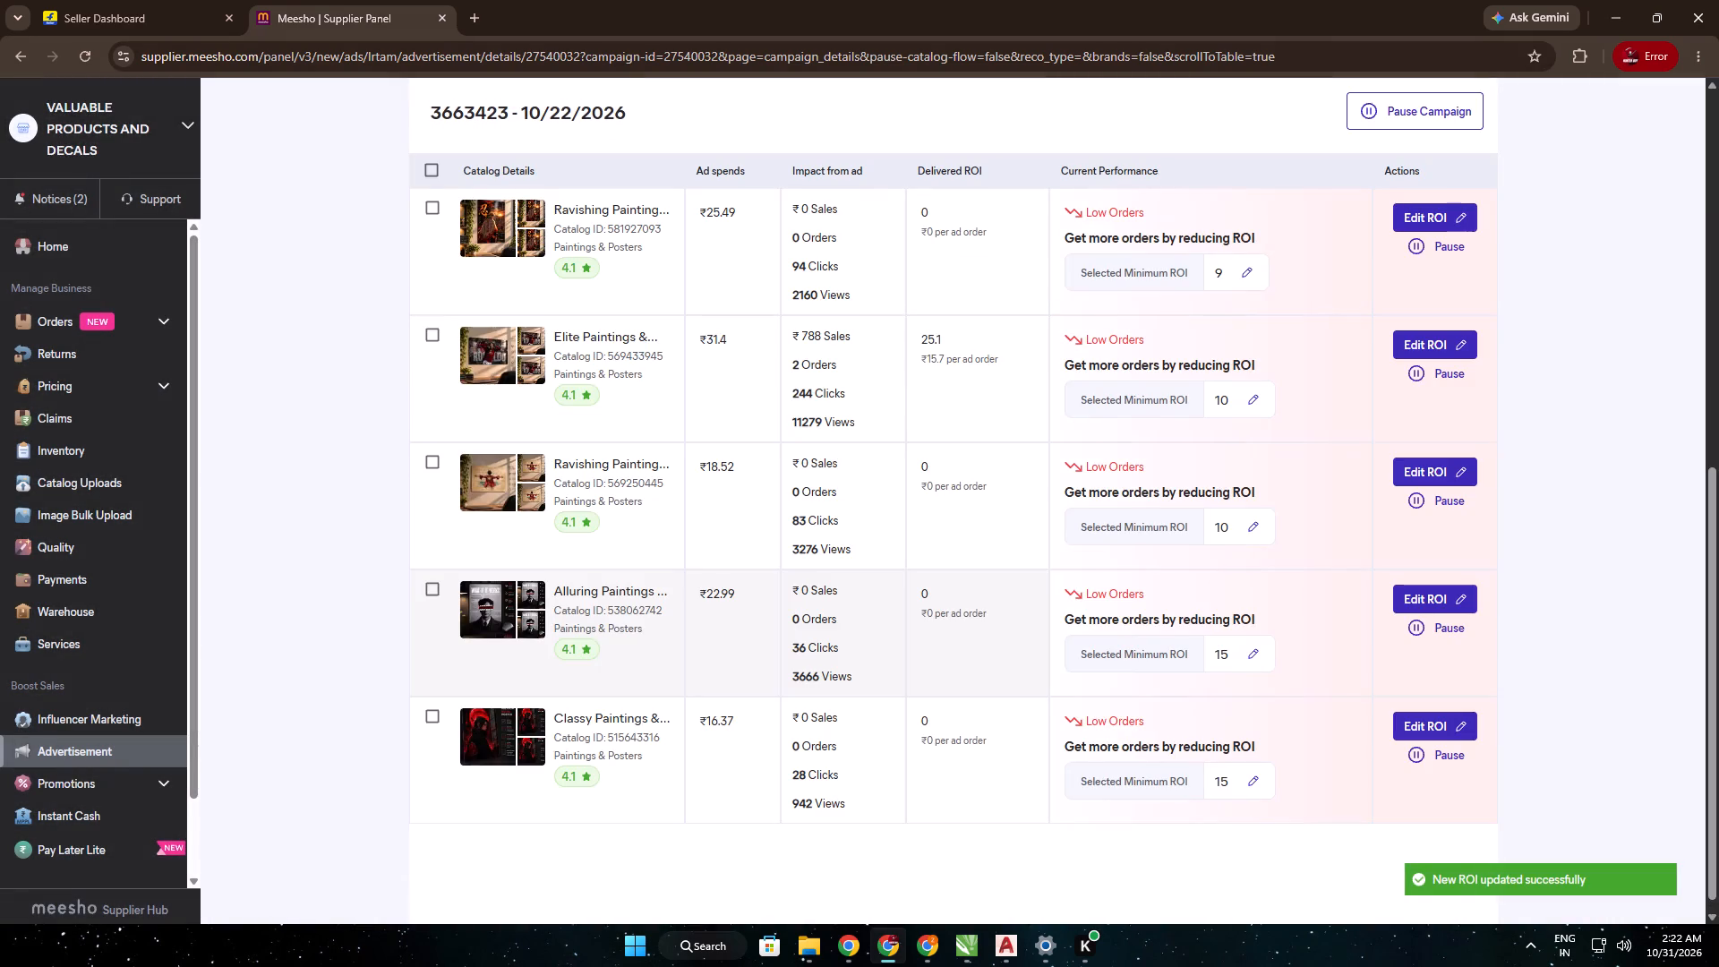
drag(880, 517, 819, 529)
key(1)
key(0)
click(968, 571)
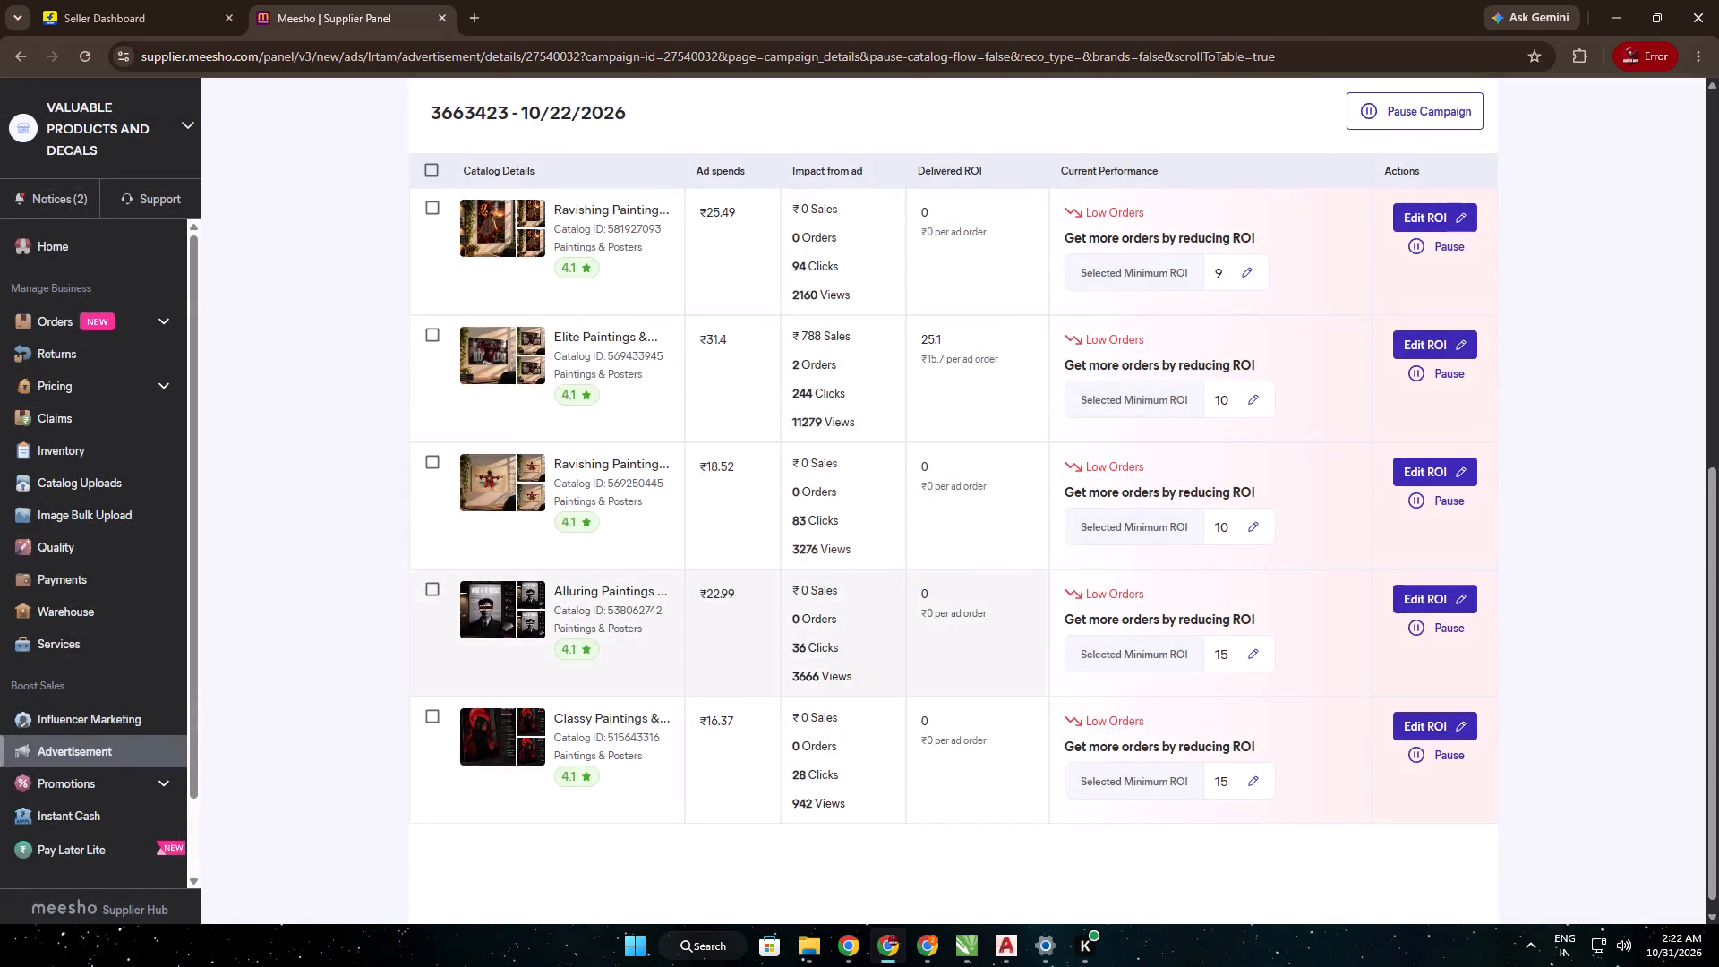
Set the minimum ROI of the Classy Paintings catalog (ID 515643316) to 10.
click(1253, 774)
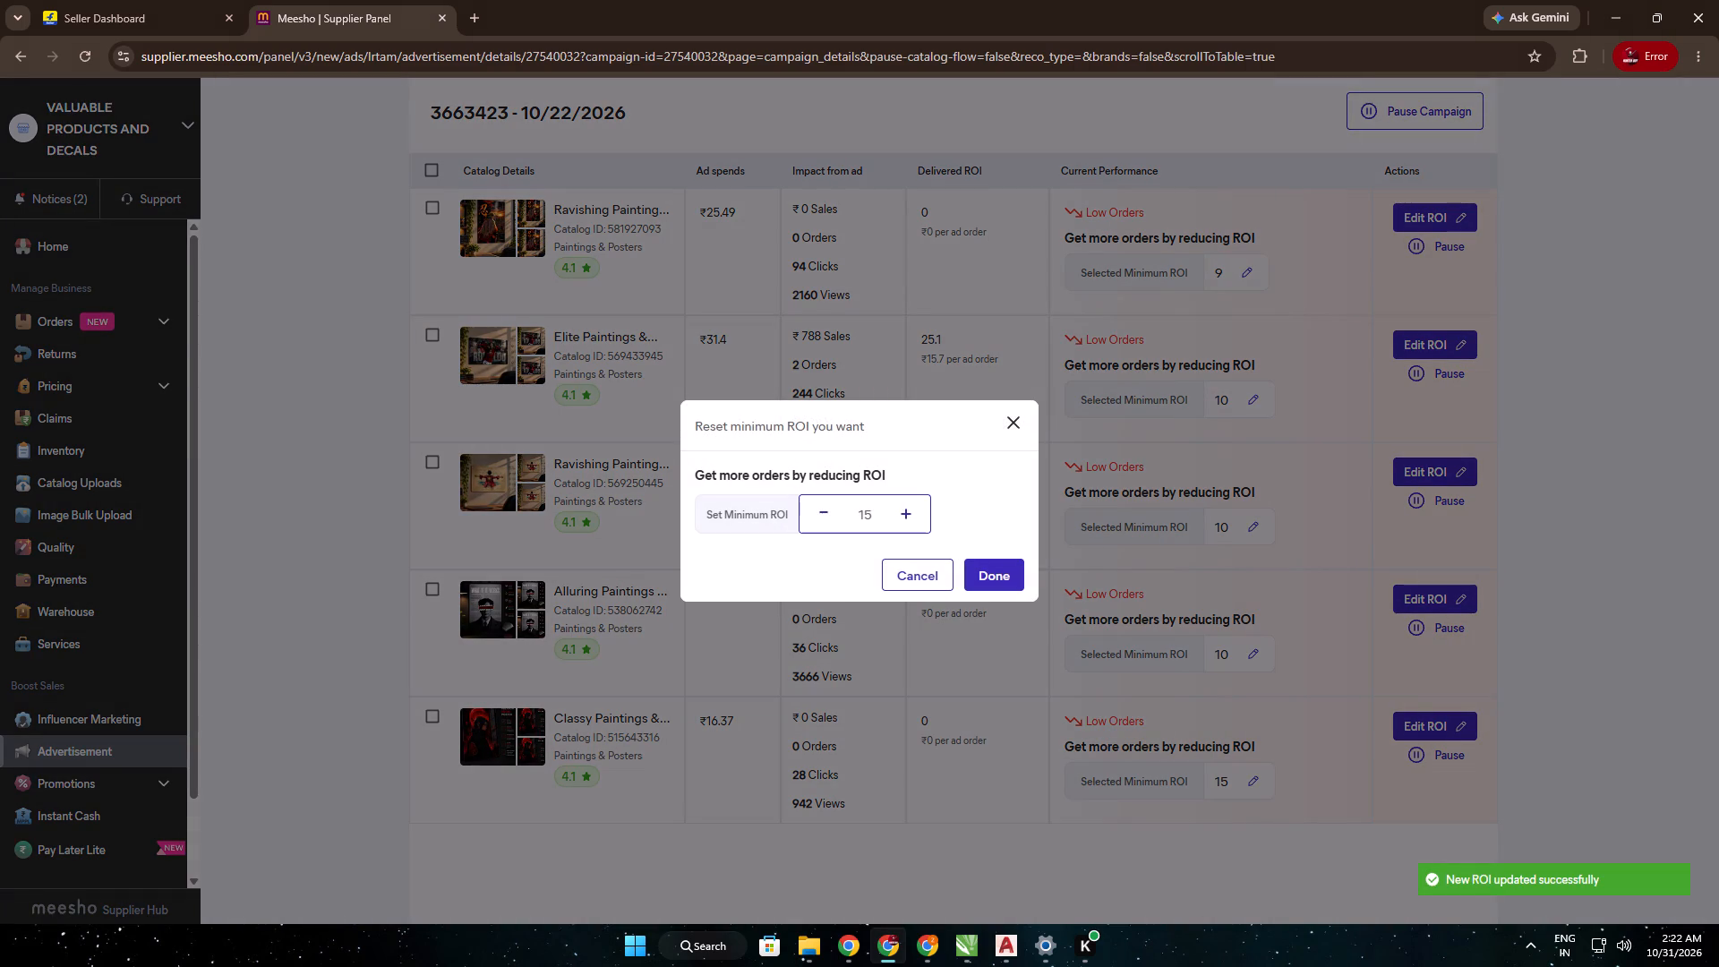
drag(879, 518, 766, 537)
key(1)
key(0)
click(951, 568)
click(1267, 781)
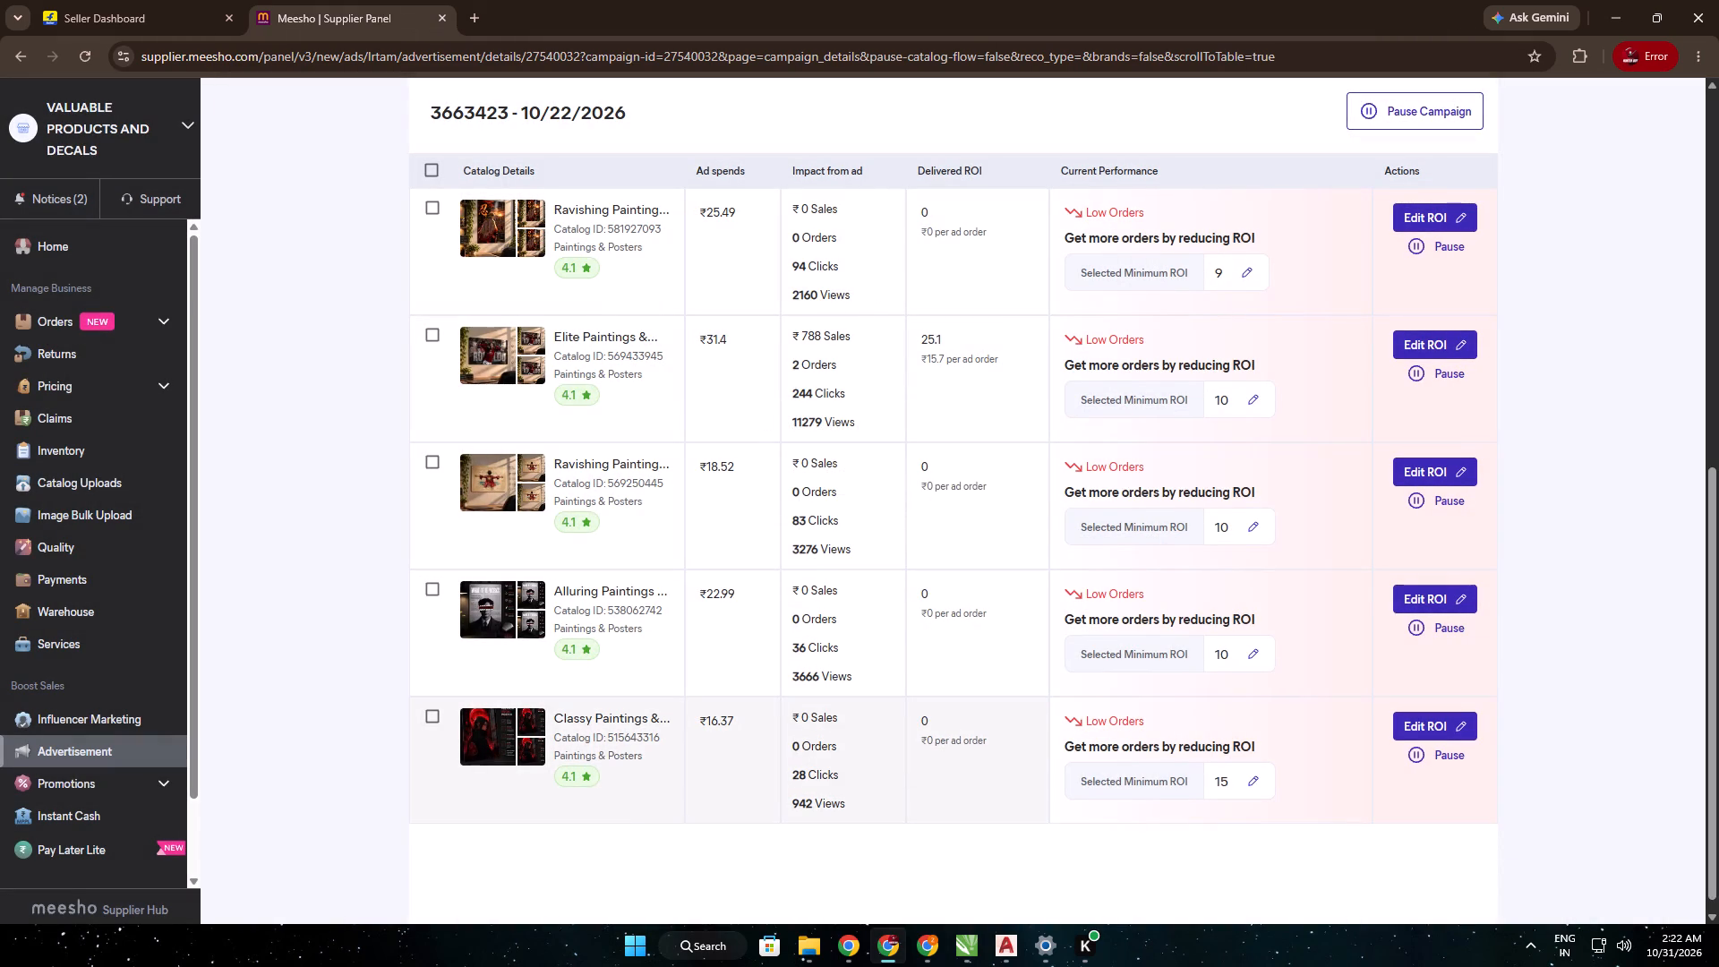
click(1260, 781)
double_click(871, 523)
key(1)
key(0)
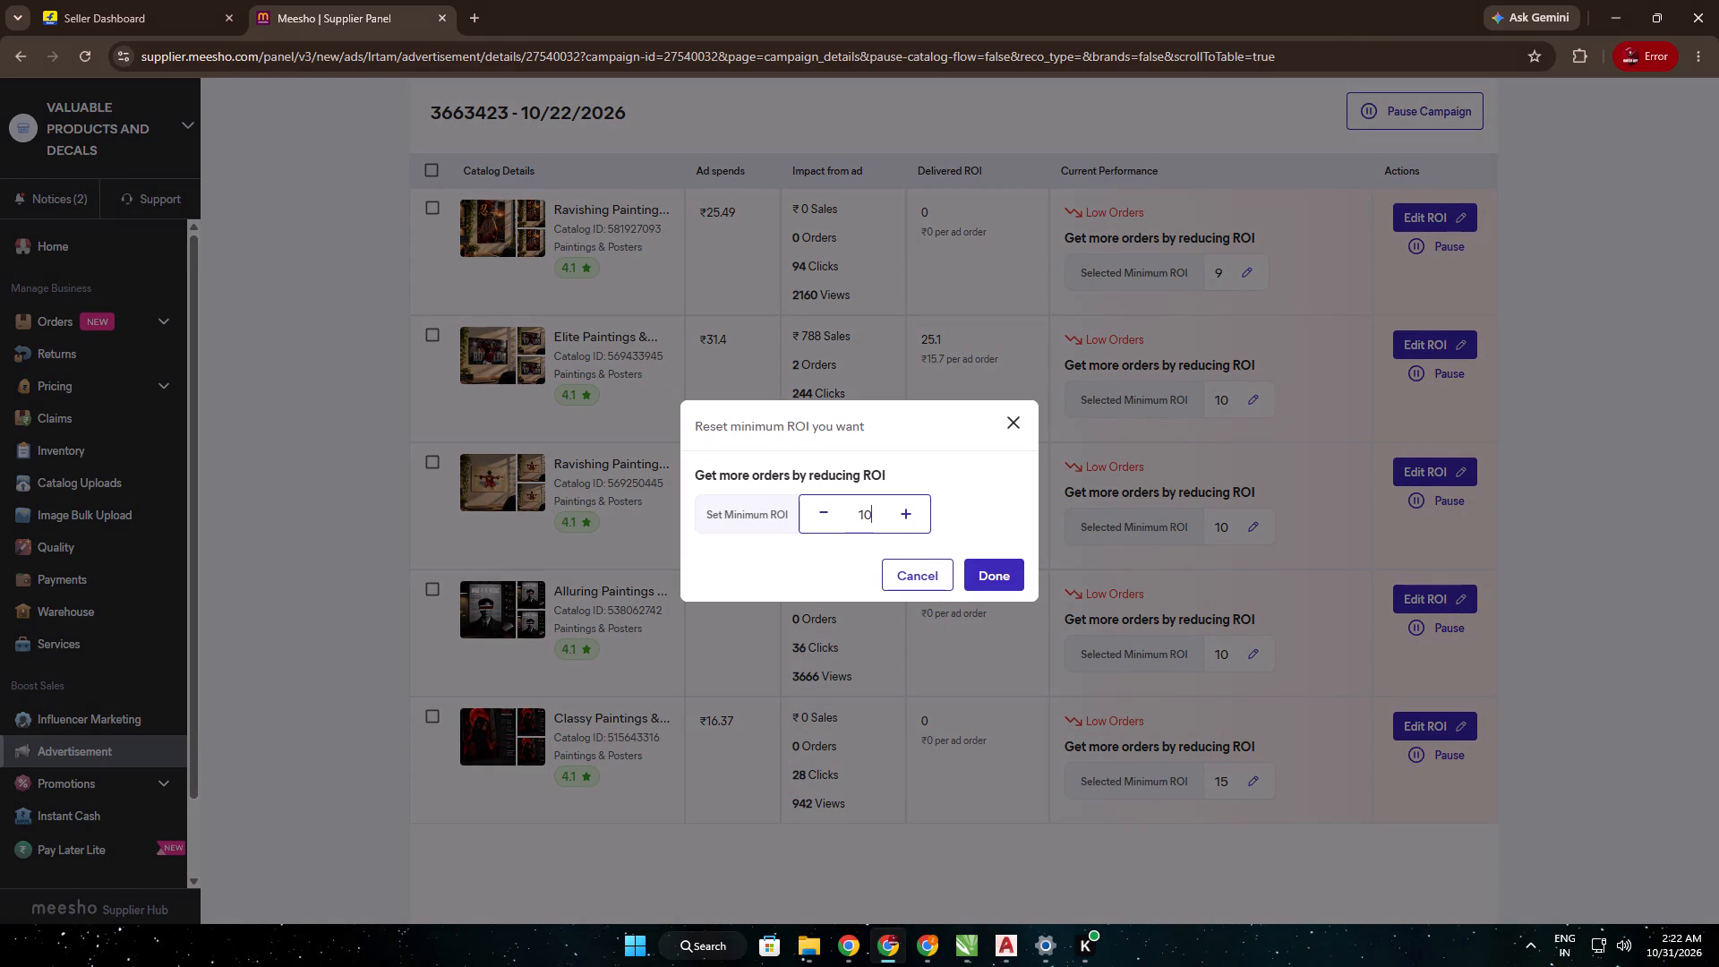
click(1006, 580)
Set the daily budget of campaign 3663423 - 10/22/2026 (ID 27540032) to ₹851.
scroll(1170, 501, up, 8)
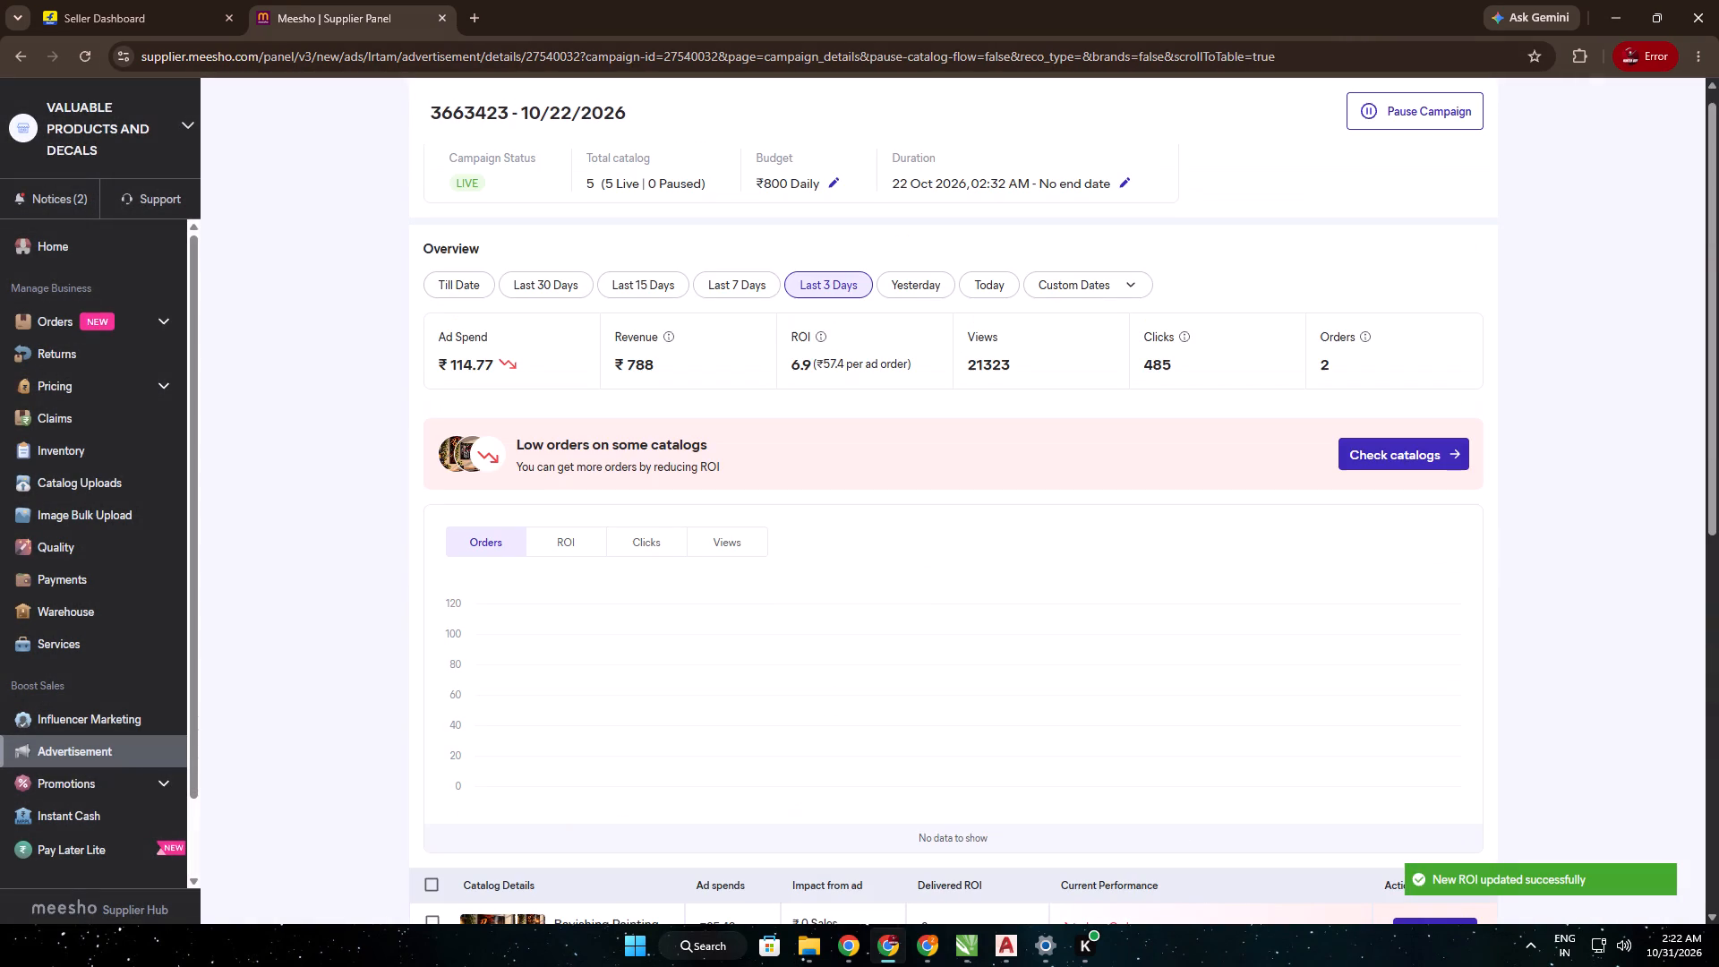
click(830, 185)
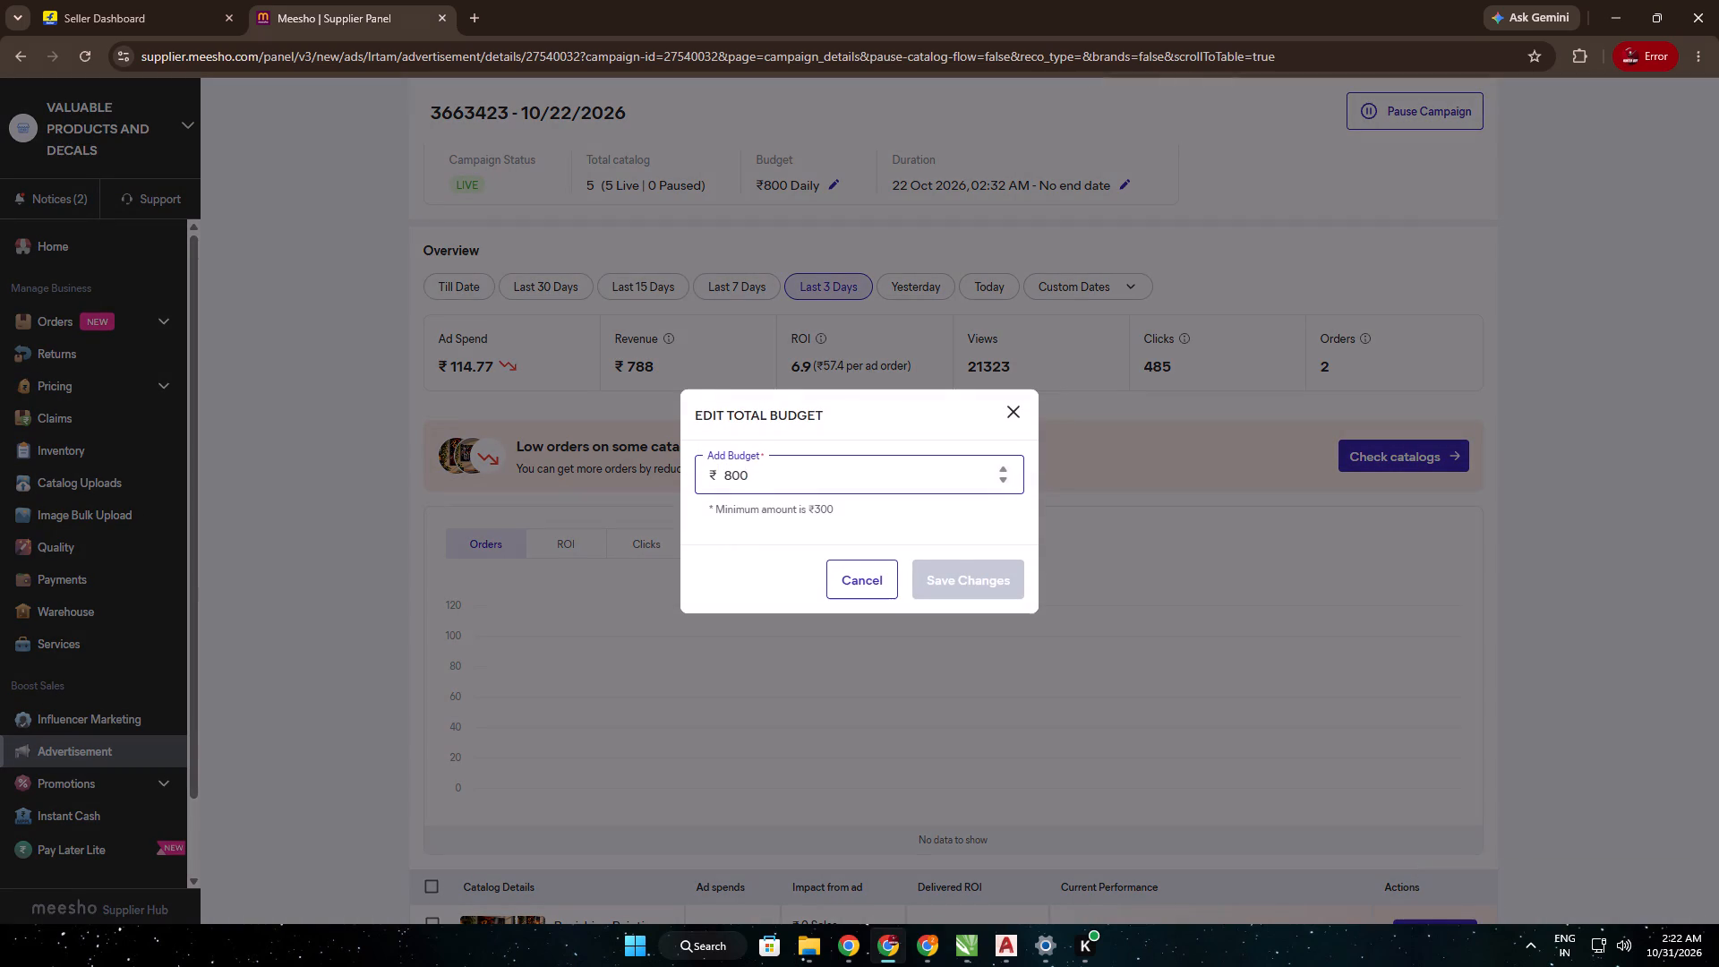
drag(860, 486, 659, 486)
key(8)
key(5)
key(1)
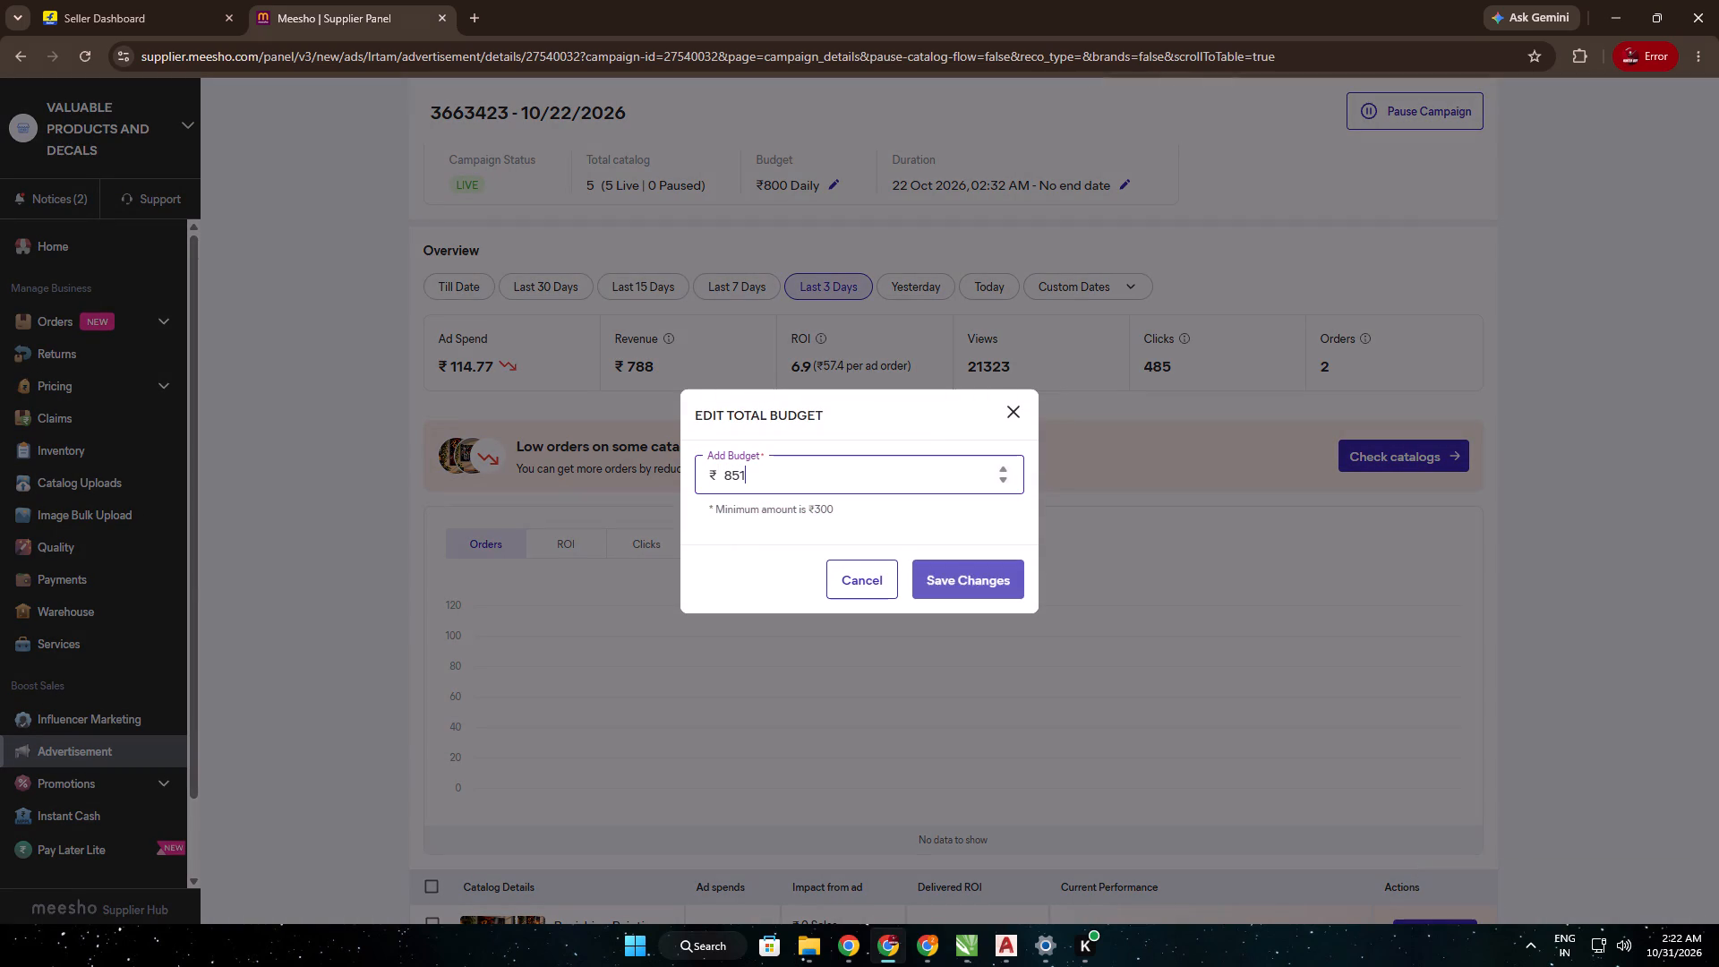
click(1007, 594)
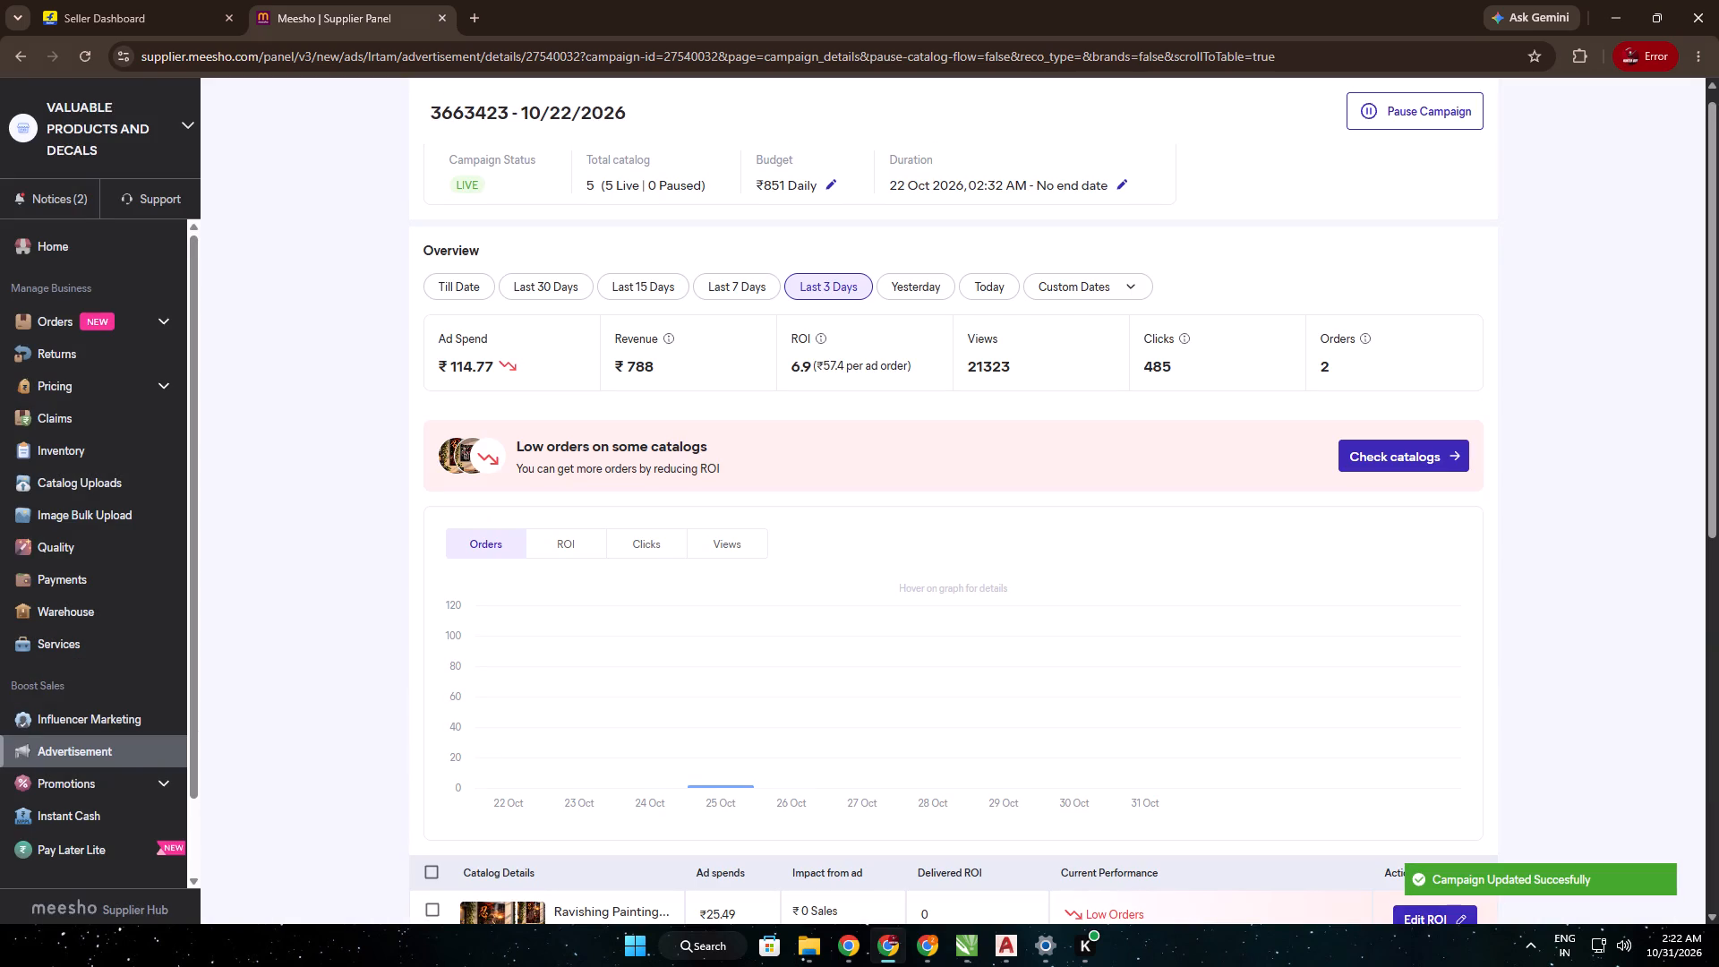
Set the daily budget of campaign 3663423 - 10/22/2026 (ID 27540032) to ₹850.
click(835, 187)
key(BackSpace)
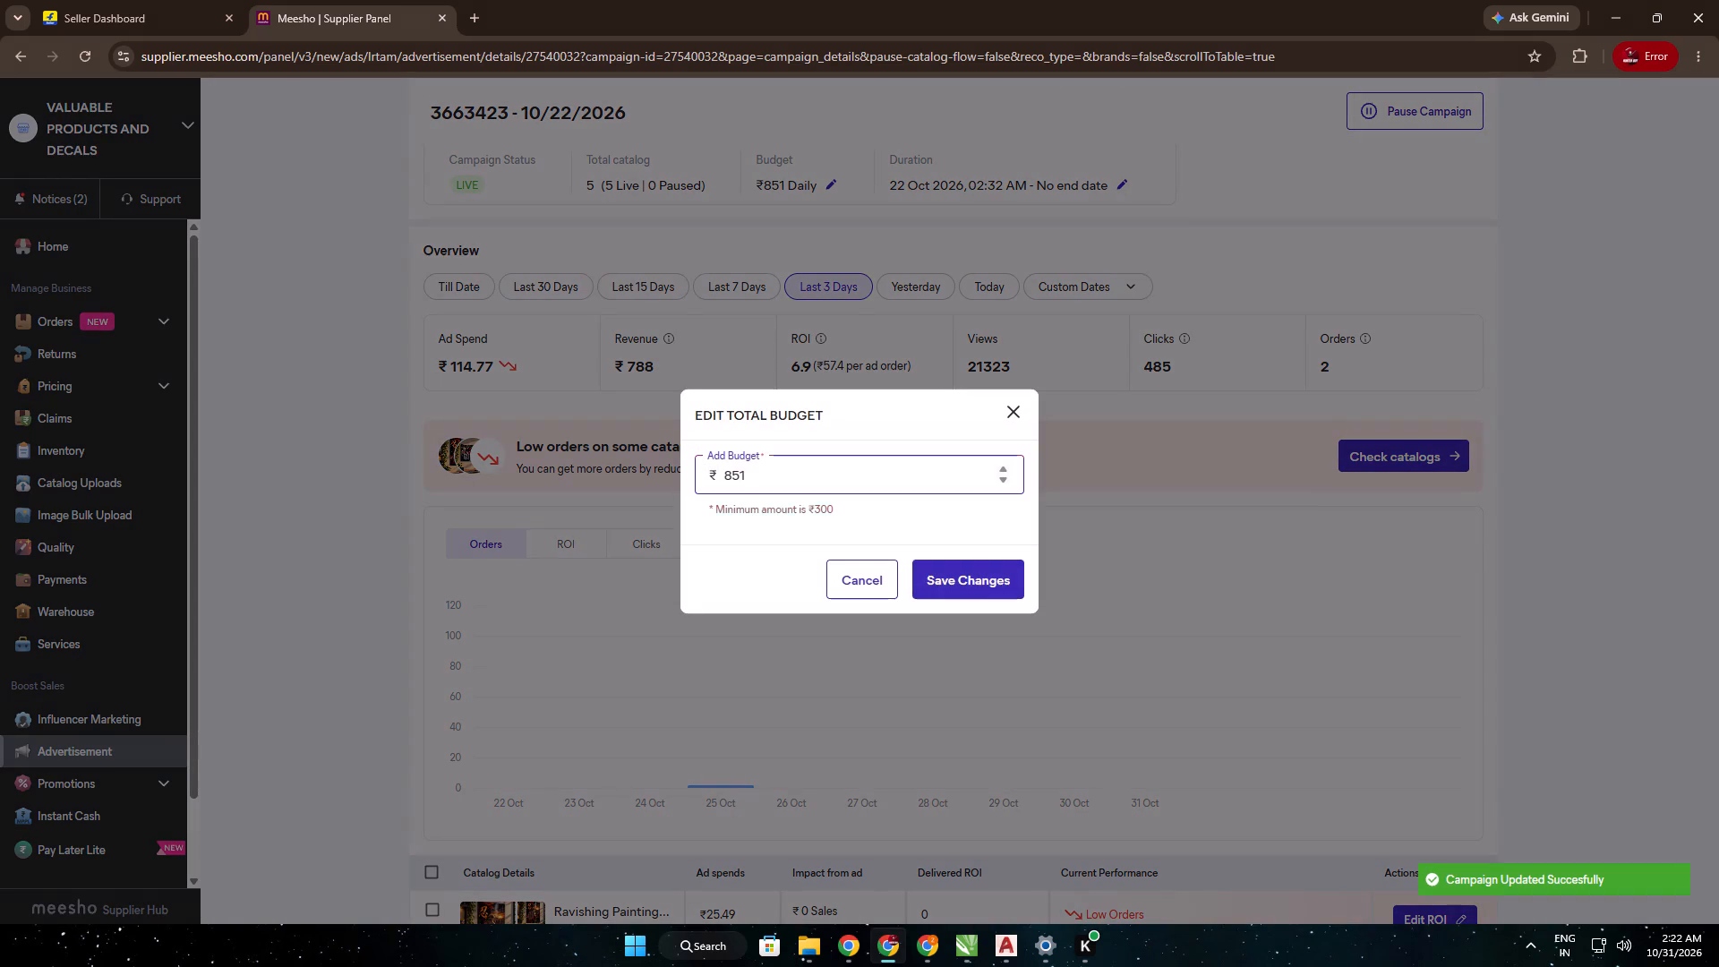
key(0)
click(967, 567)
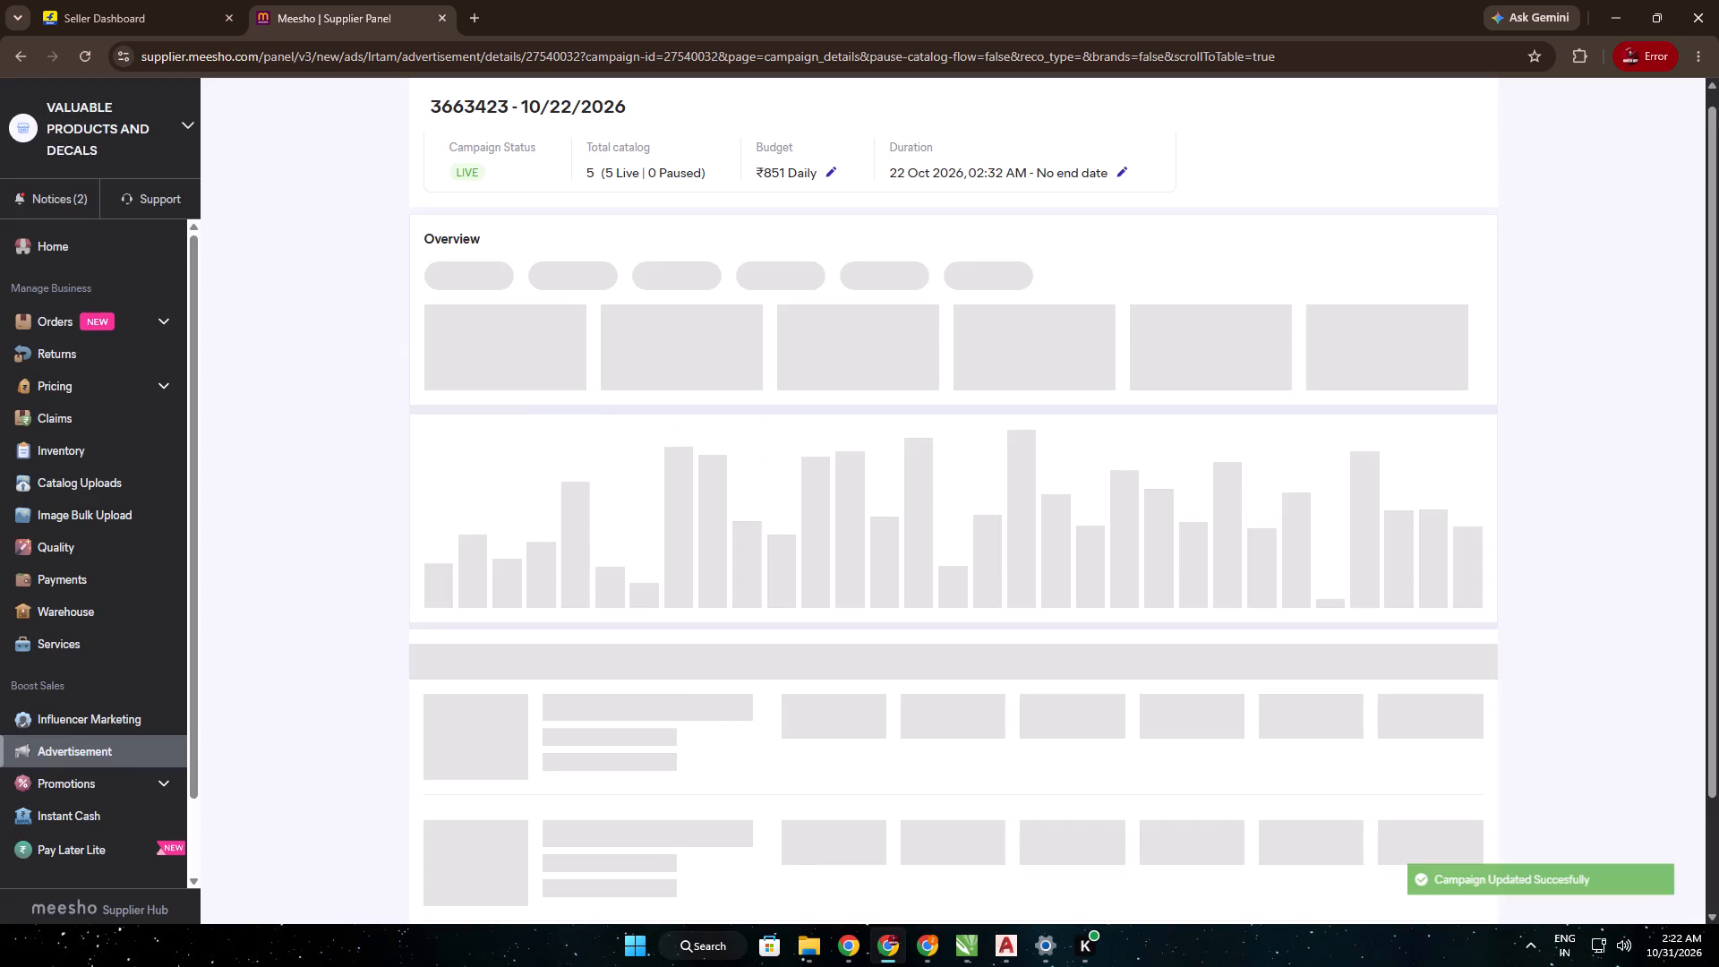
scroll(971, 421, down, 4)
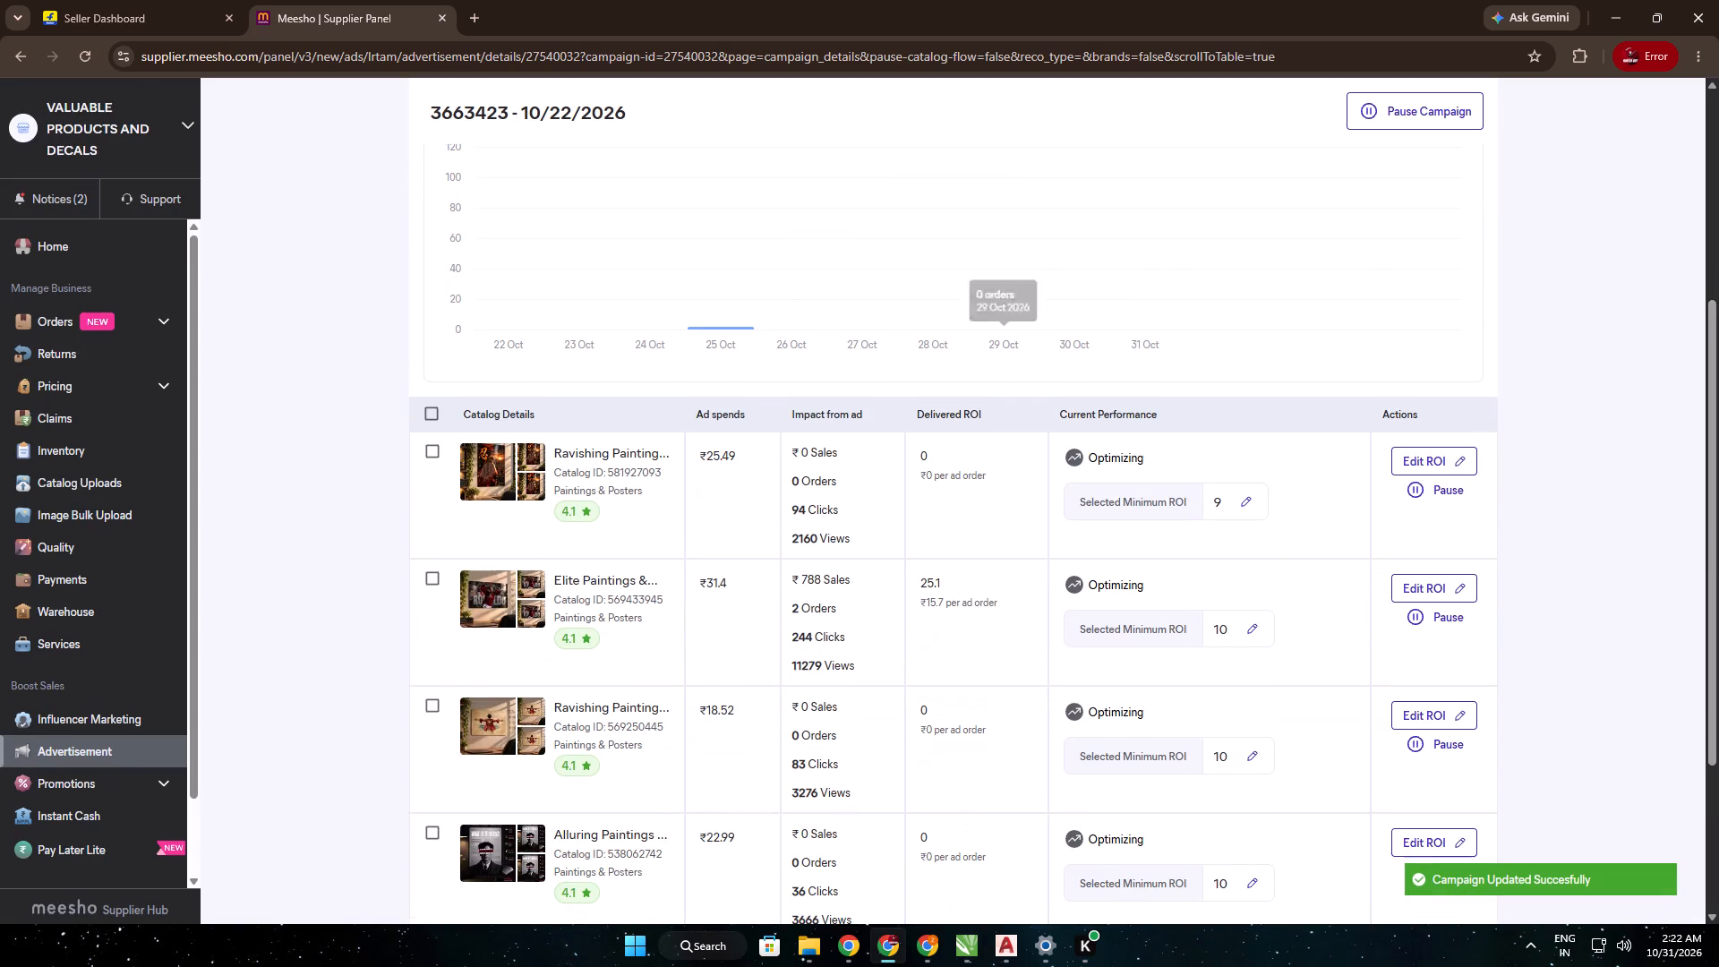
scroll(885, 360, up, 4)
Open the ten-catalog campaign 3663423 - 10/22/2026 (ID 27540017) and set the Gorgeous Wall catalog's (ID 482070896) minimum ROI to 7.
click(12, 54)
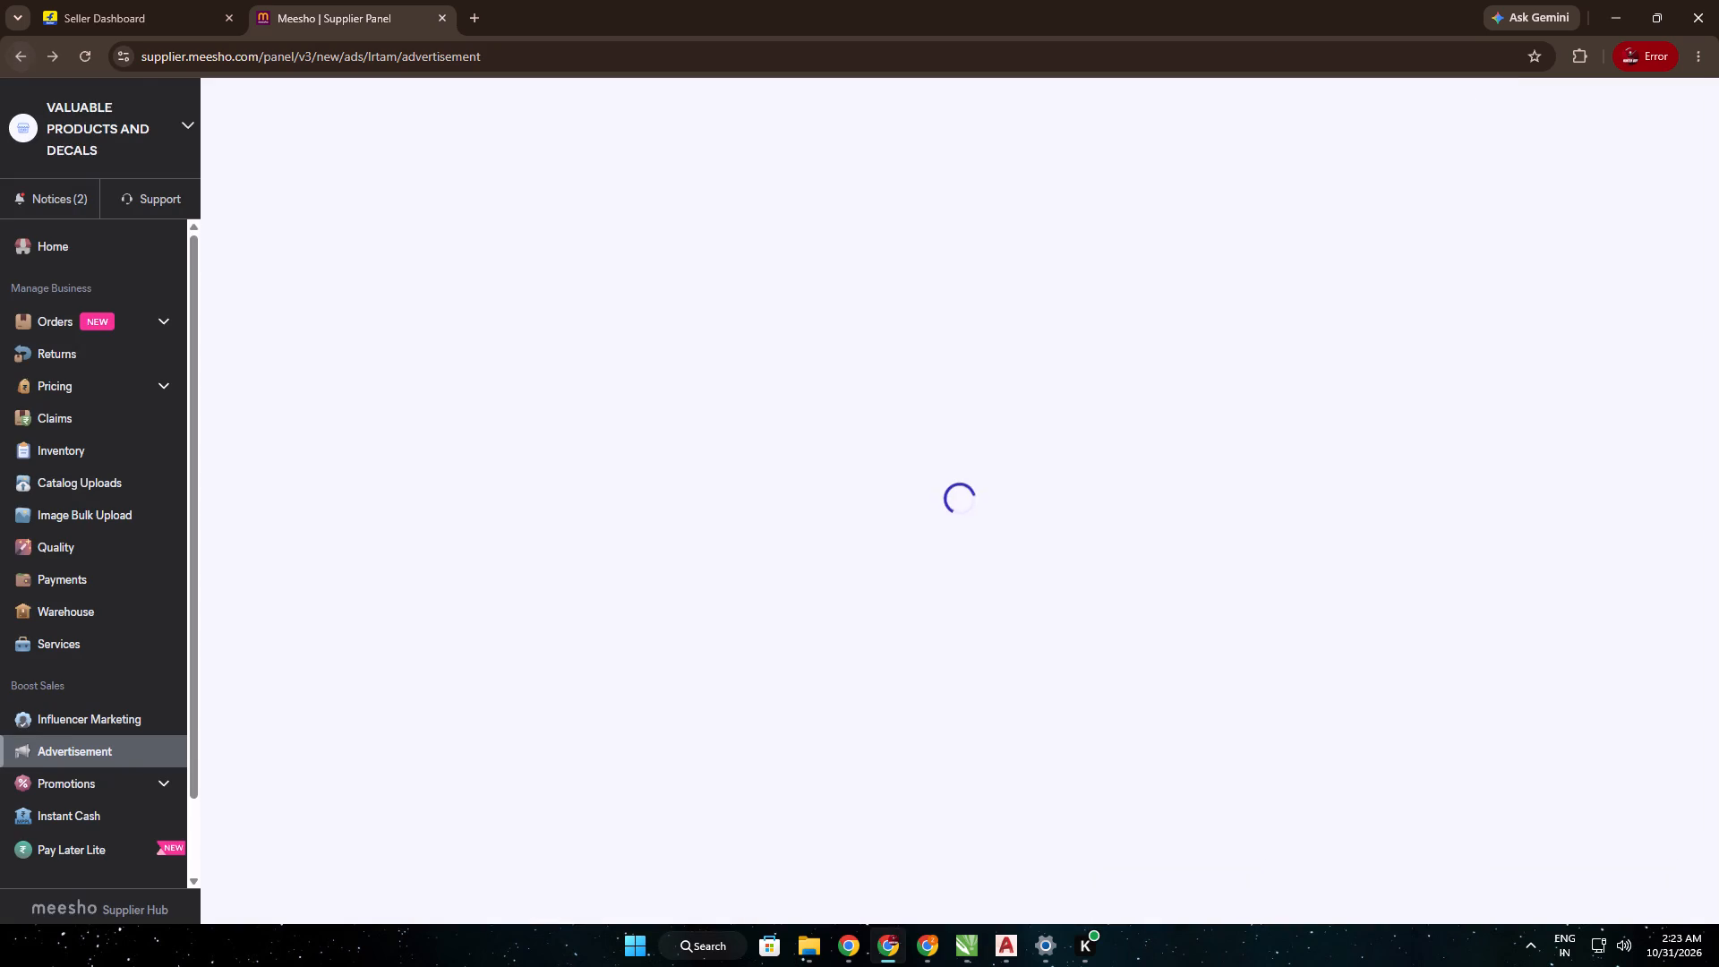
scroll(1449, 680, down, 3)
click(1324, 475)
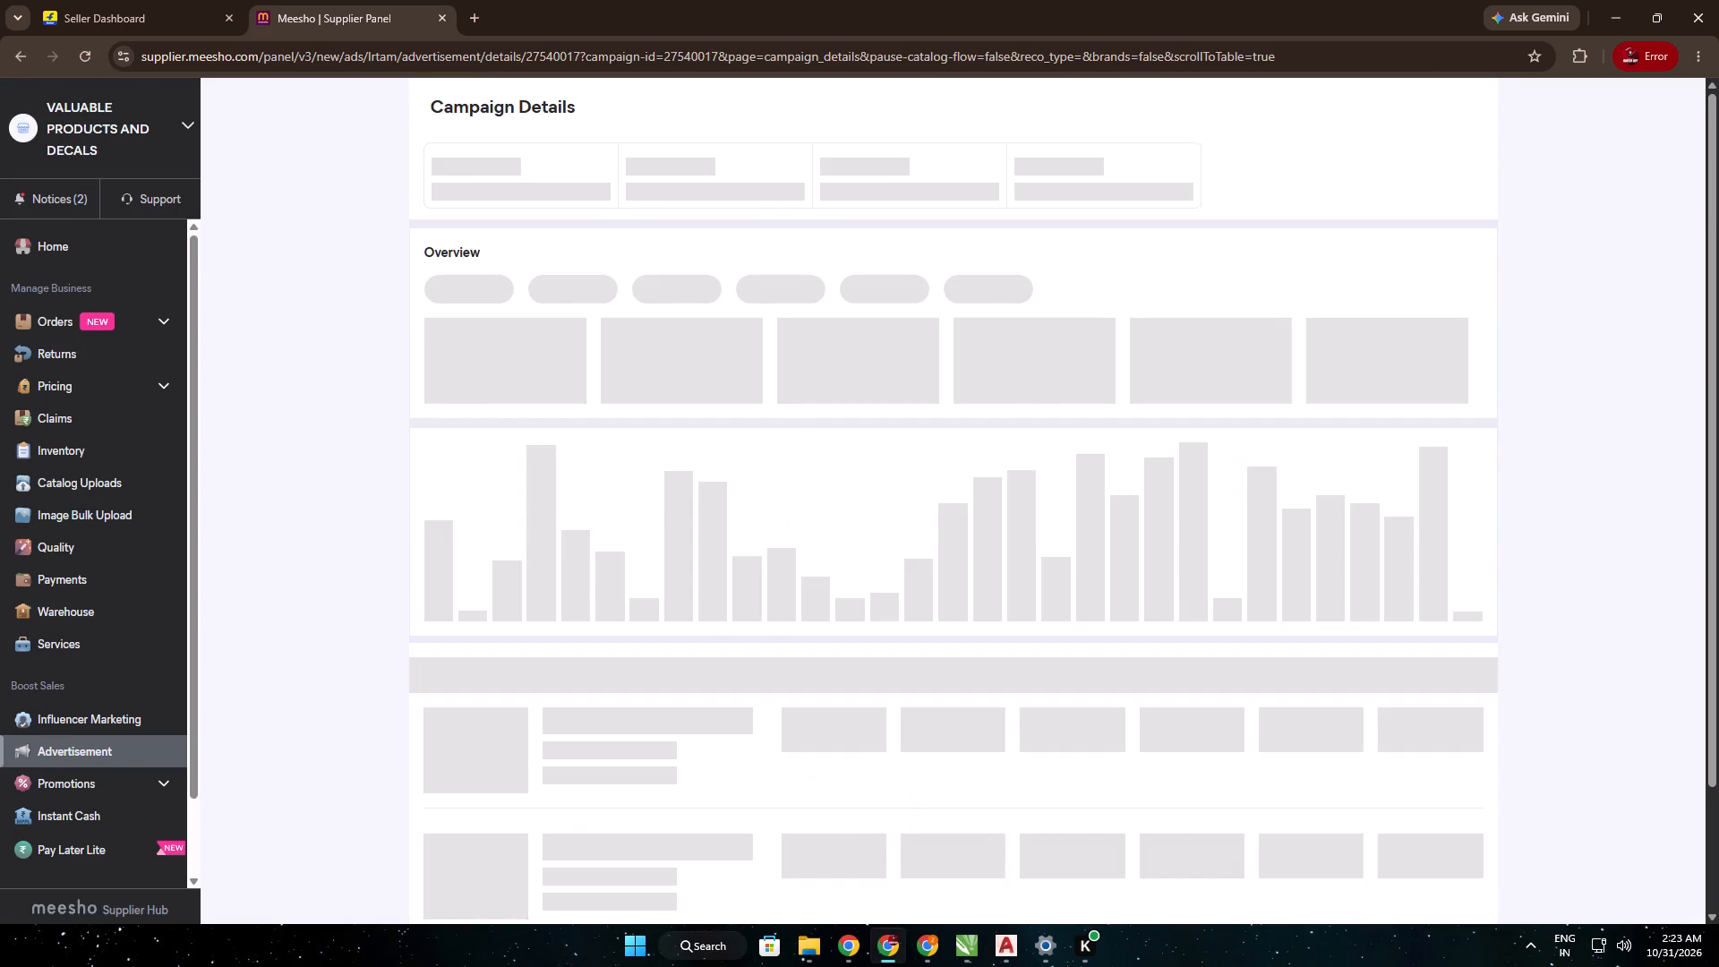
scroll(910, 524, up, 5)
scroll(687, 588, down, 4)
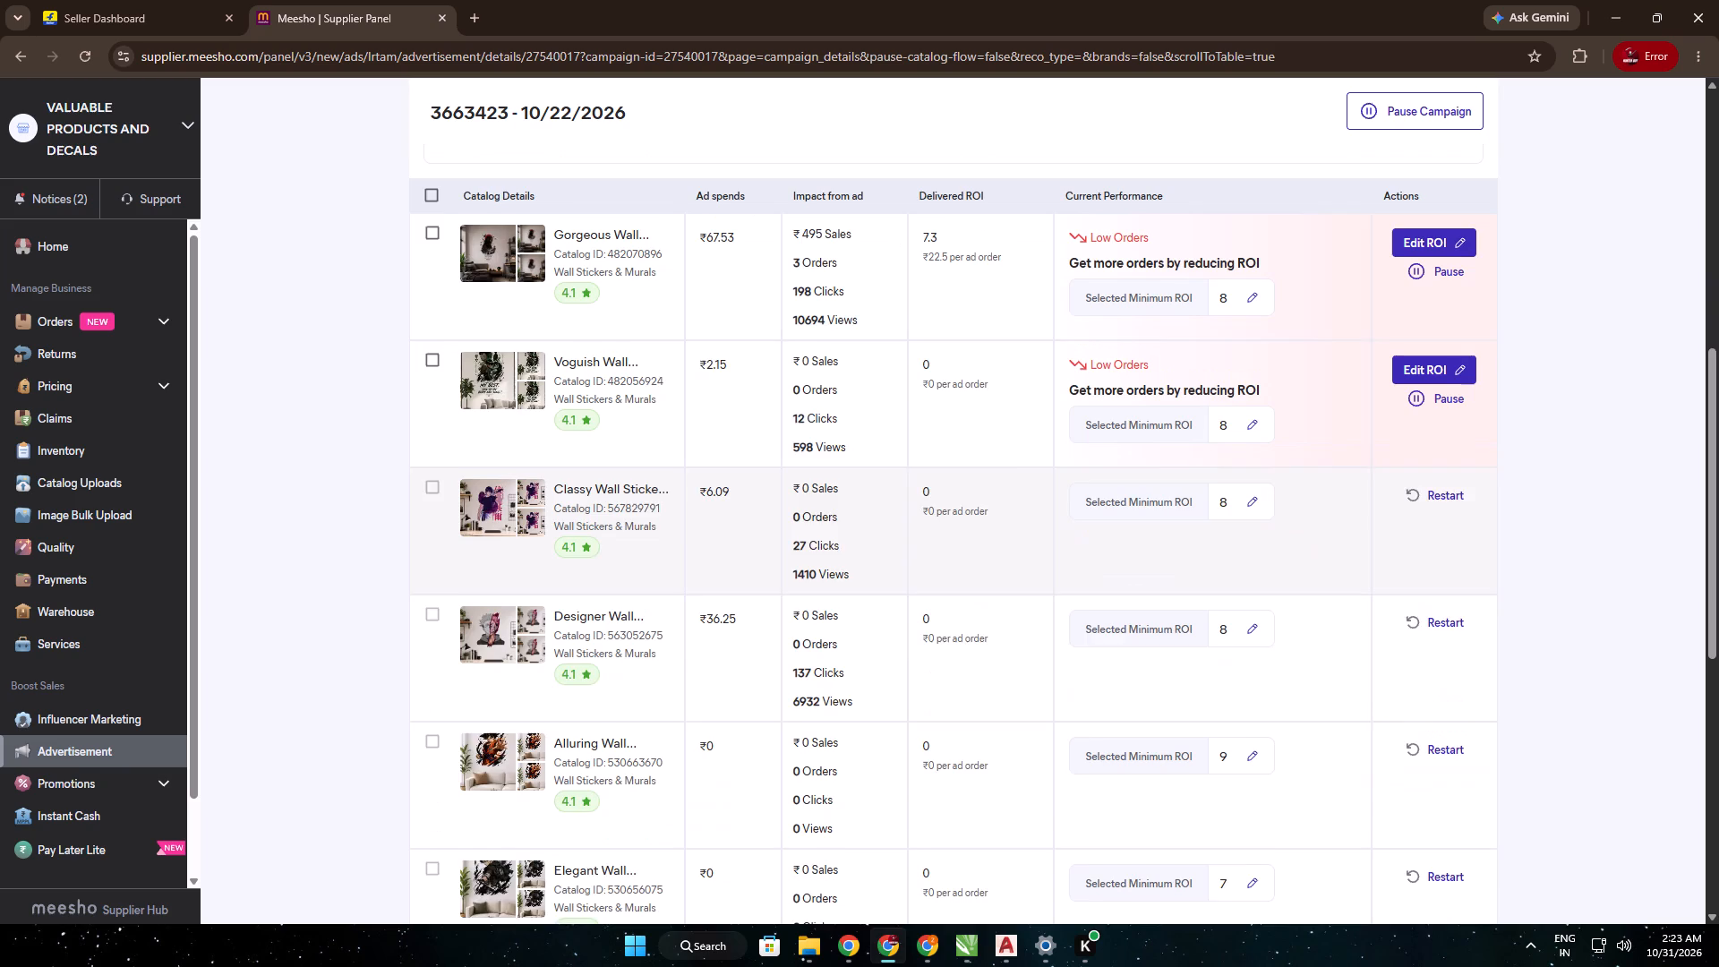
scroll(705, 588, up, 1)
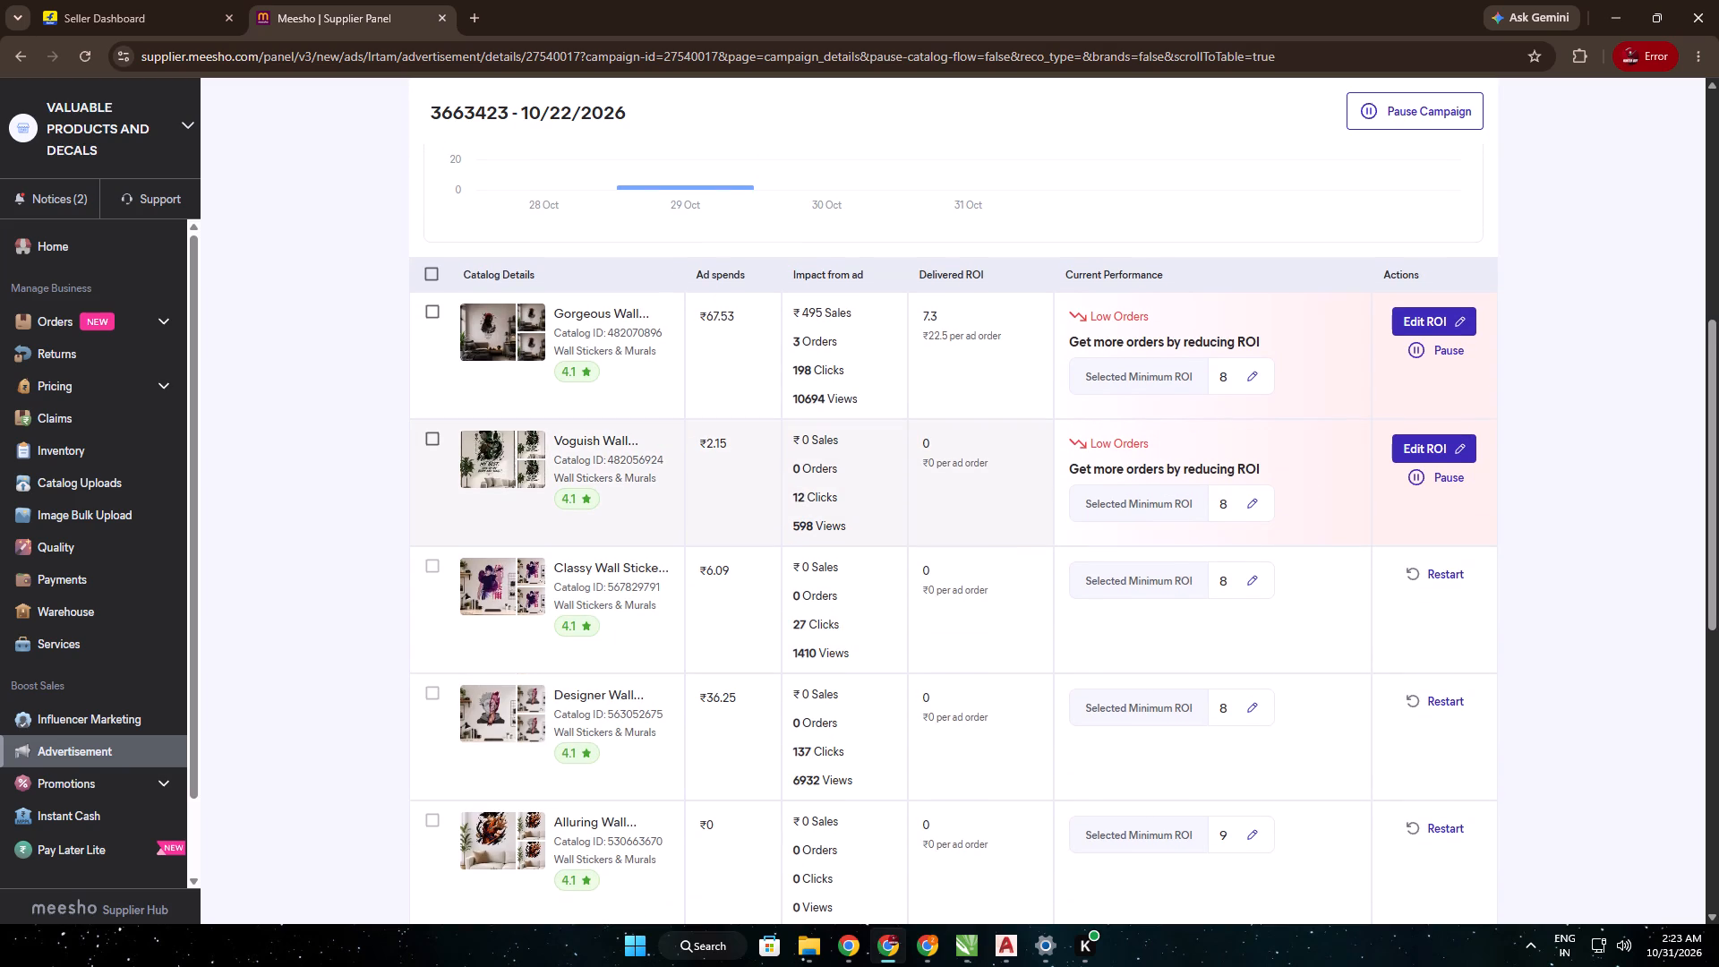
scroll(720, 457, down, 1)
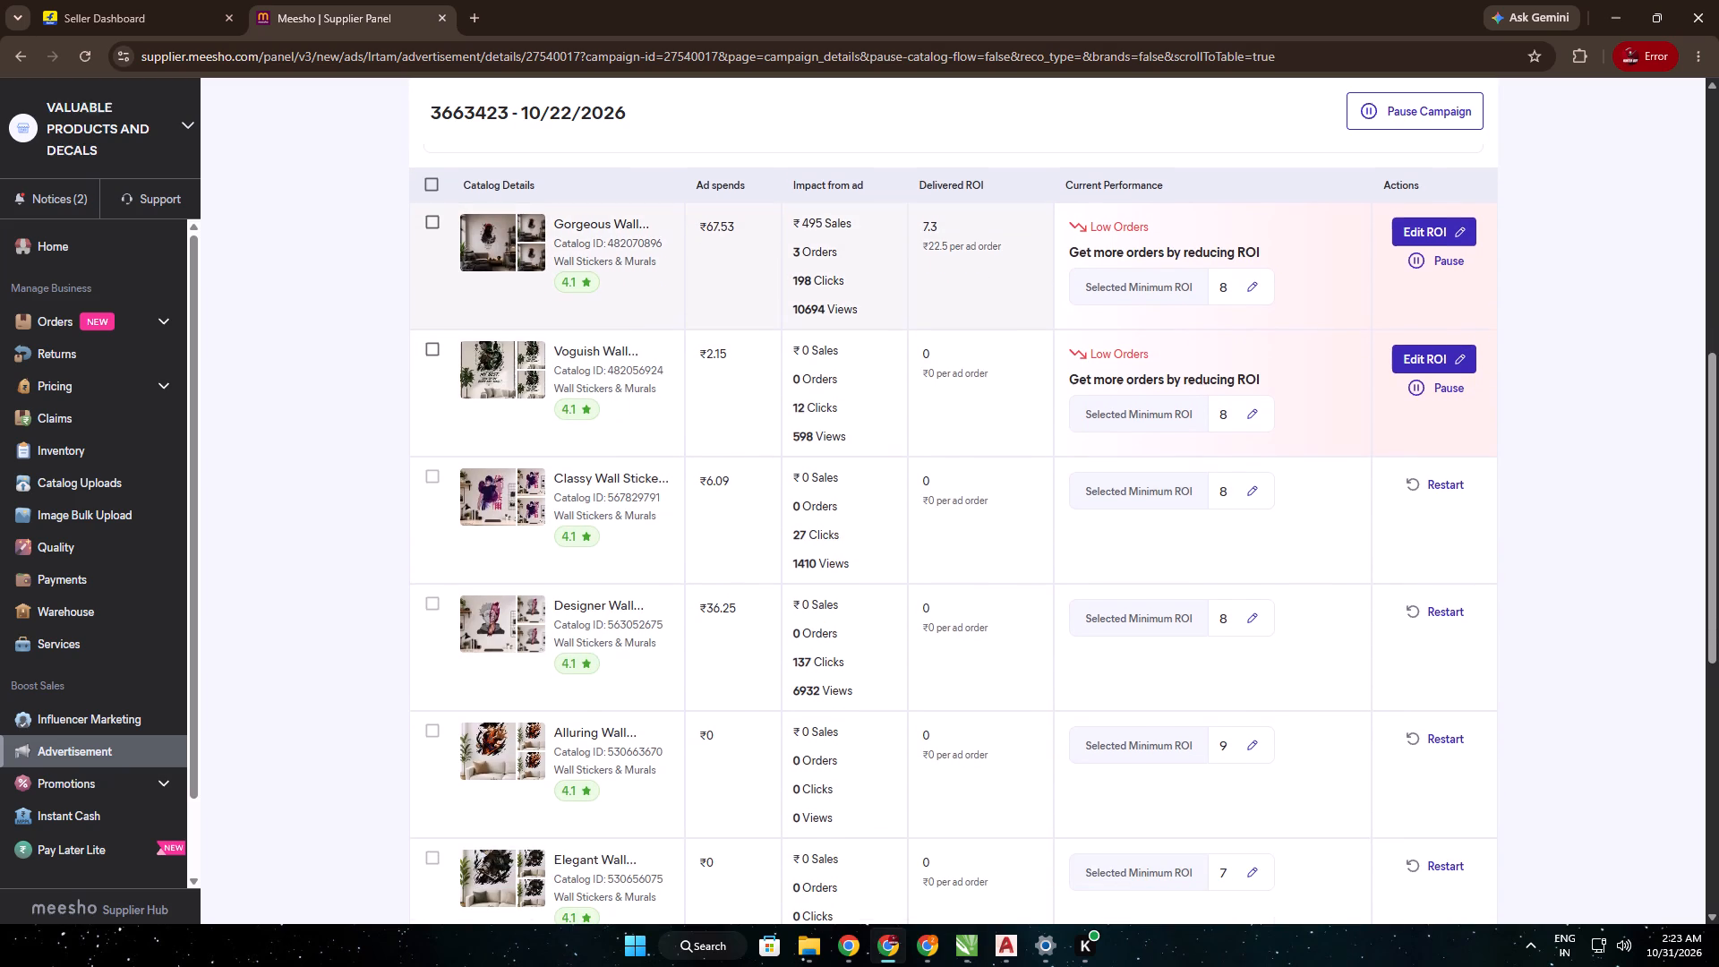
click(1251, 294)
click(809, 516)
click(825, 513)
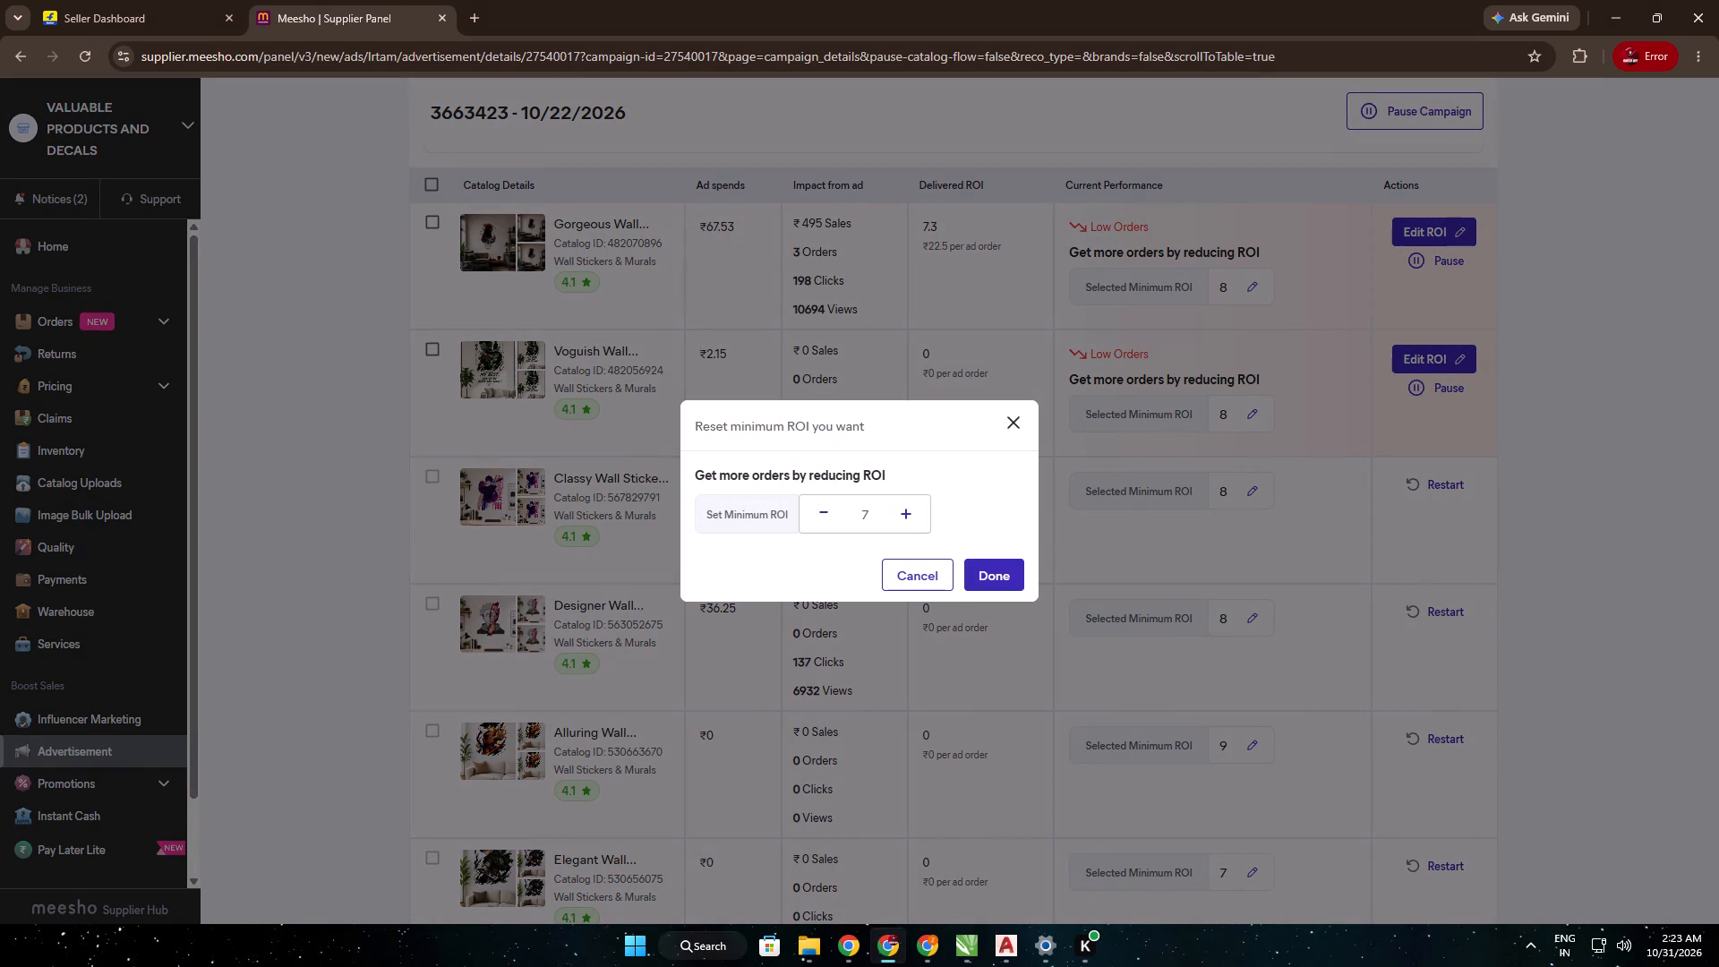
click(975, 569)
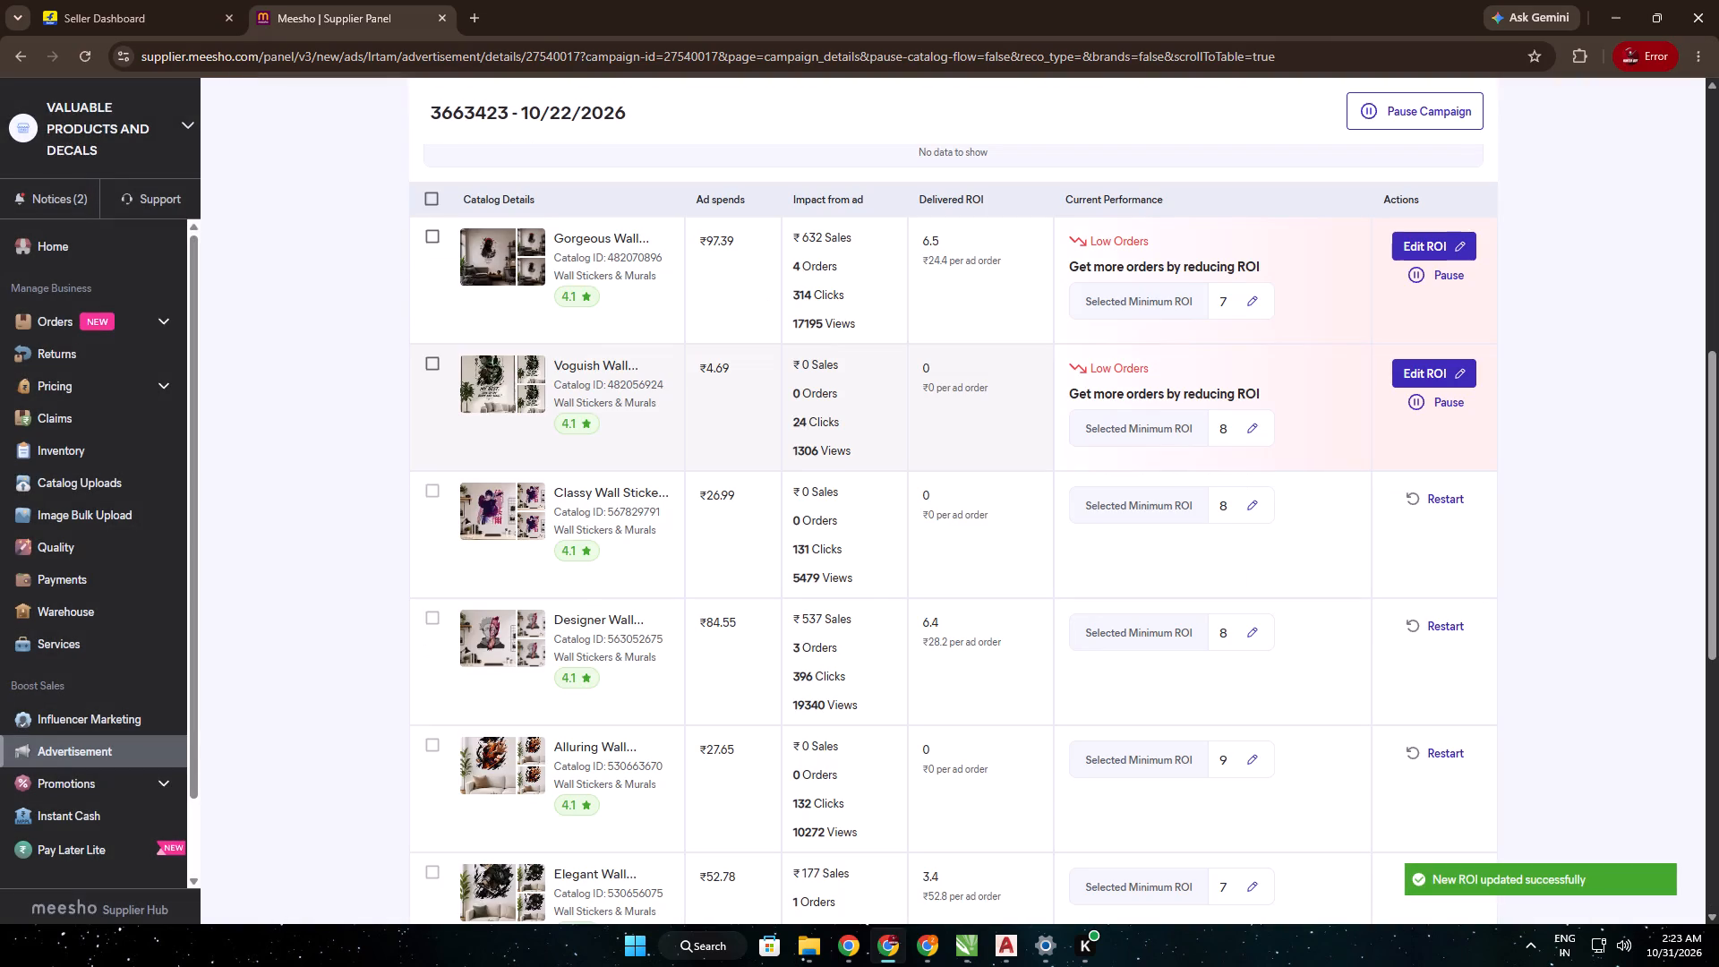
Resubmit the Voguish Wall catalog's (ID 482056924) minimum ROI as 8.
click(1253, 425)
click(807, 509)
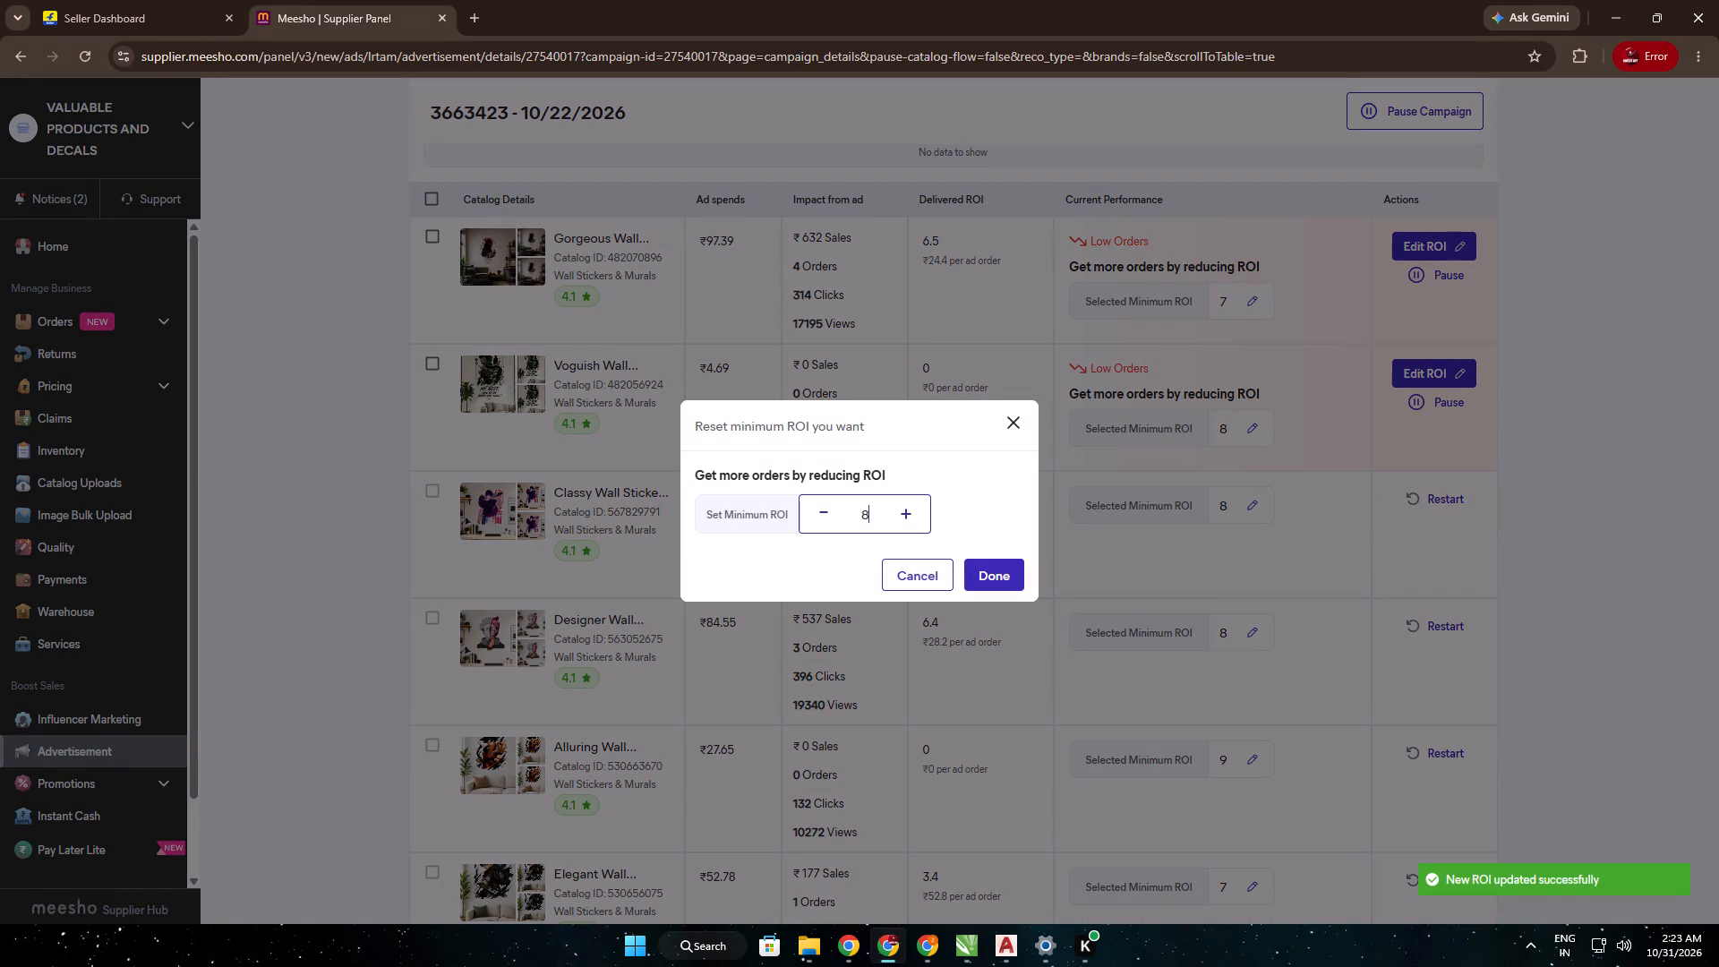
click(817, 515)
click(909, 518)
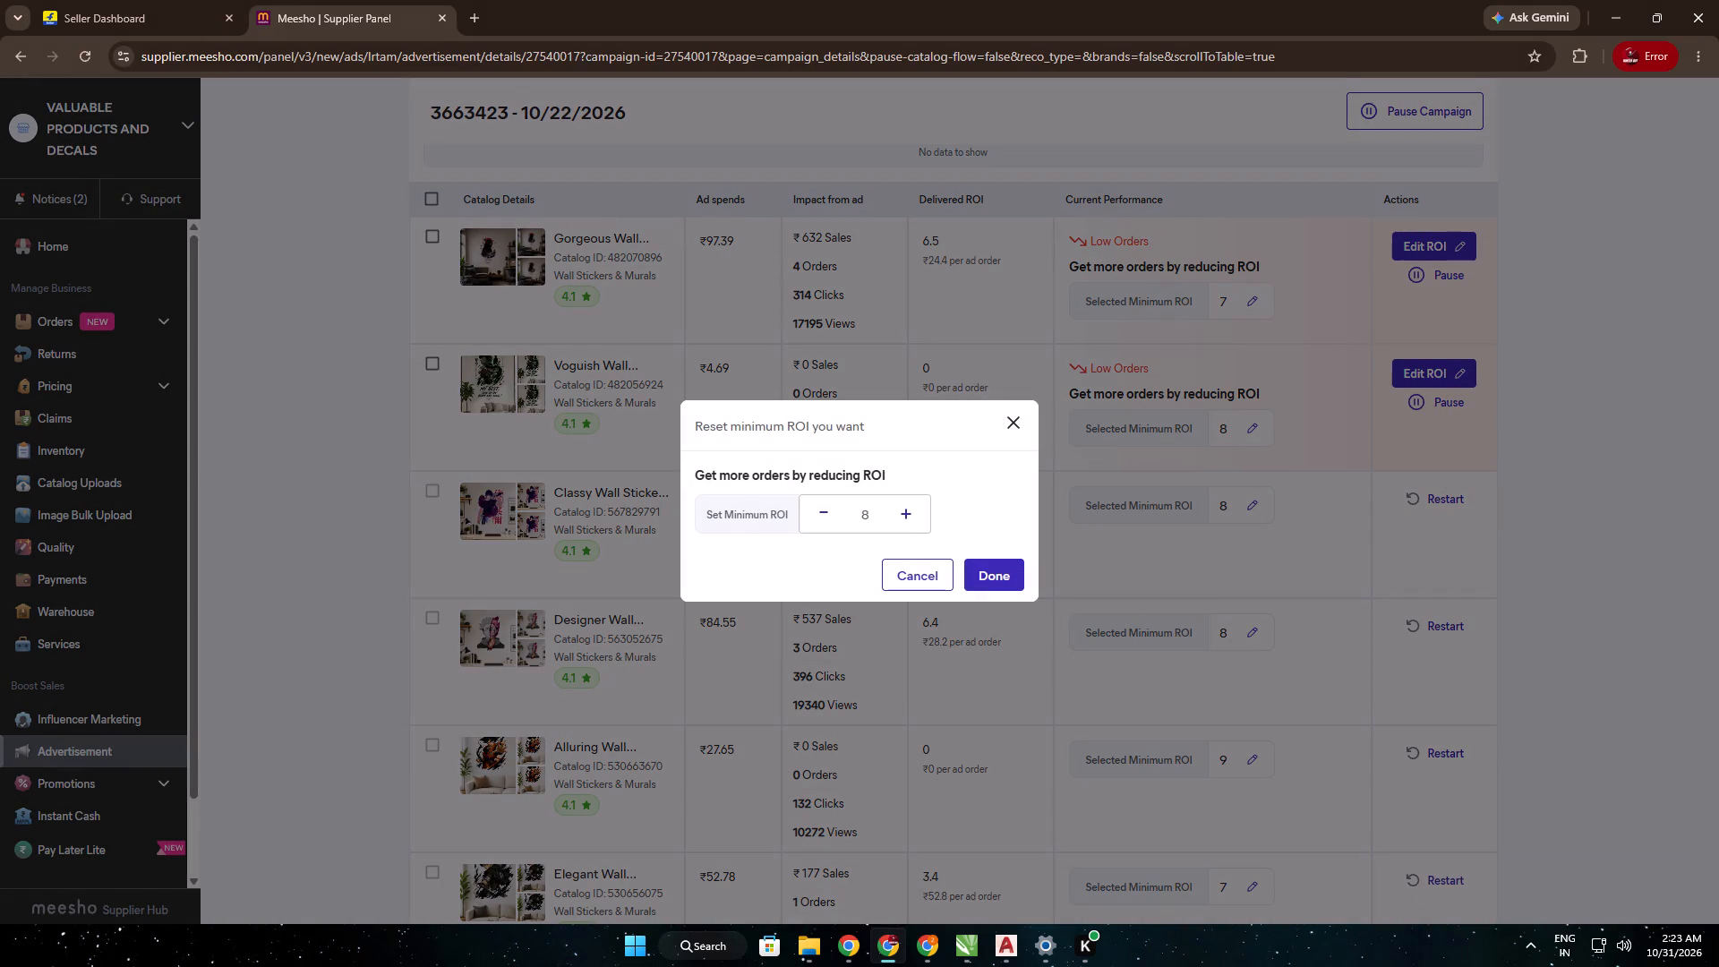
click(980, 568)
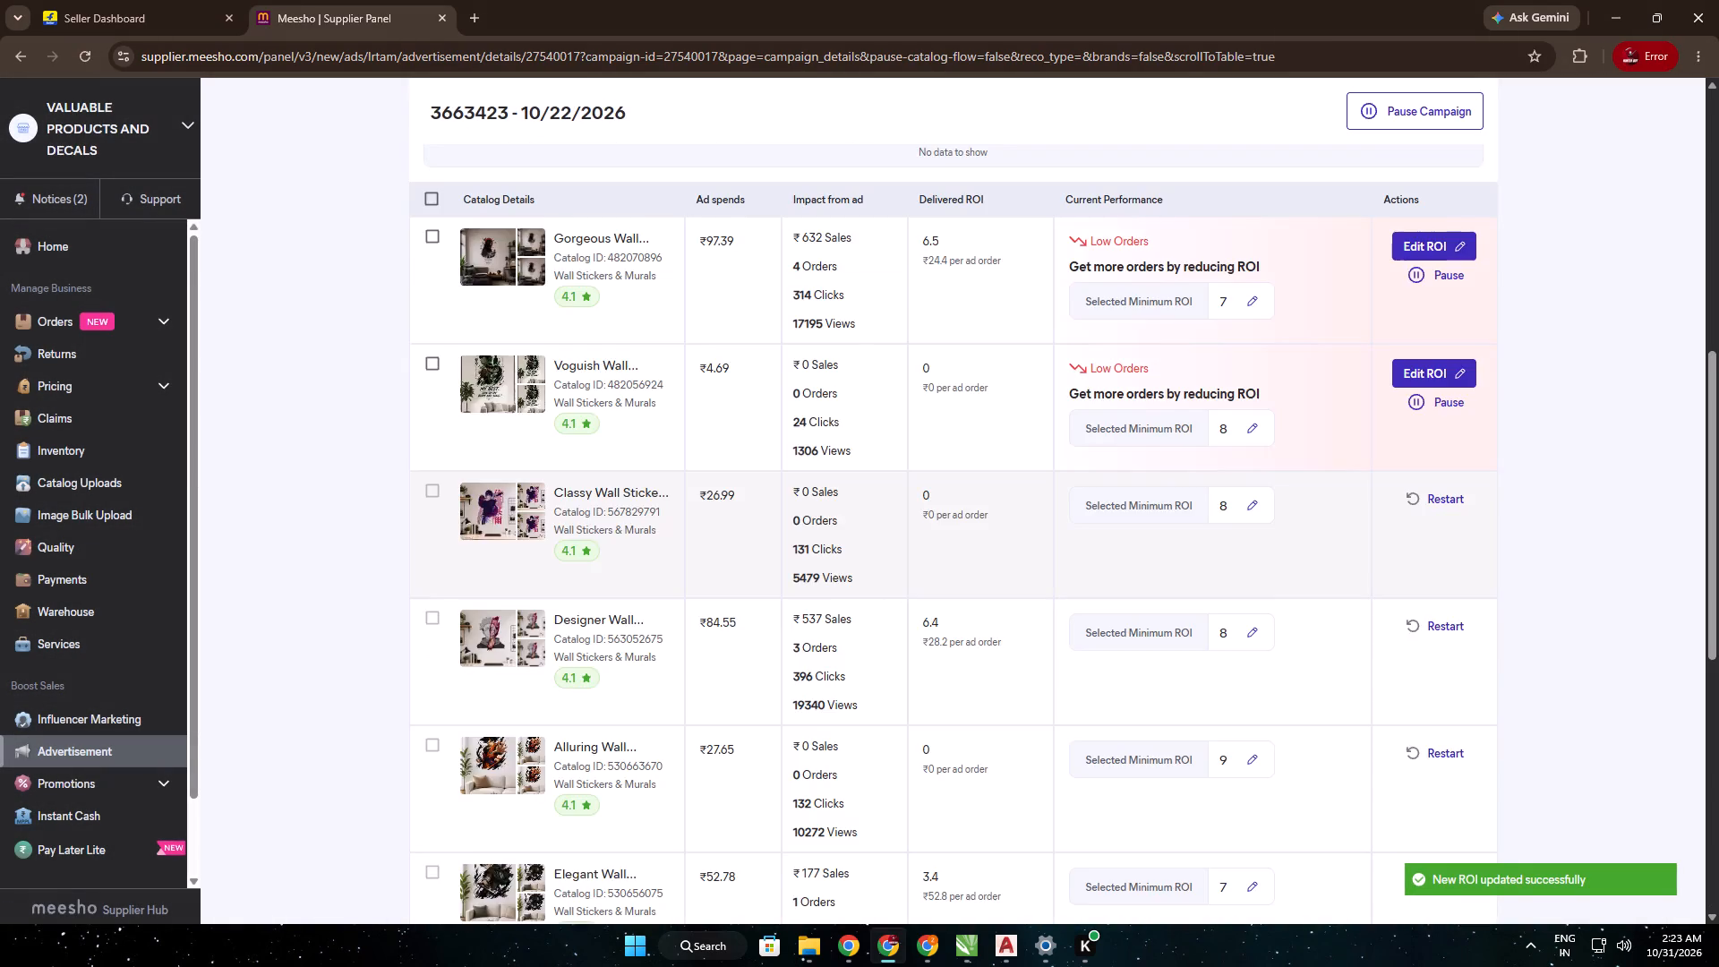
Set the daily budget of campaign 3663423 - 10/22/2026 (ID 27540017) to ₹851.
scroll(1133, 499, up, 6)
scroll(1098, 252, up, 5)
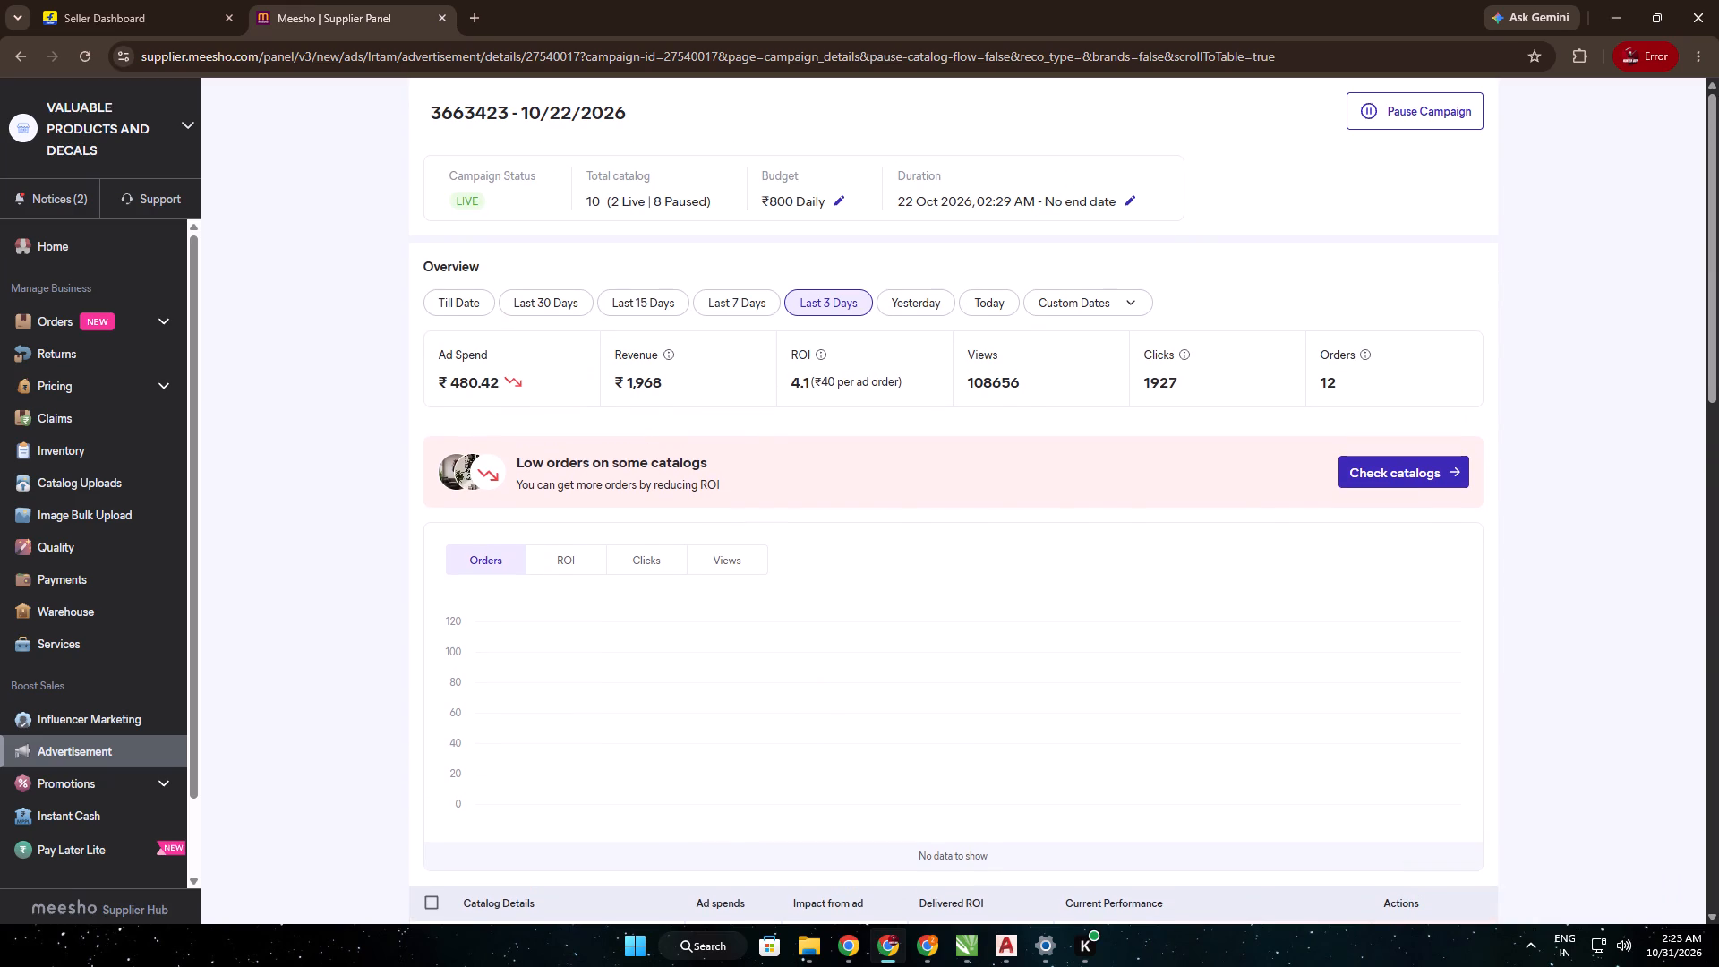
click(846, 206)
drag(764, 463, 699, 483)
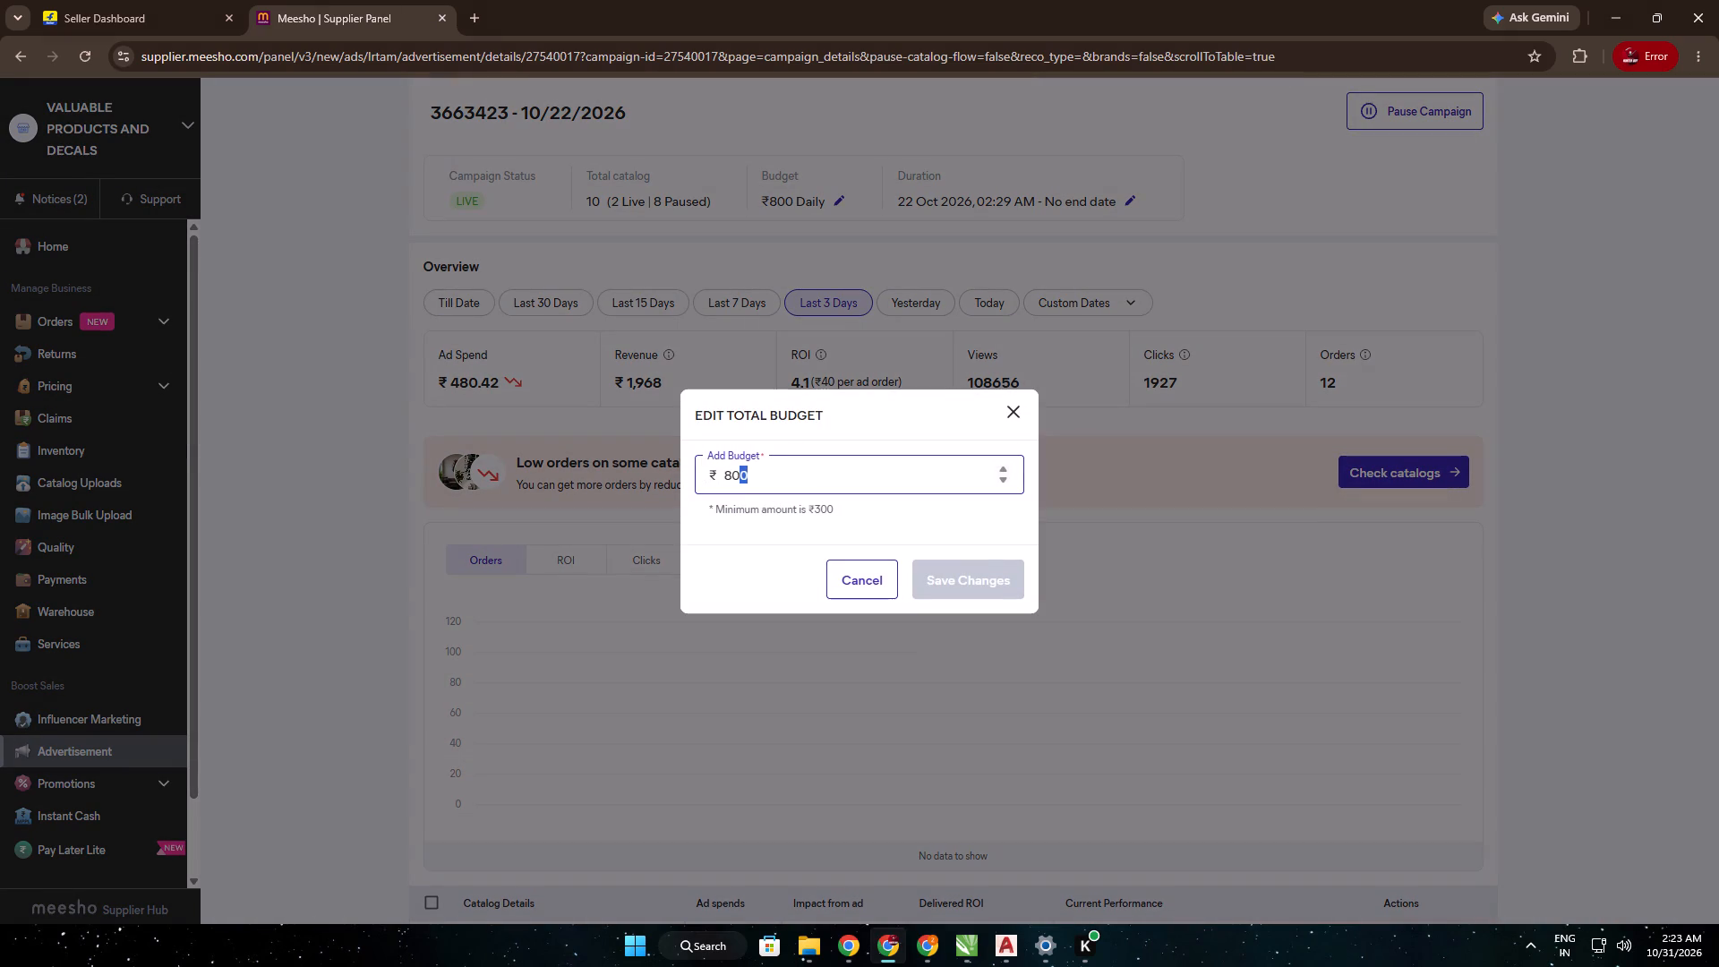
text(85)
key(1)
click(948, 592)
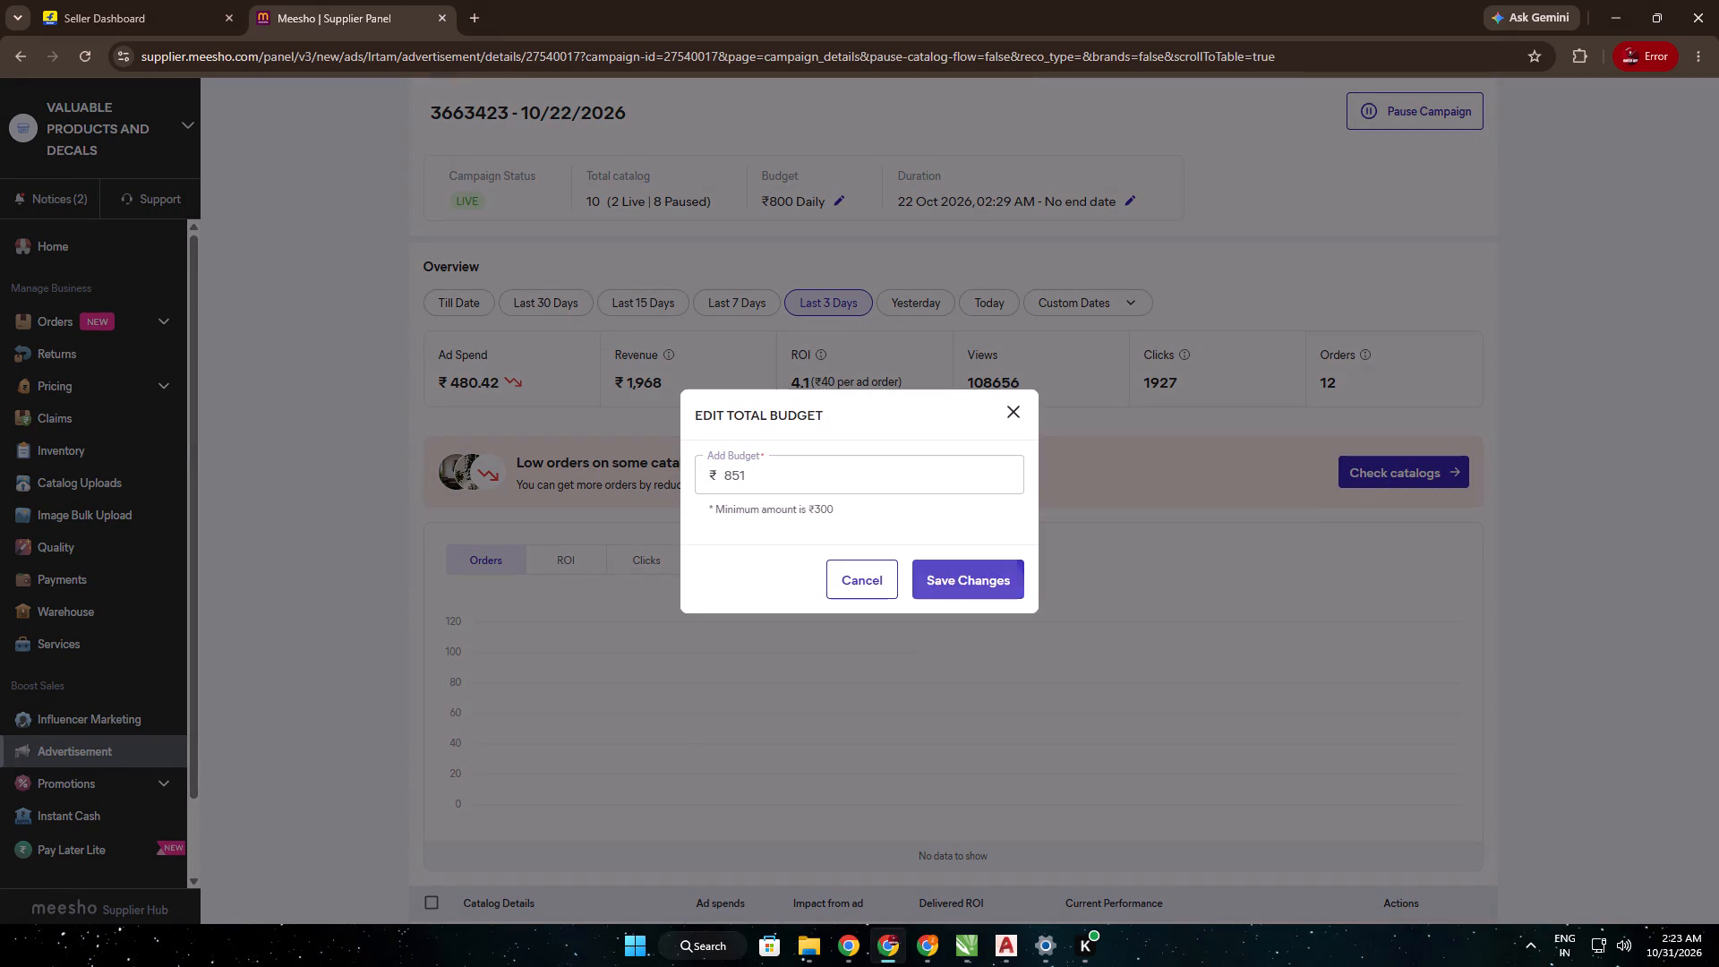
Set the daily budget of campaign 3663423 - 10/22/2026 (ID 27540017) to ₹850.
click(840, 201)
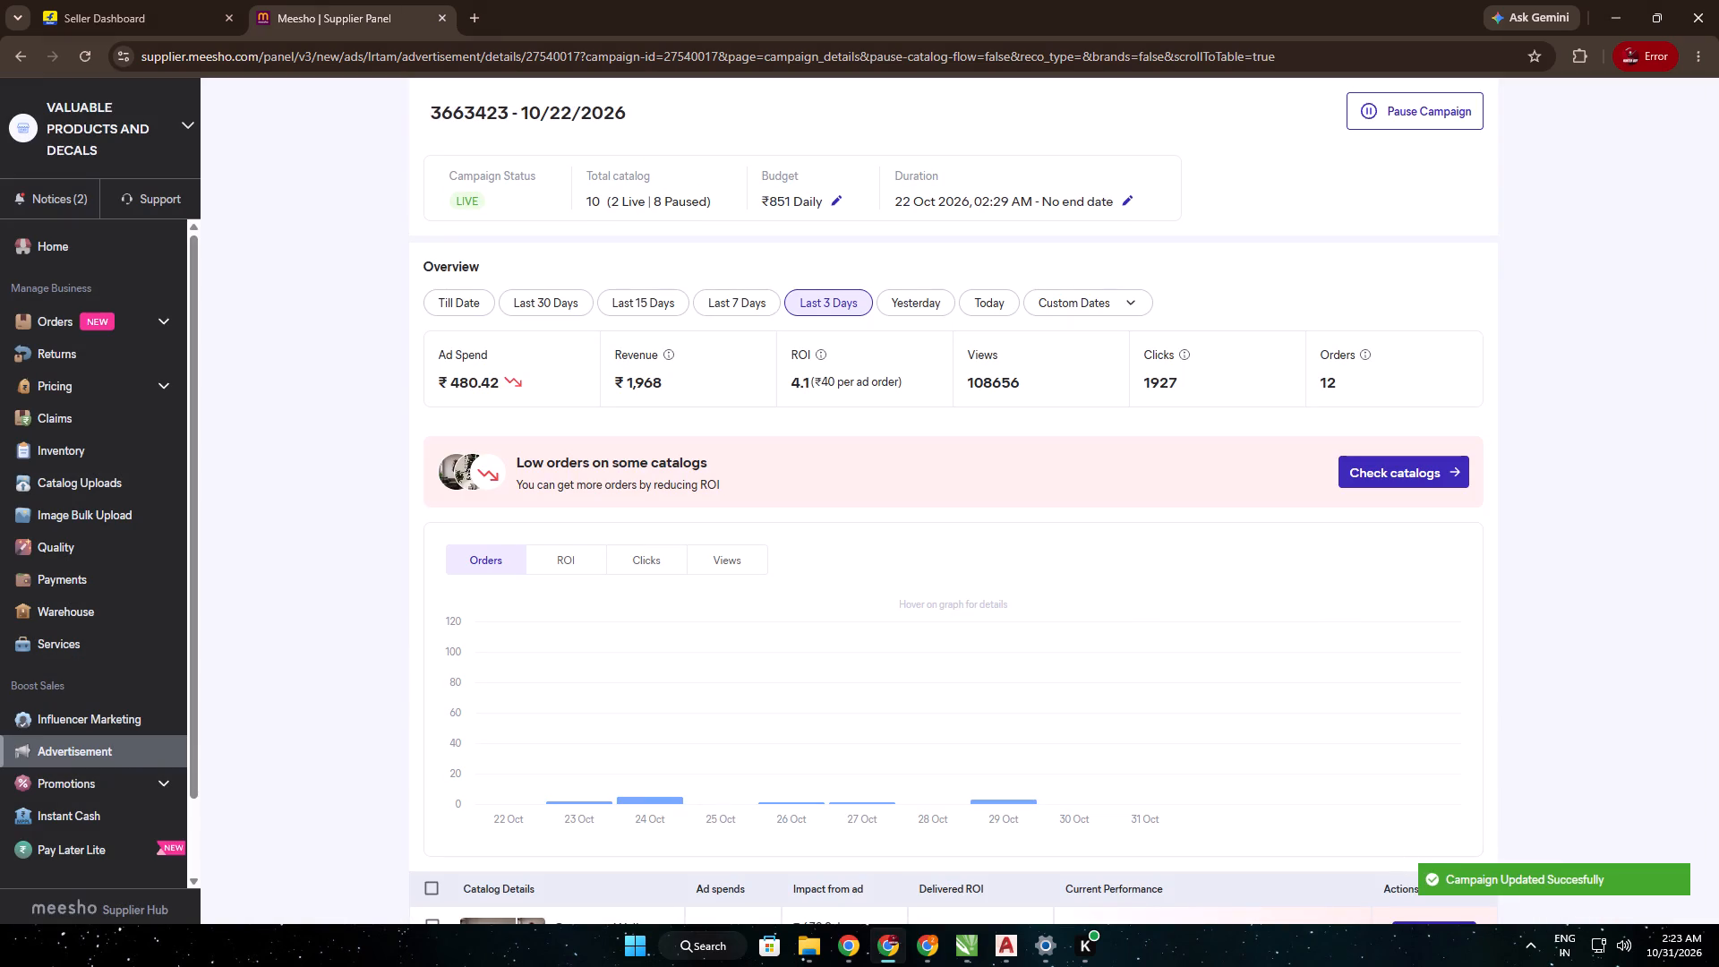
drag(788, 489, 681, 490)
key(8)
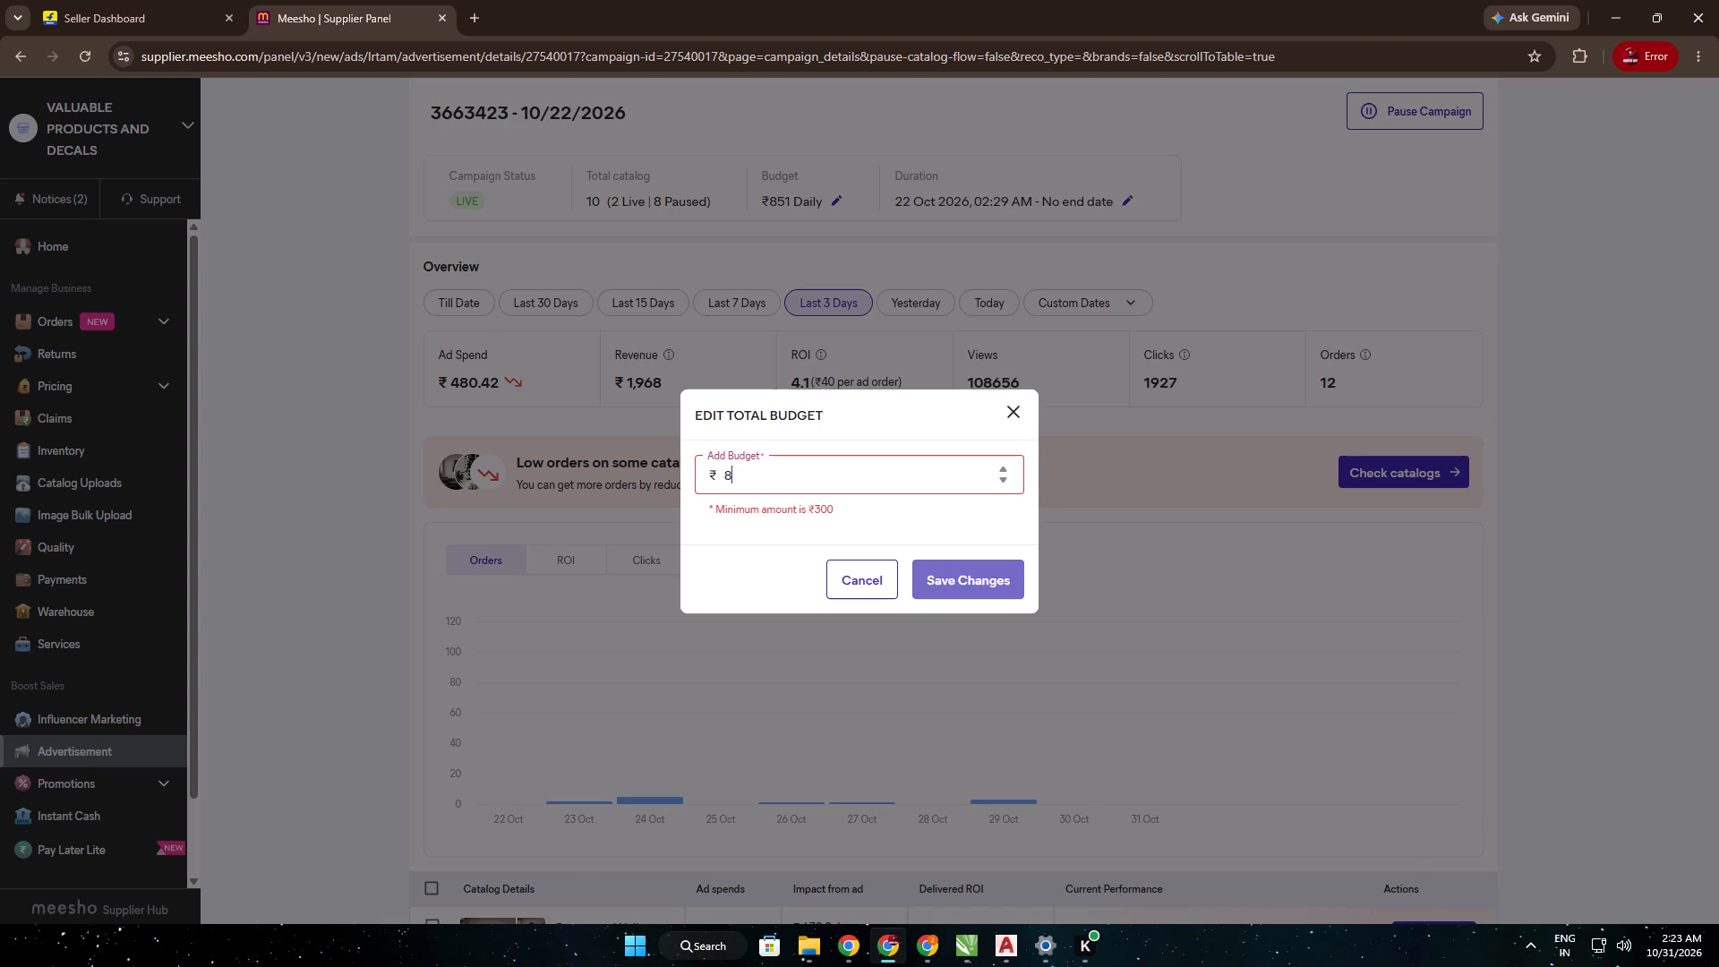
key(0)
key(0)
key(BackSpace)
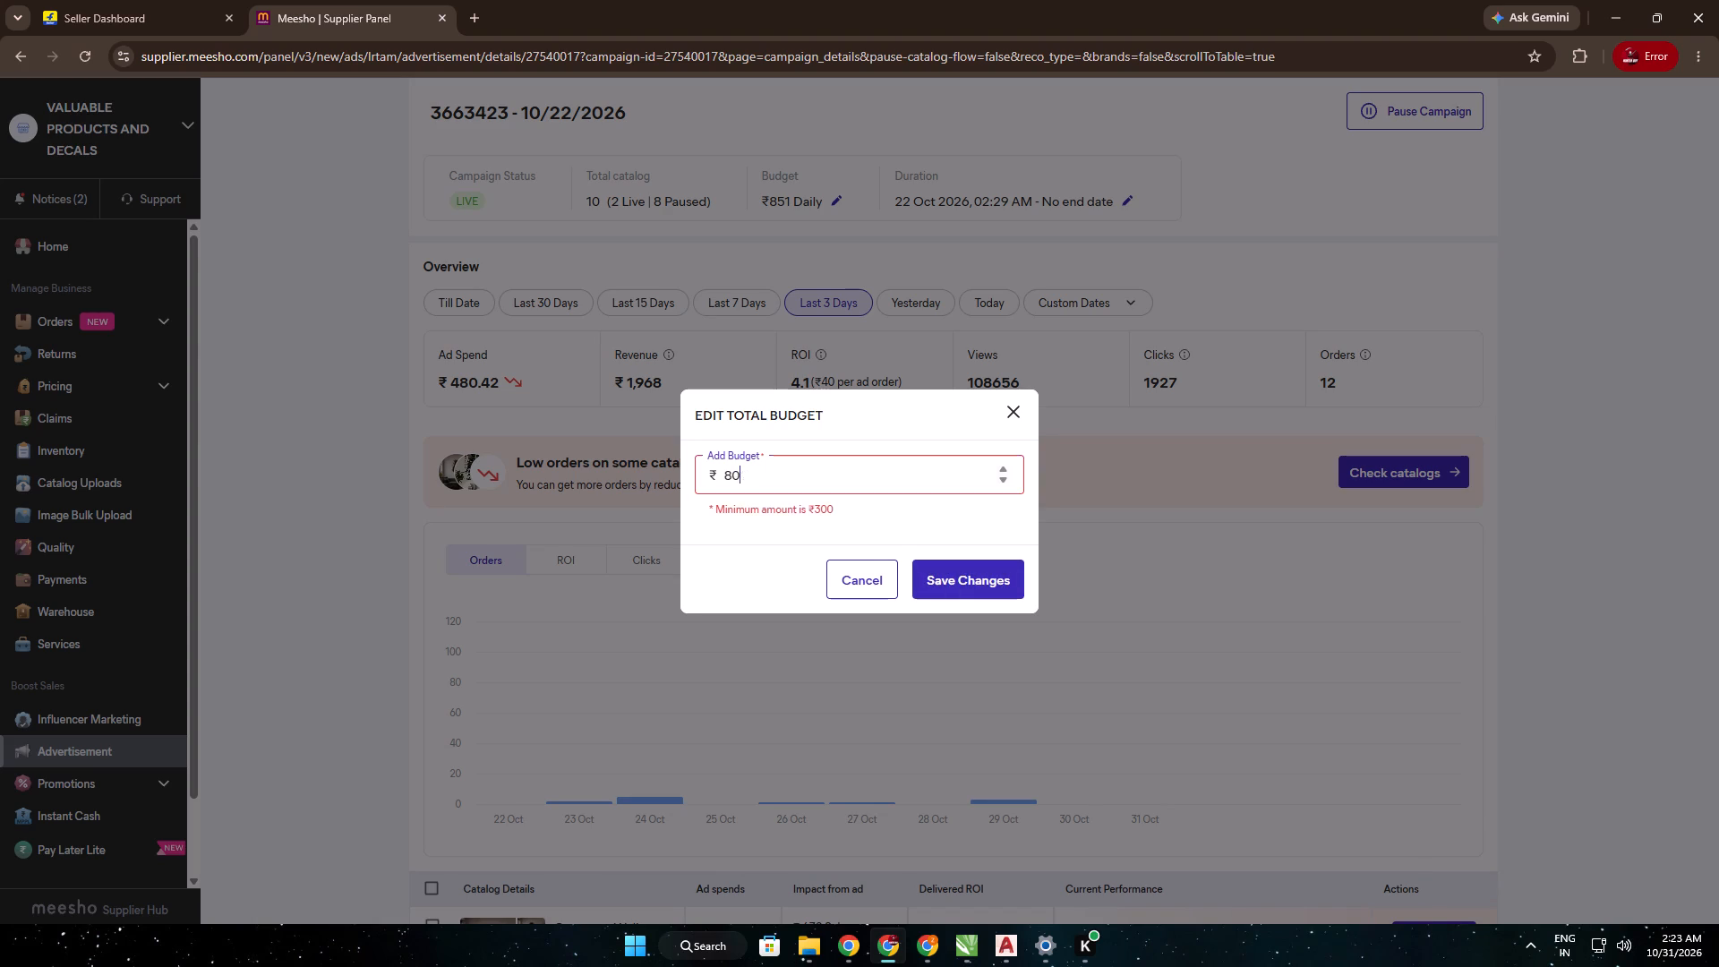
key(BackSpace)
key(5)
key(0)
click(989, 590)
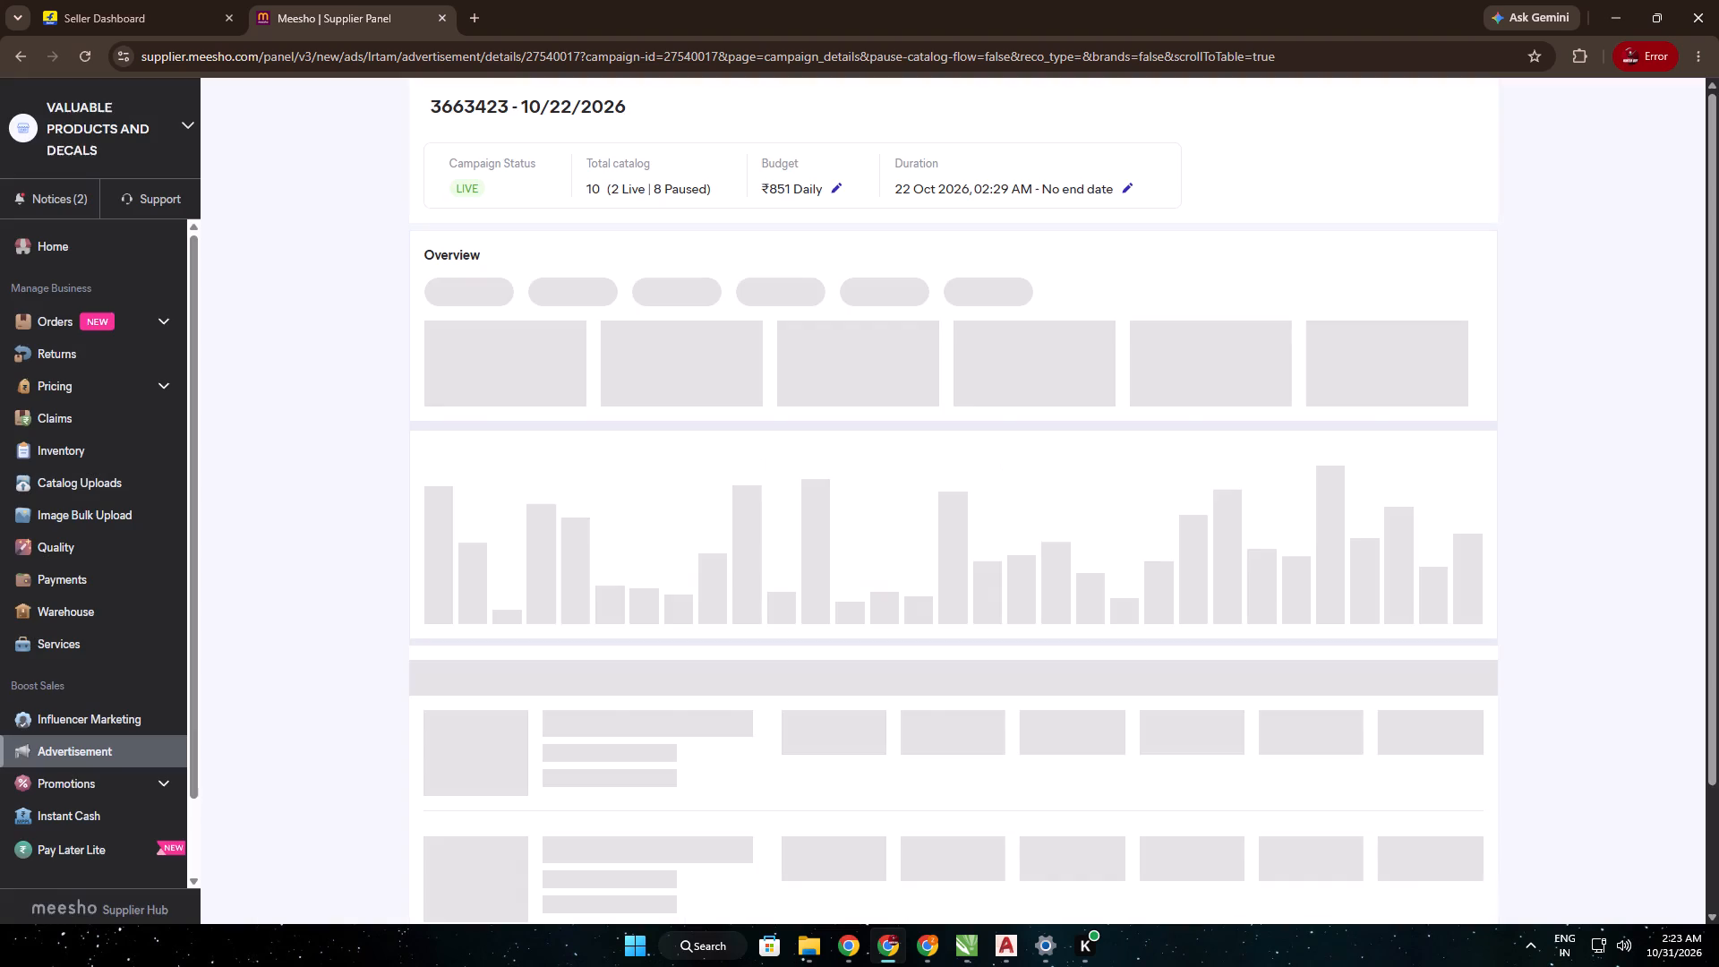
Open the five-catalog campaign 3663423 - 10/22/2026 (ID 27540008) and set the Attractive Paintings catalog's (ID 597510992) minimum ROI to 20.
click(15, 59)
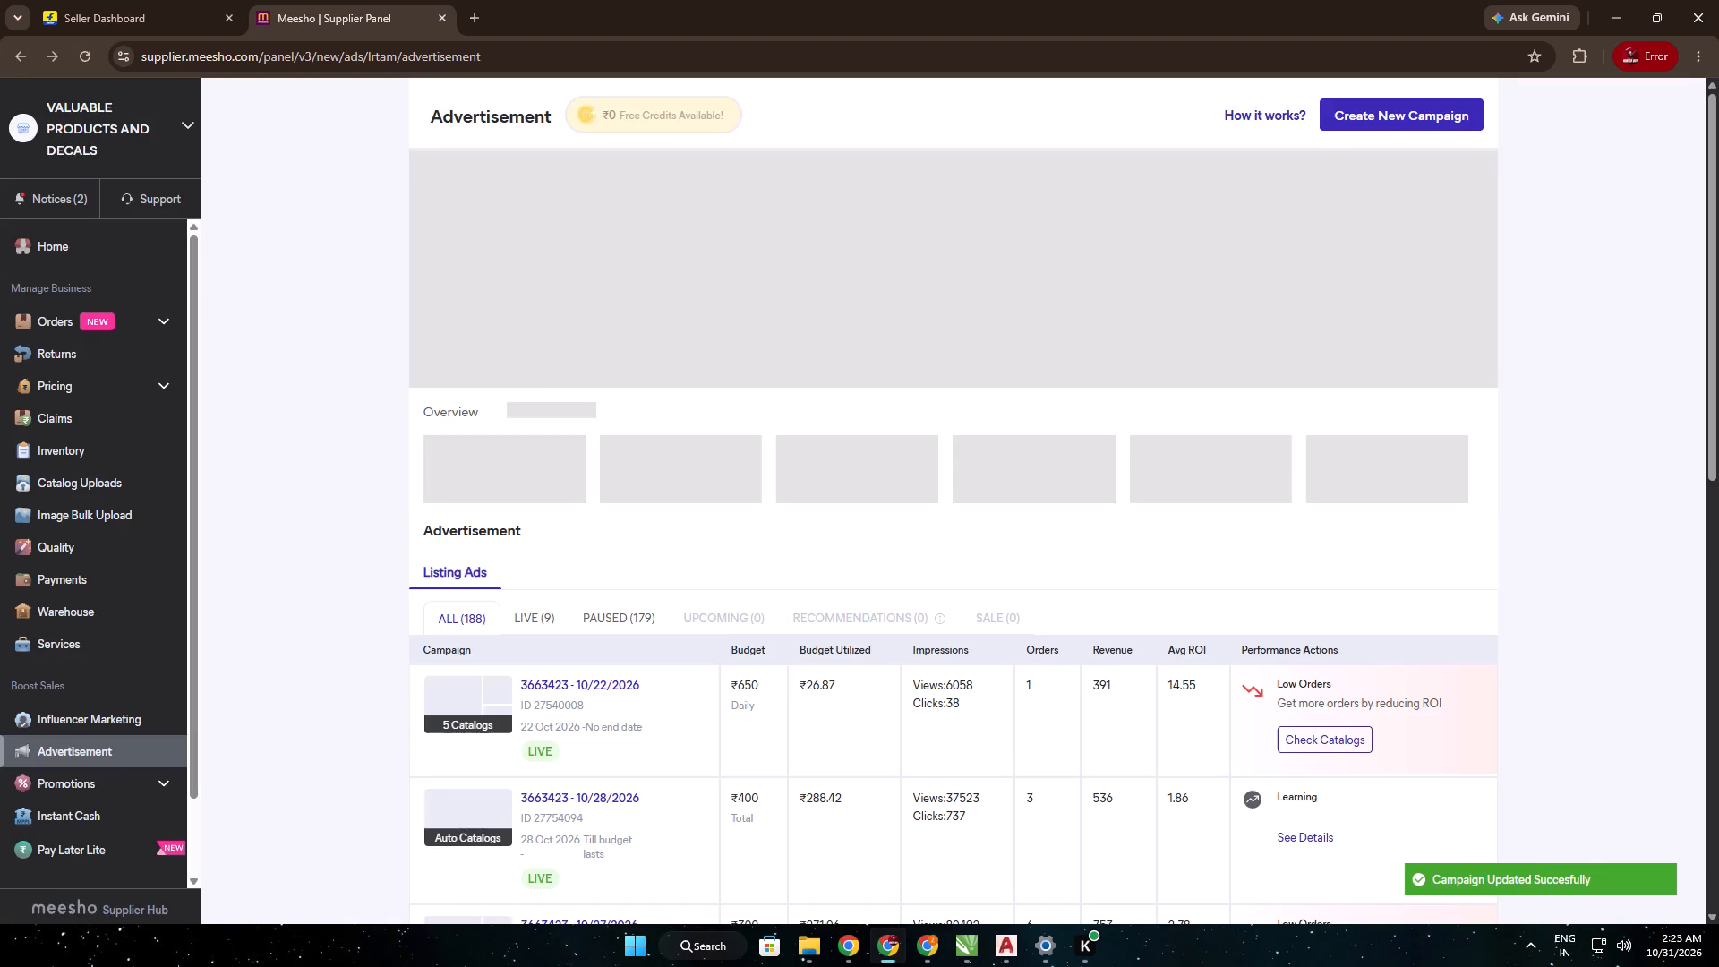
click(1339, 744)
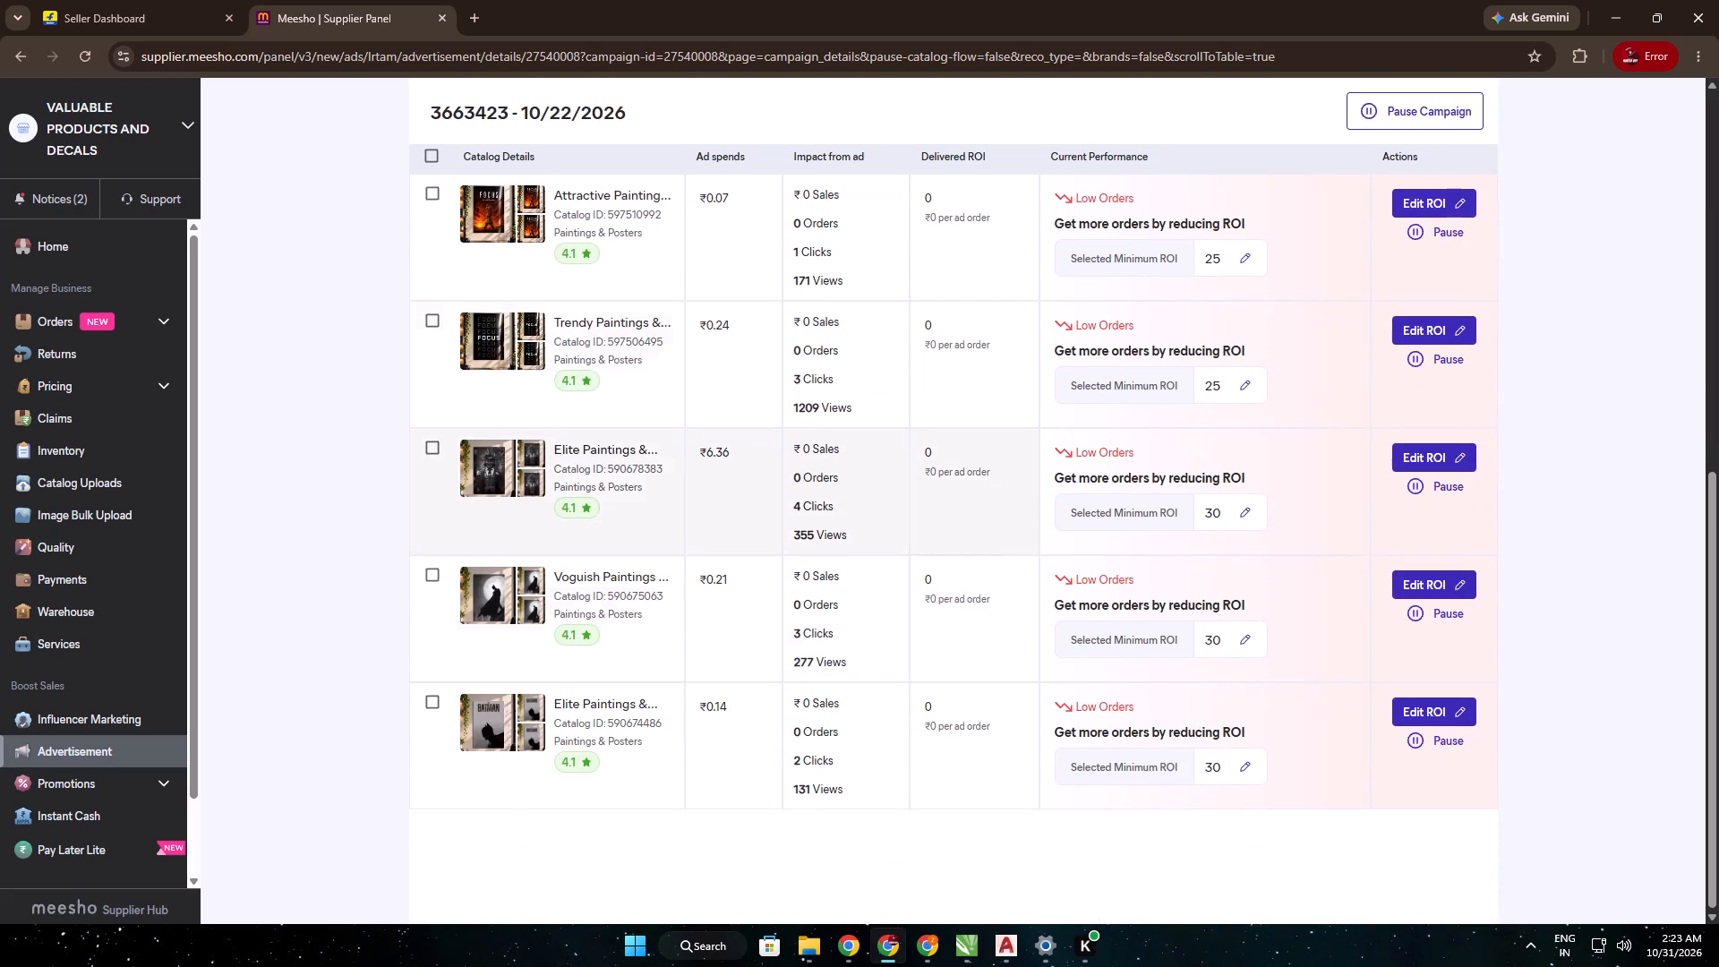
click(1243, 257)
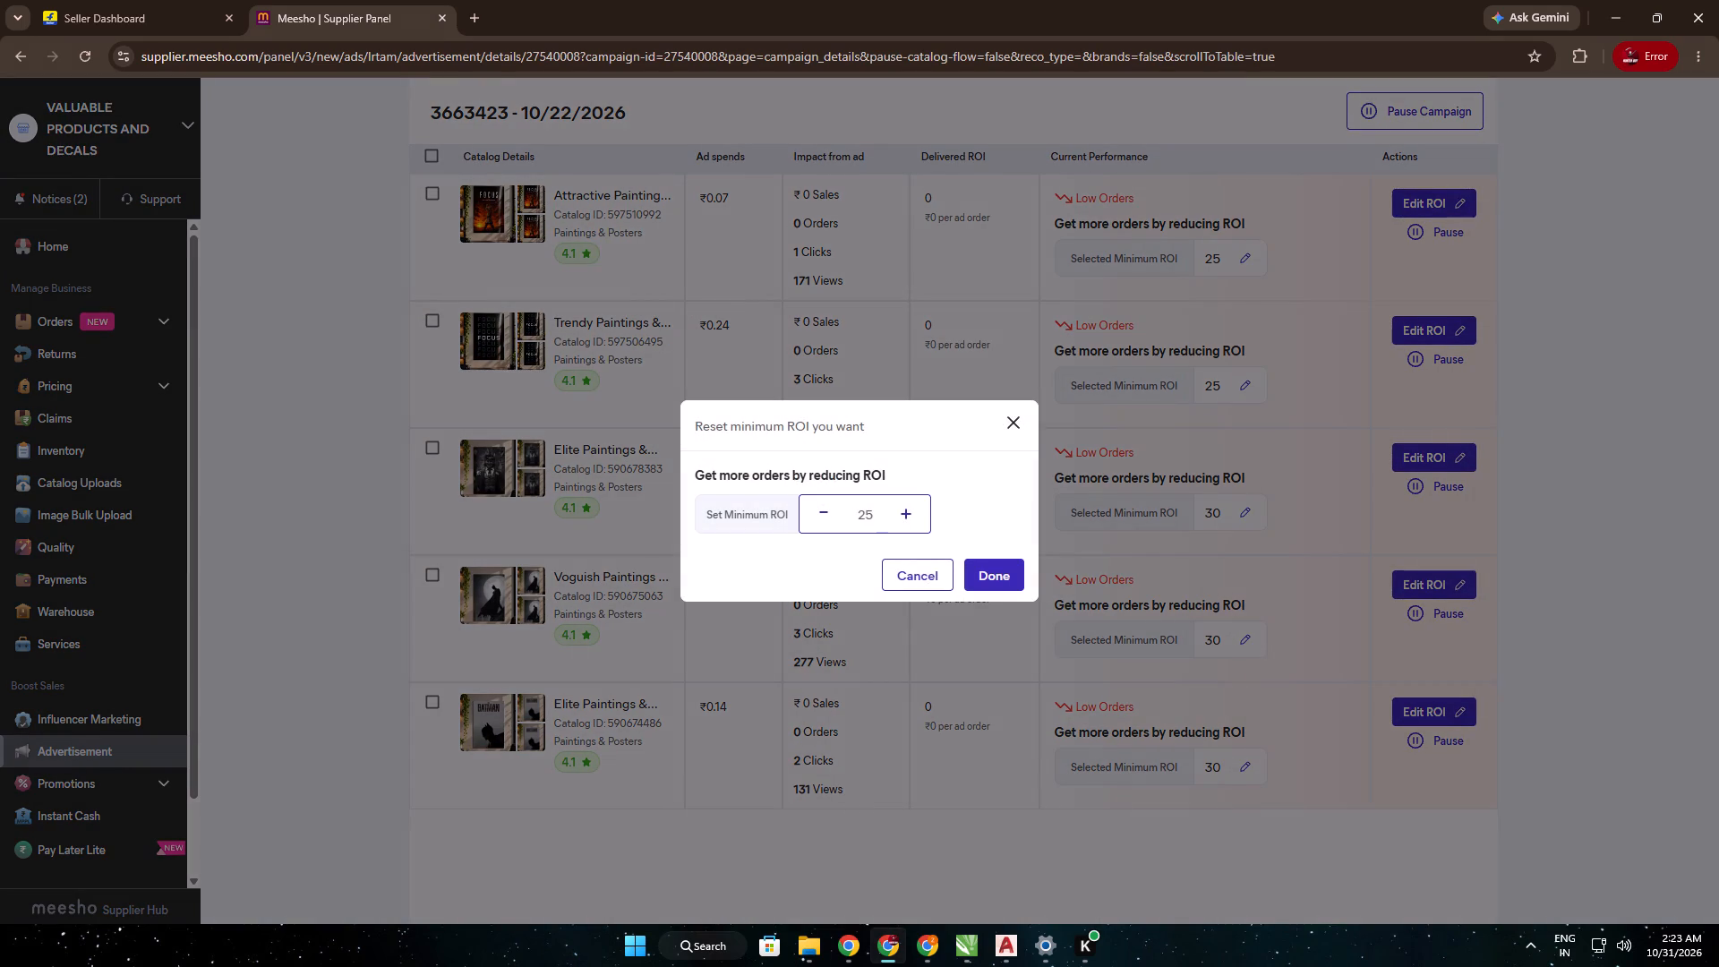
drag(878, 522, 804, 525)
key(2)
key(0)
click(988, 585)
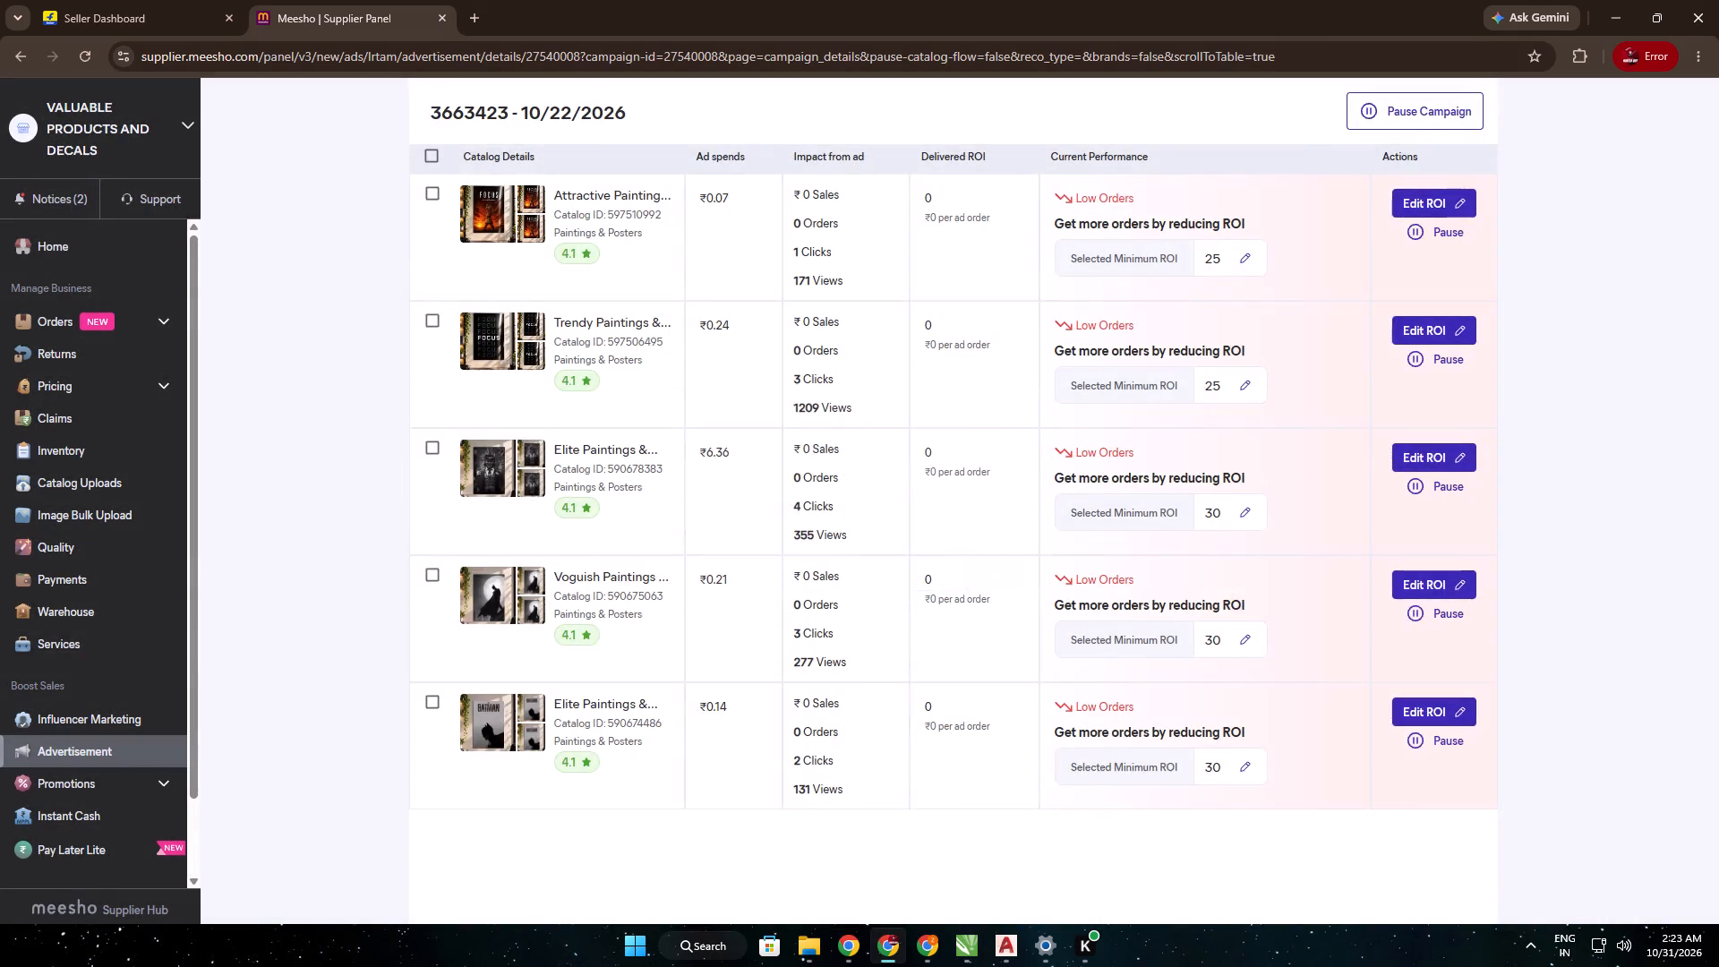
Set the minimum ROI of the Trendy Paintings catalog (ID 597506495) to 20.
click(1247, 396)
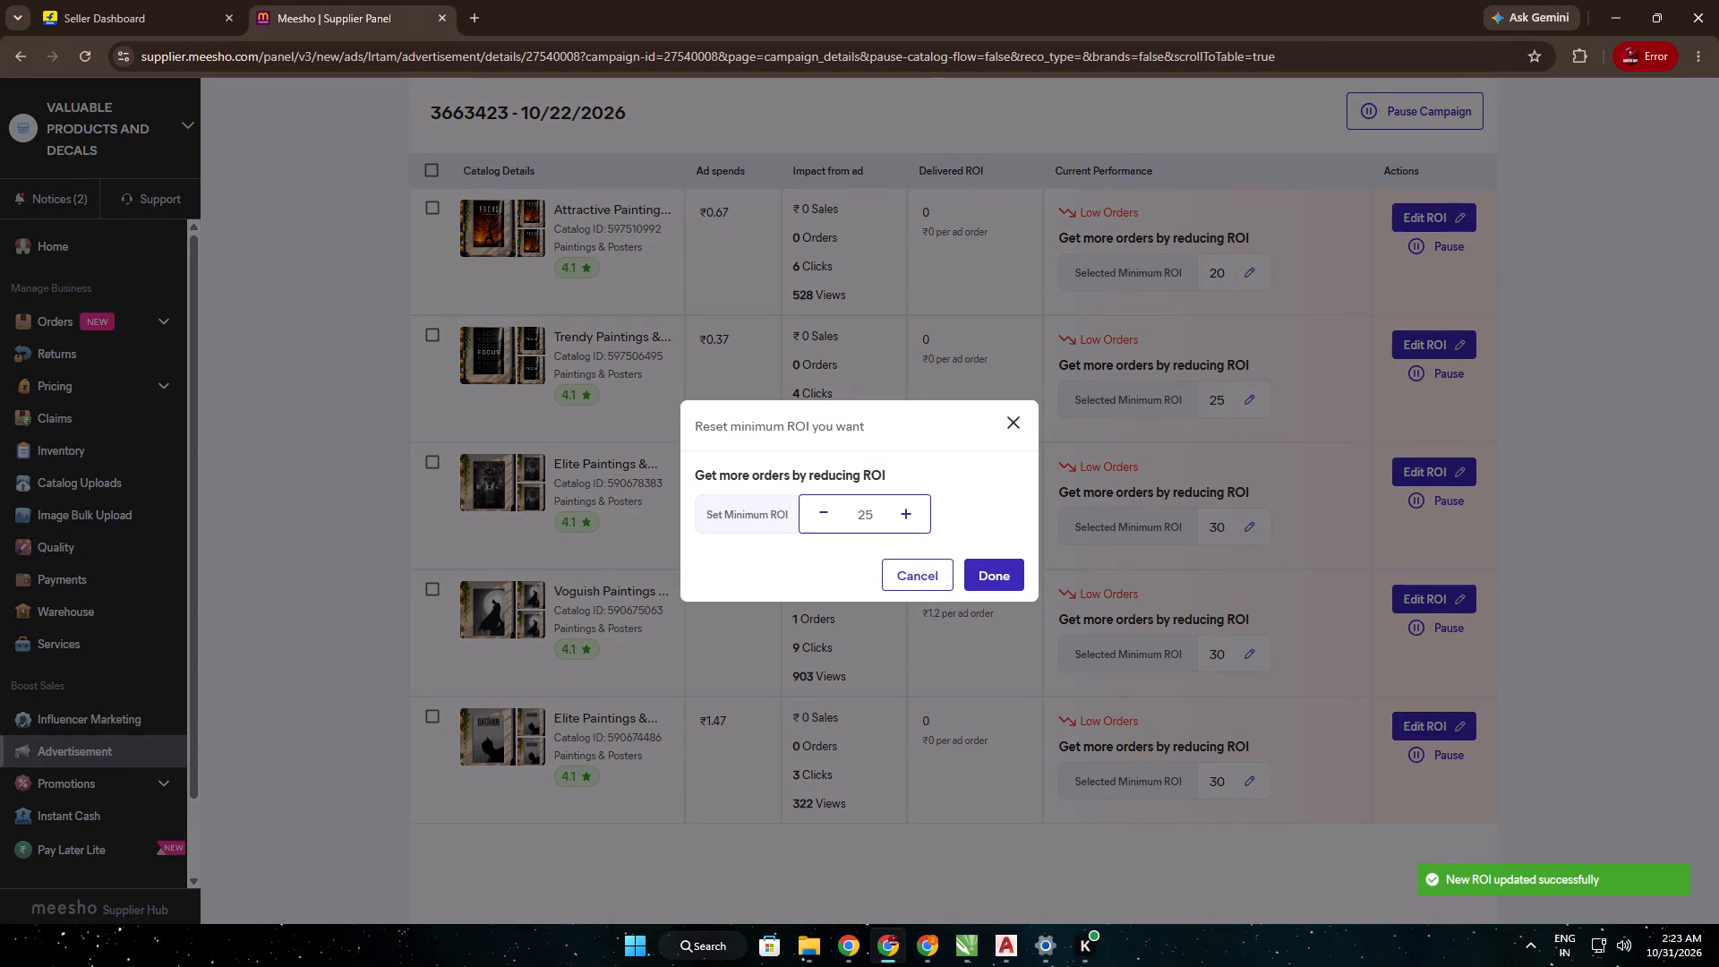
drag(884, 518, 824, 530)
key(2)
key(0)
click(1019, 588)
click(1015, 581)
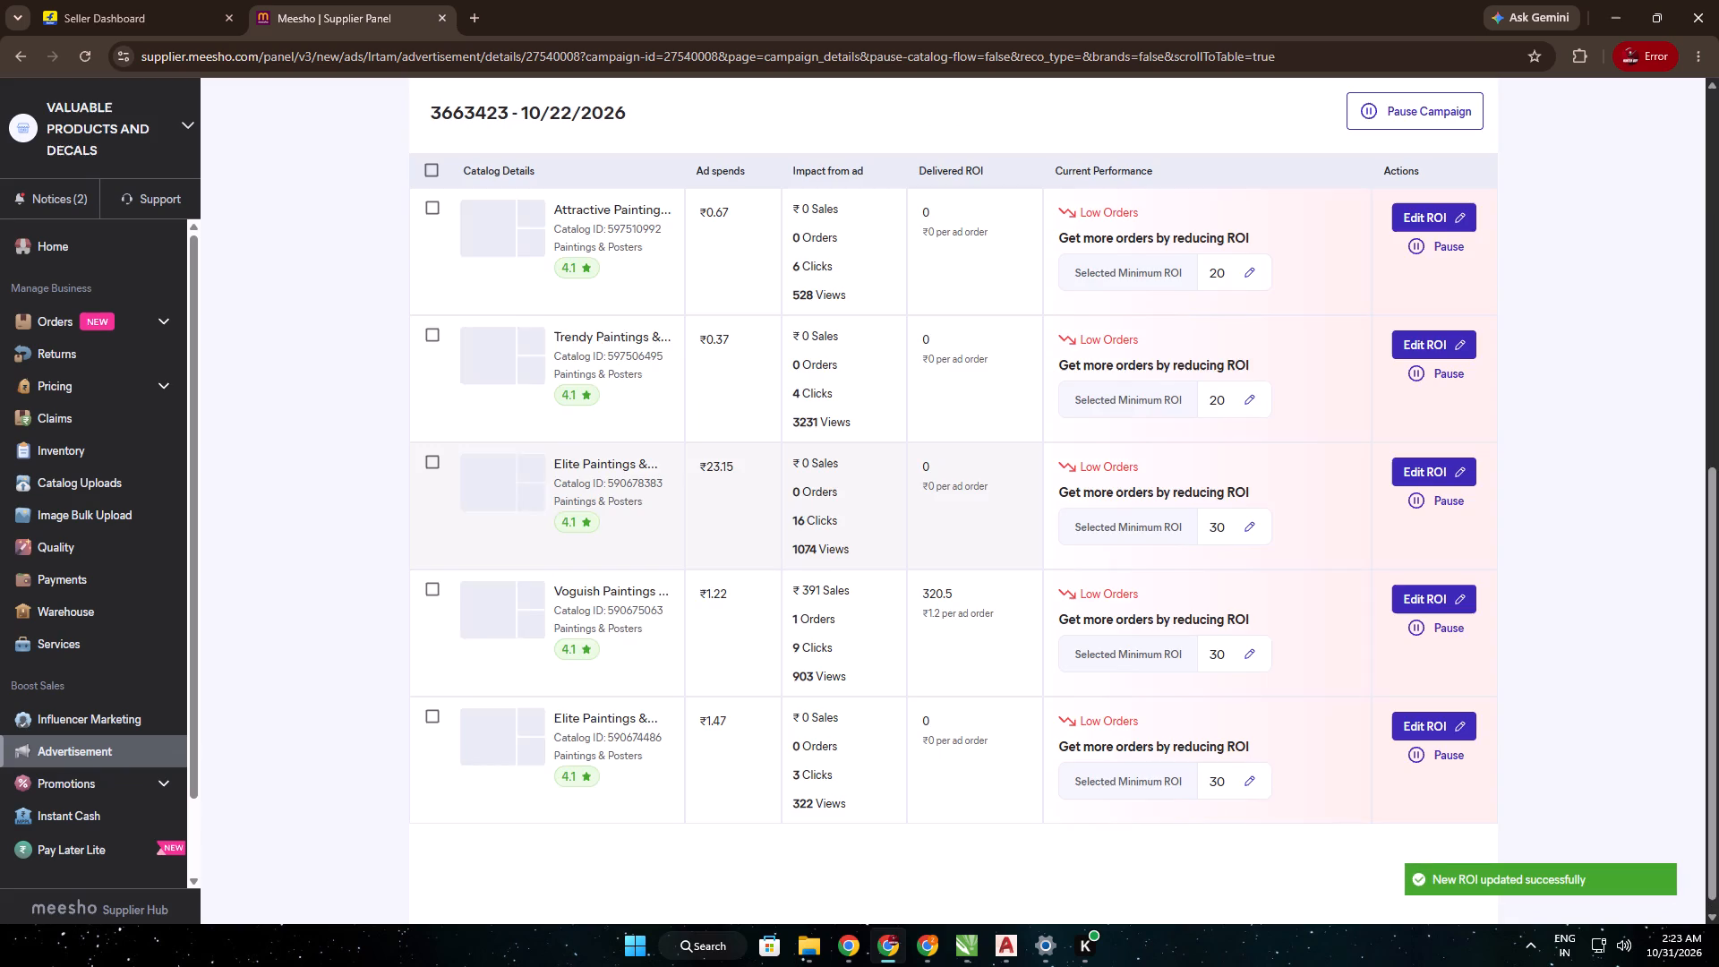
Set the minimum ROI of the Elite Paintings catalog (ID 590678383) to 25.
click(1243, 535)
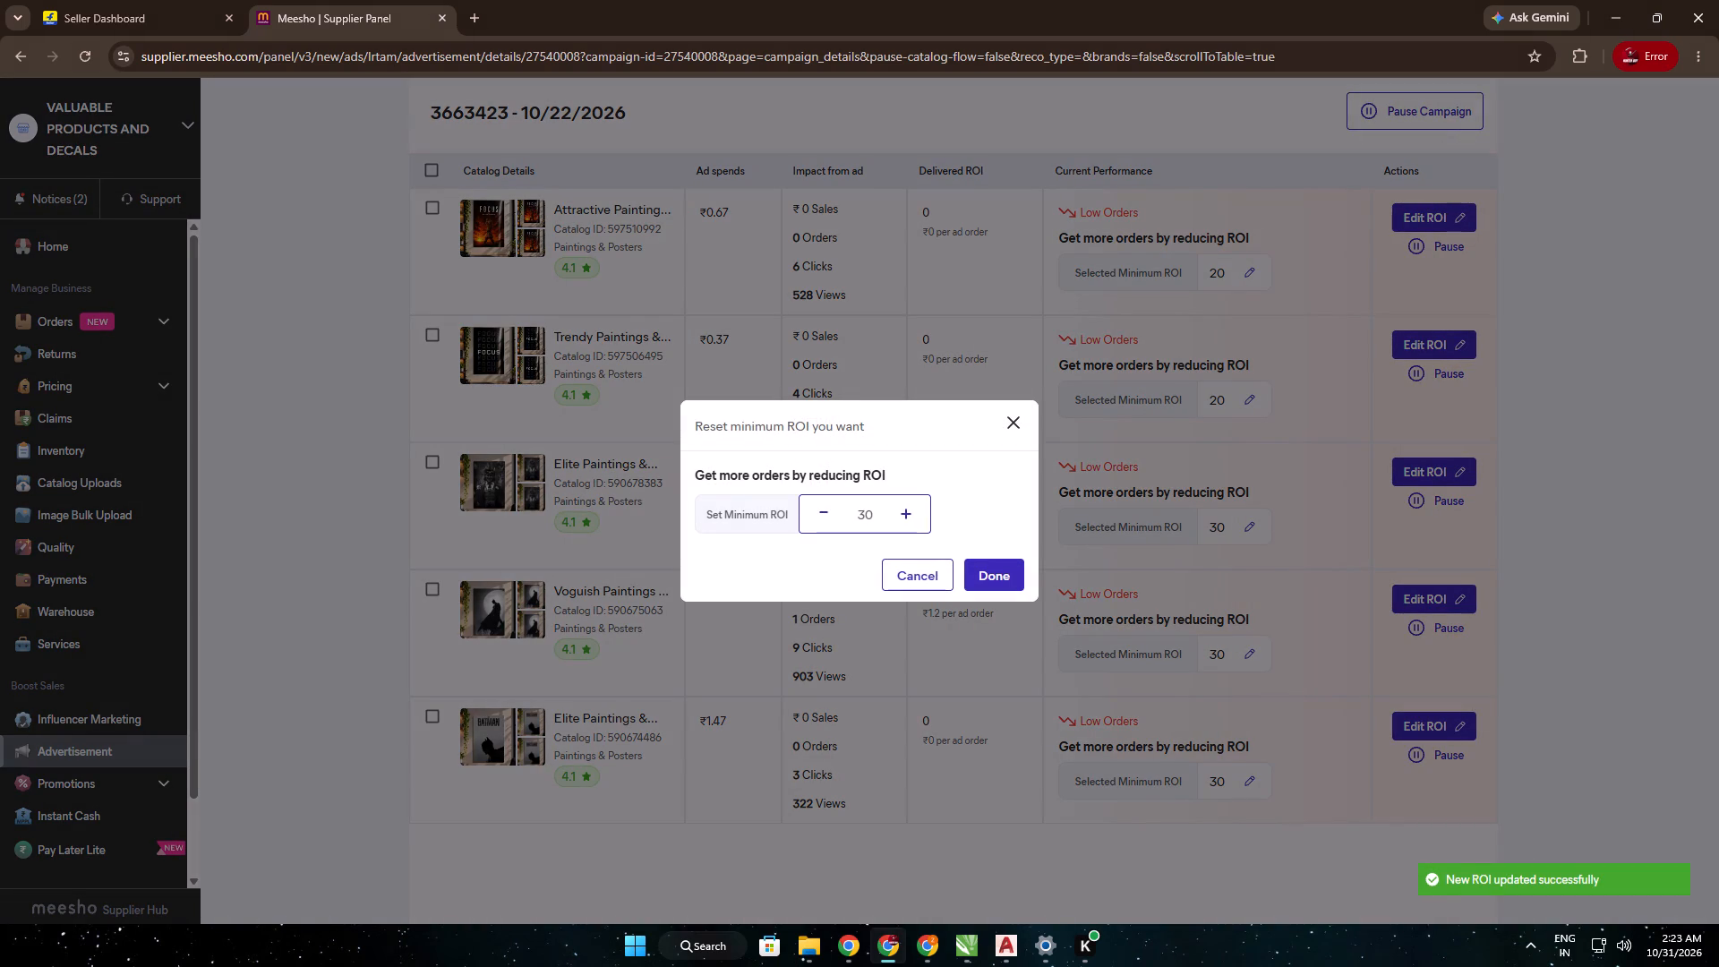
drag(875, 513, 740, 548)
key(2)
key(5)
click(997, 574)
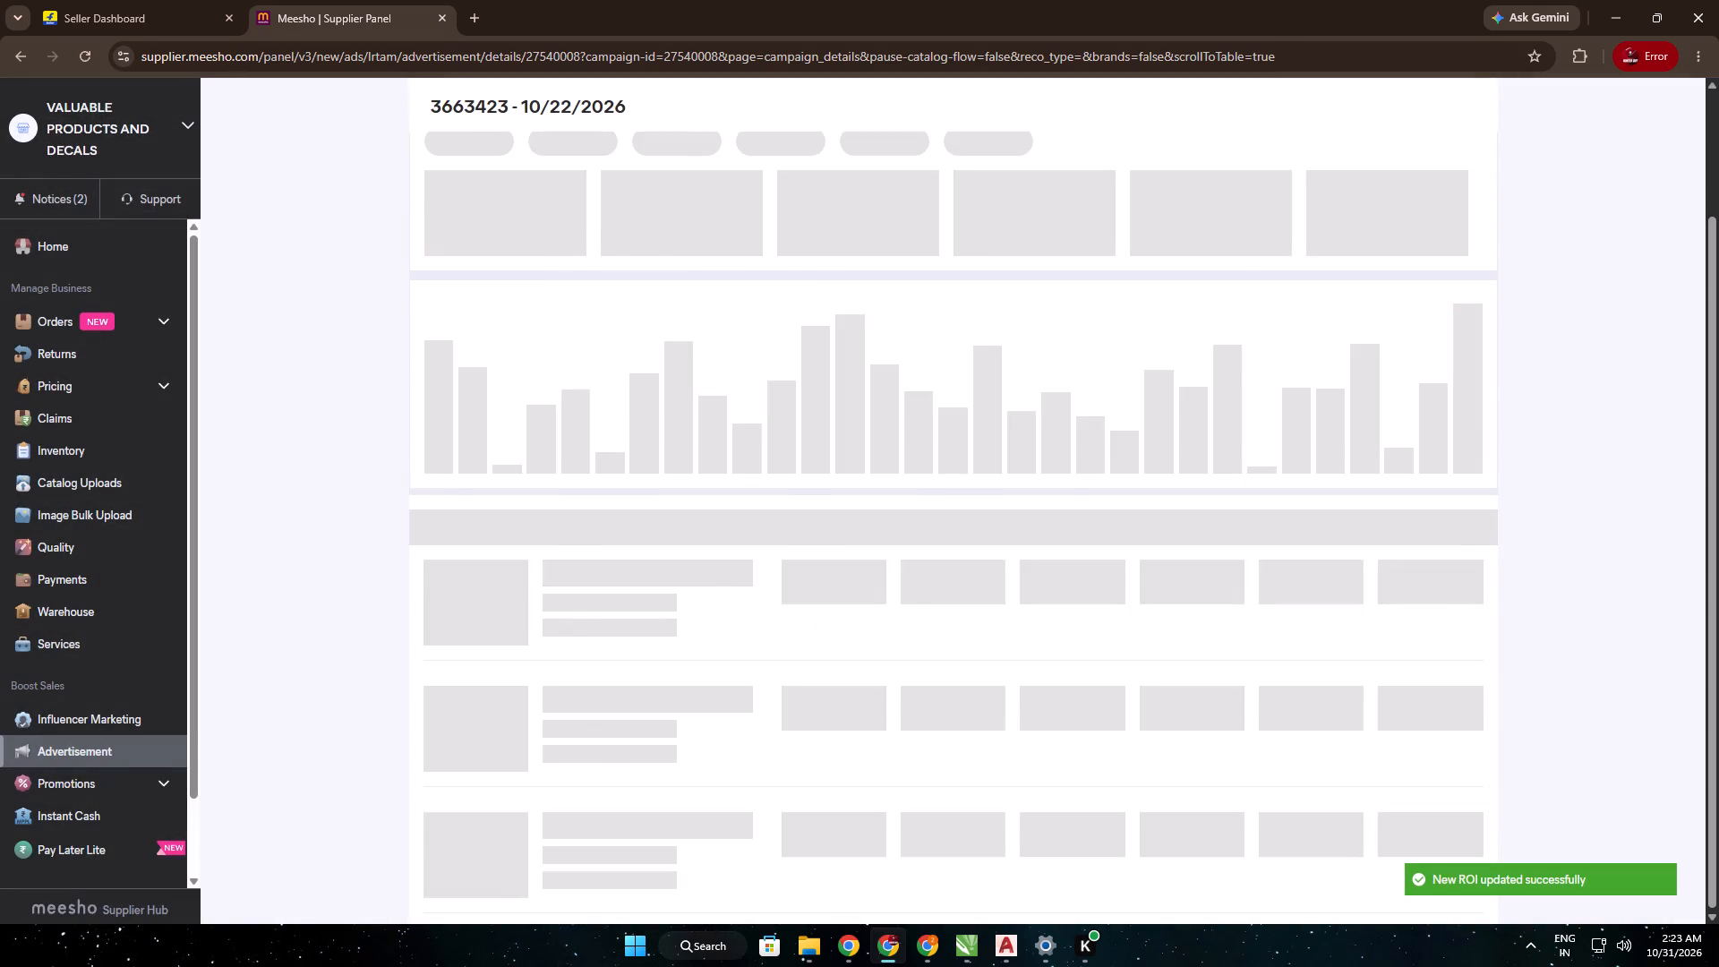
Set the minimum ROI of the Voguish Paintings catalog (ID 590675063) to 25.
click(1241, 655)
drag(879, 510, 836, 534)
key(2)
key(5)
click(983, 577)
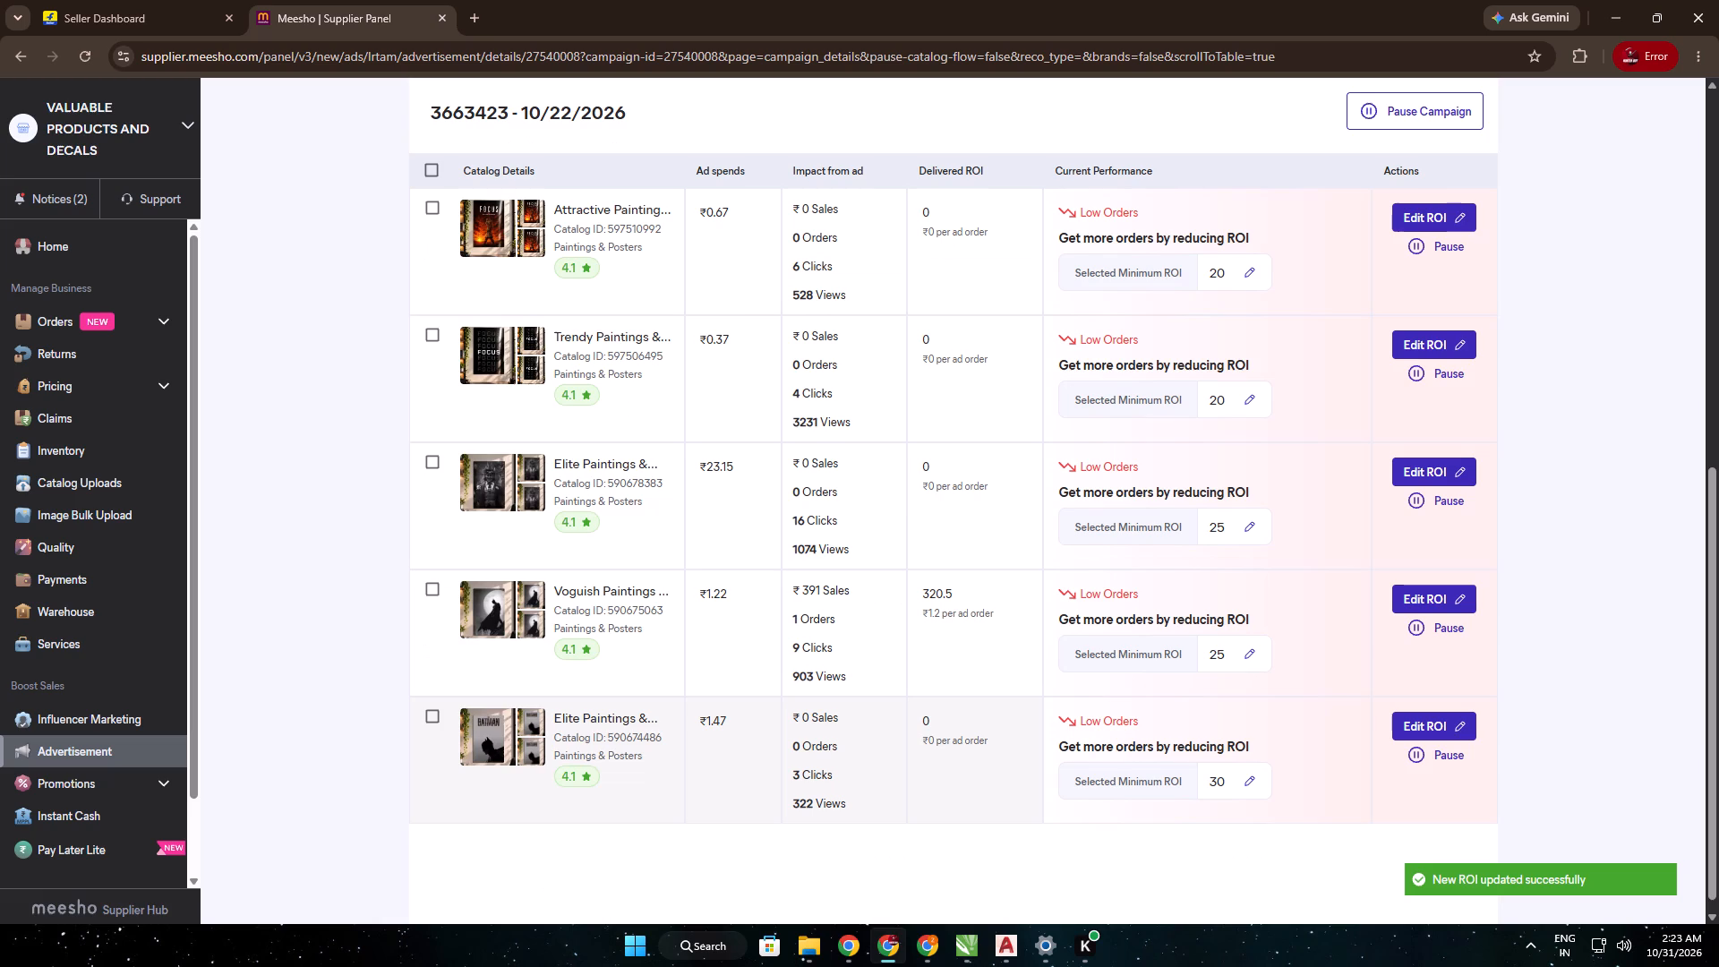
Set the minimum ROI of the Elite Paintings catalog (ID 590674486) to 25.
click(1253, 779)
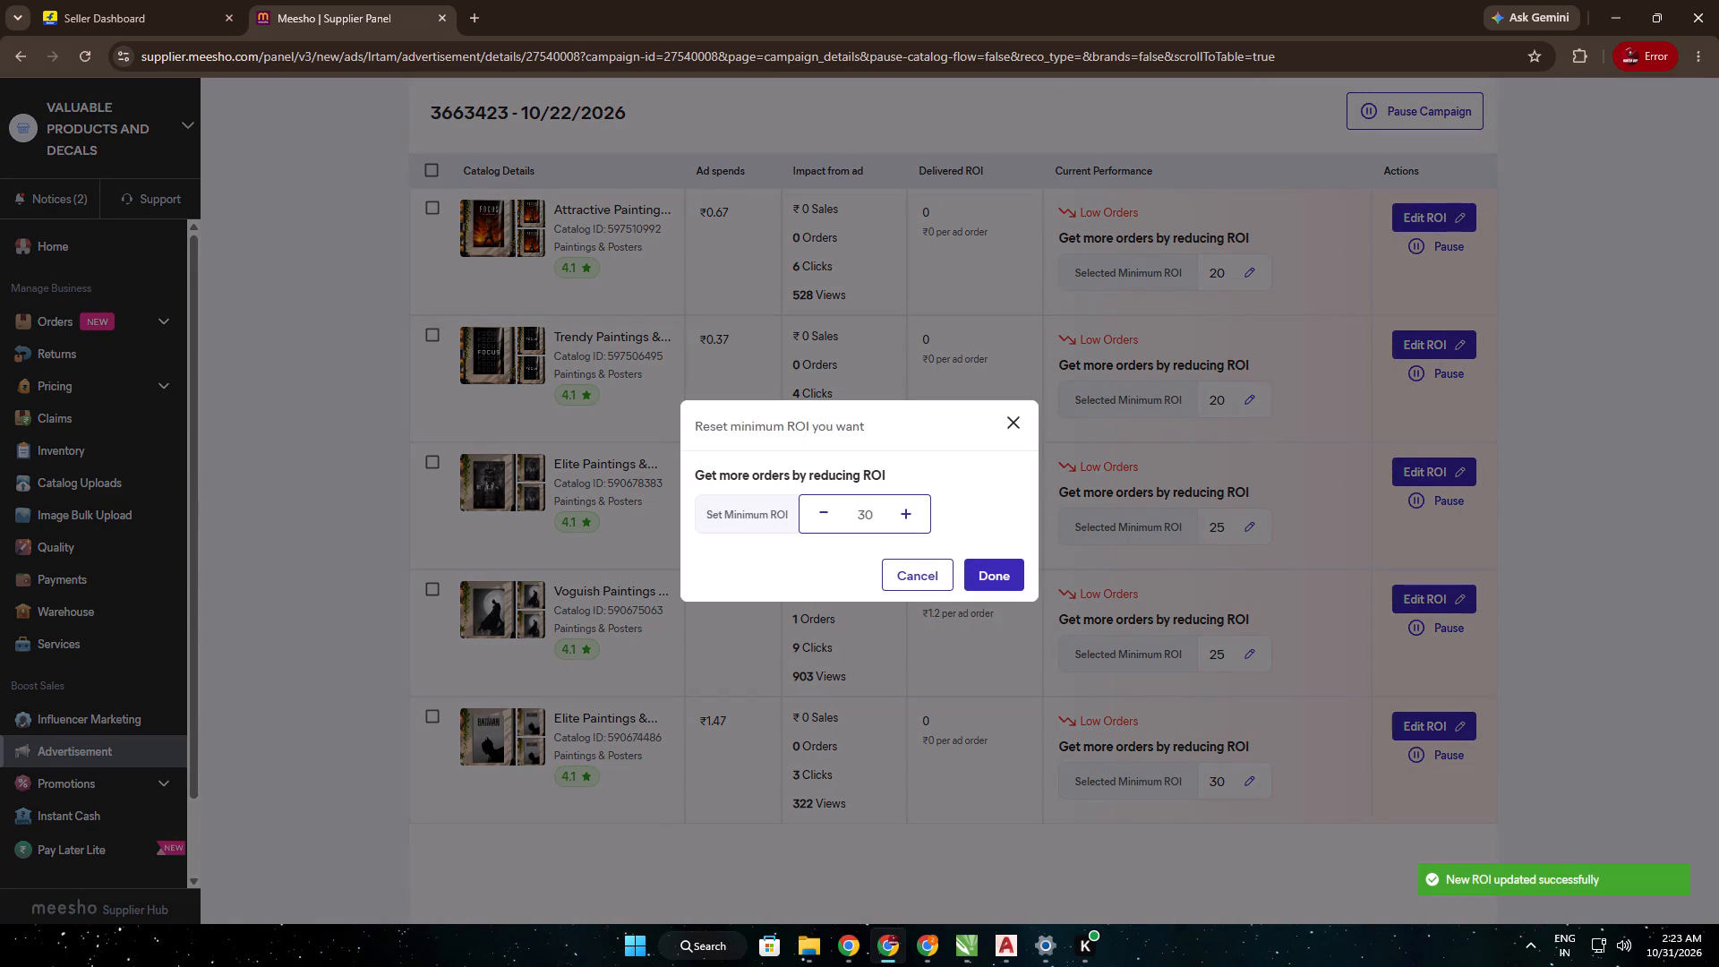
drag(876, 518, 843, 527)
key(2)
key(5)
click(984, 586)
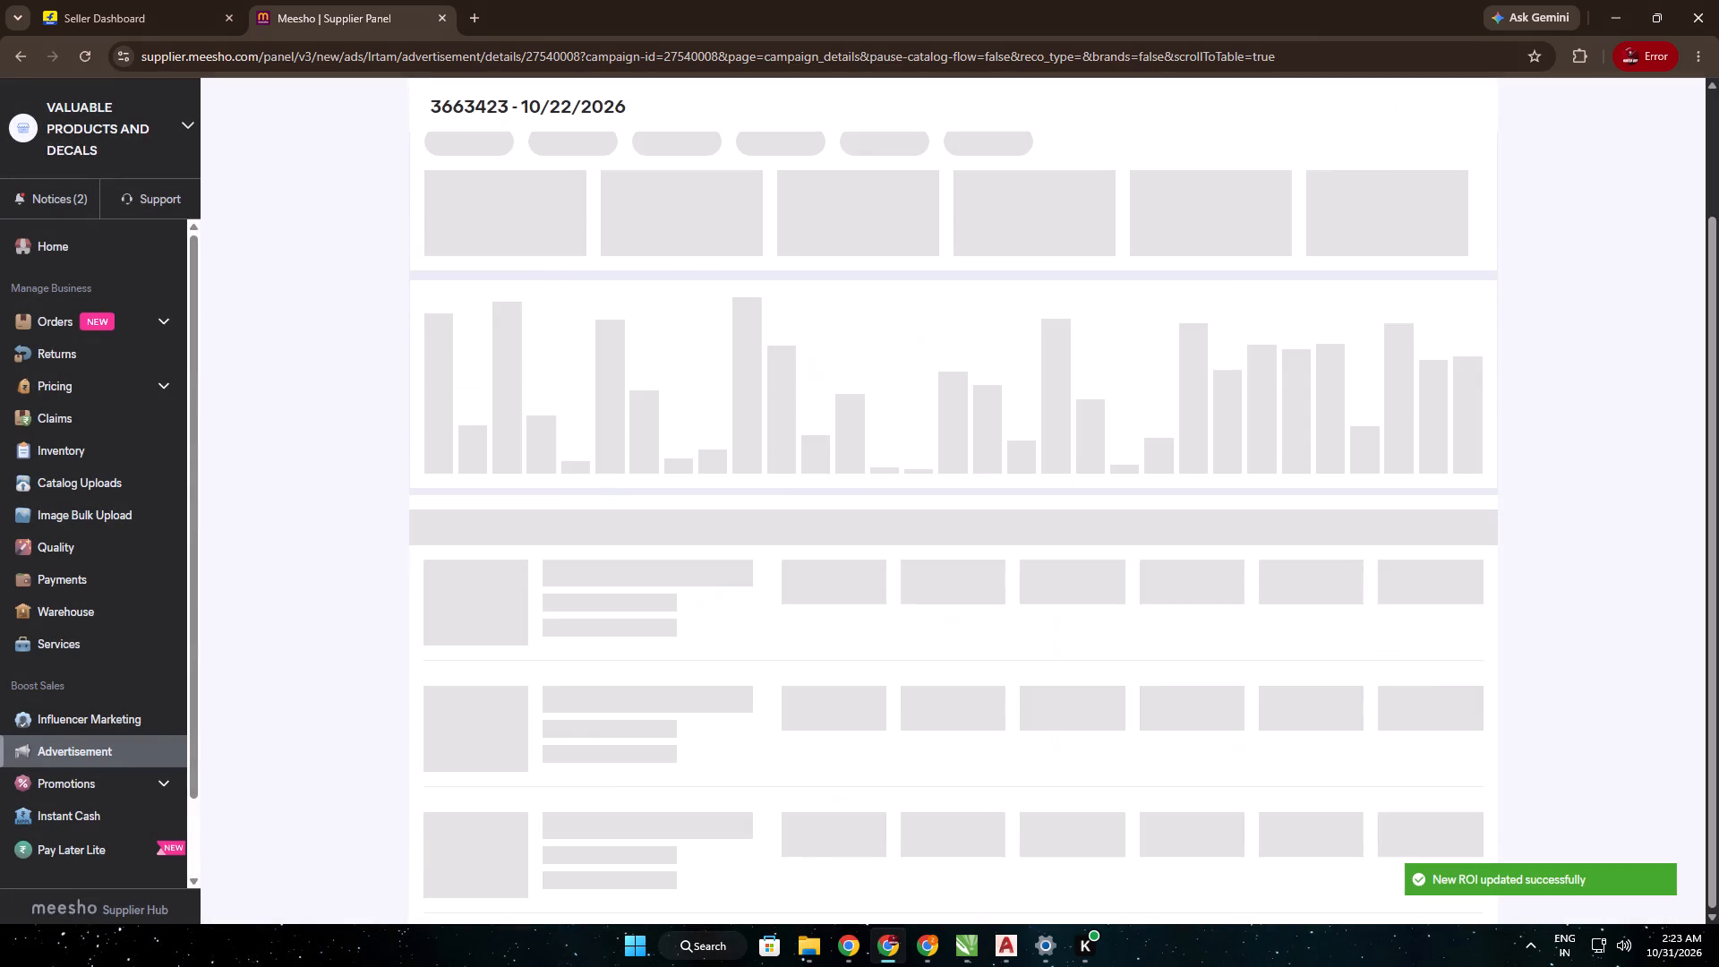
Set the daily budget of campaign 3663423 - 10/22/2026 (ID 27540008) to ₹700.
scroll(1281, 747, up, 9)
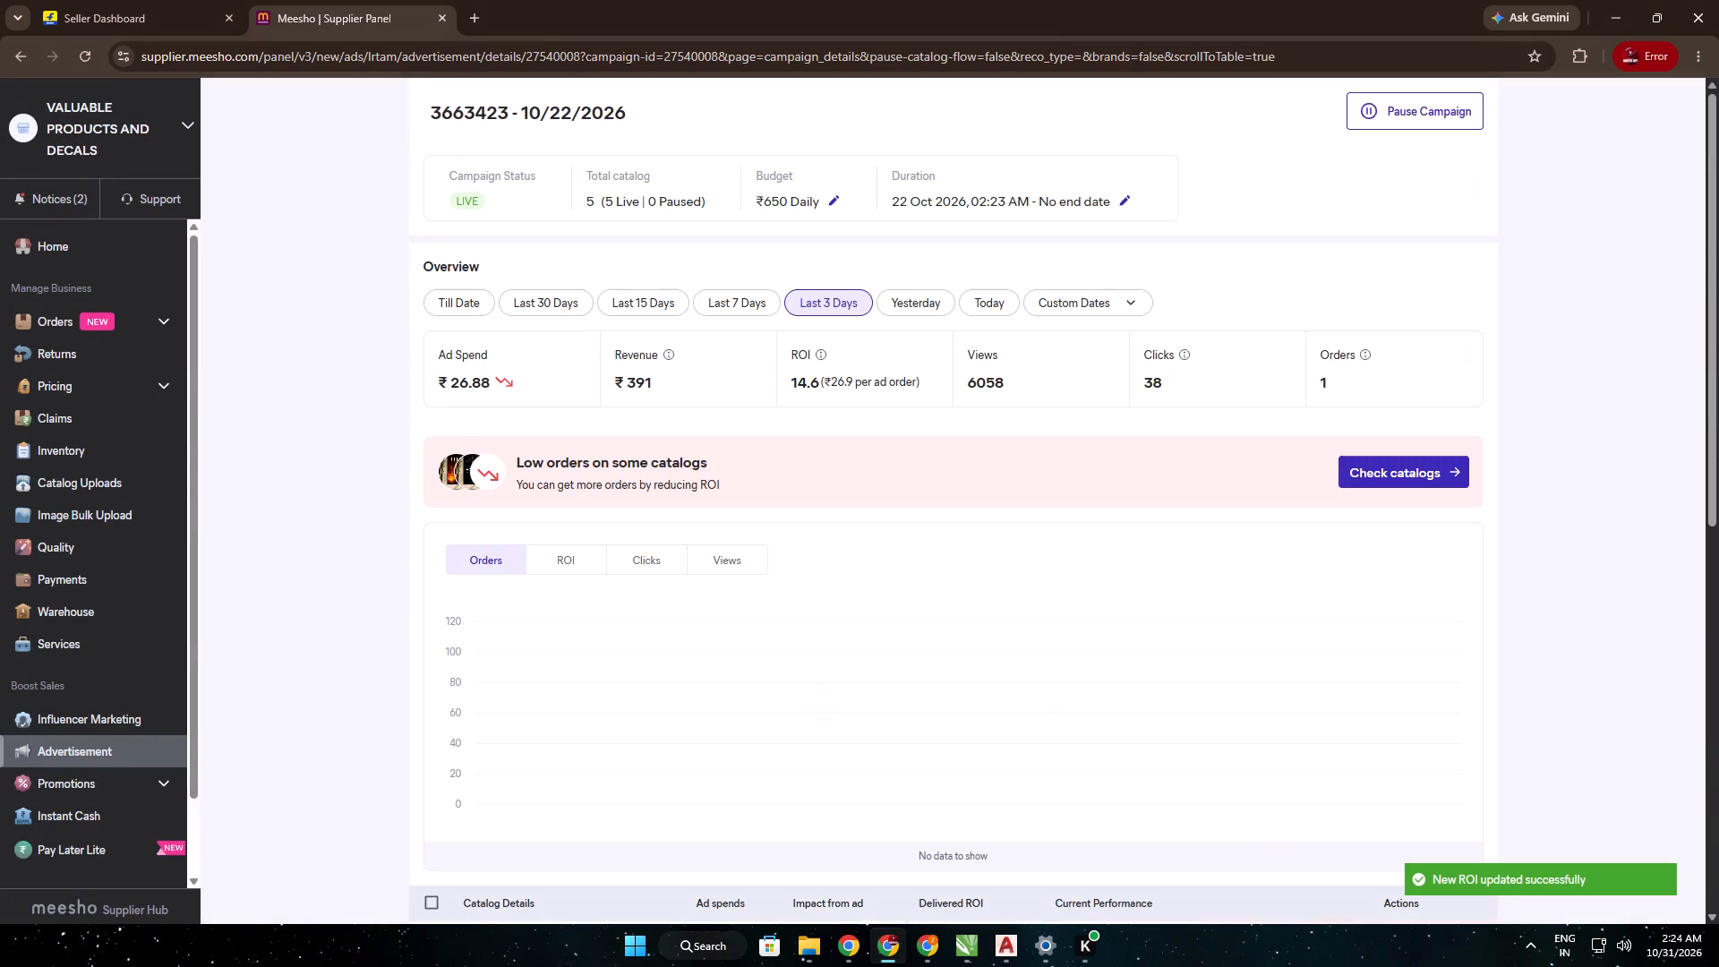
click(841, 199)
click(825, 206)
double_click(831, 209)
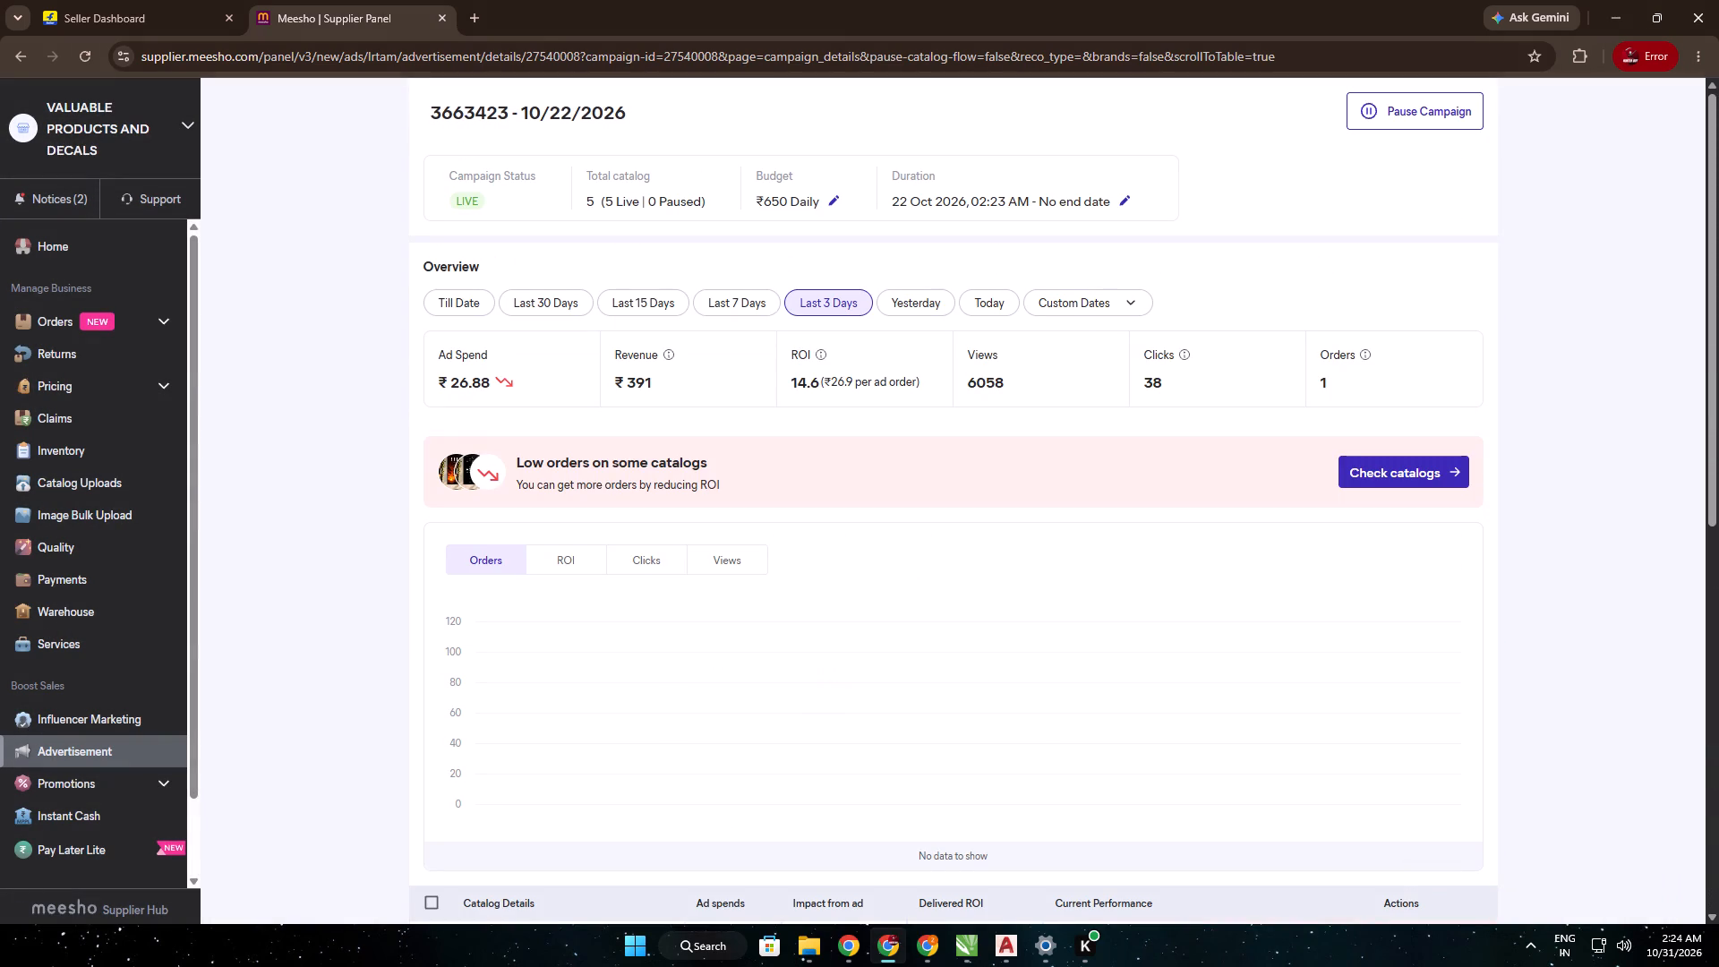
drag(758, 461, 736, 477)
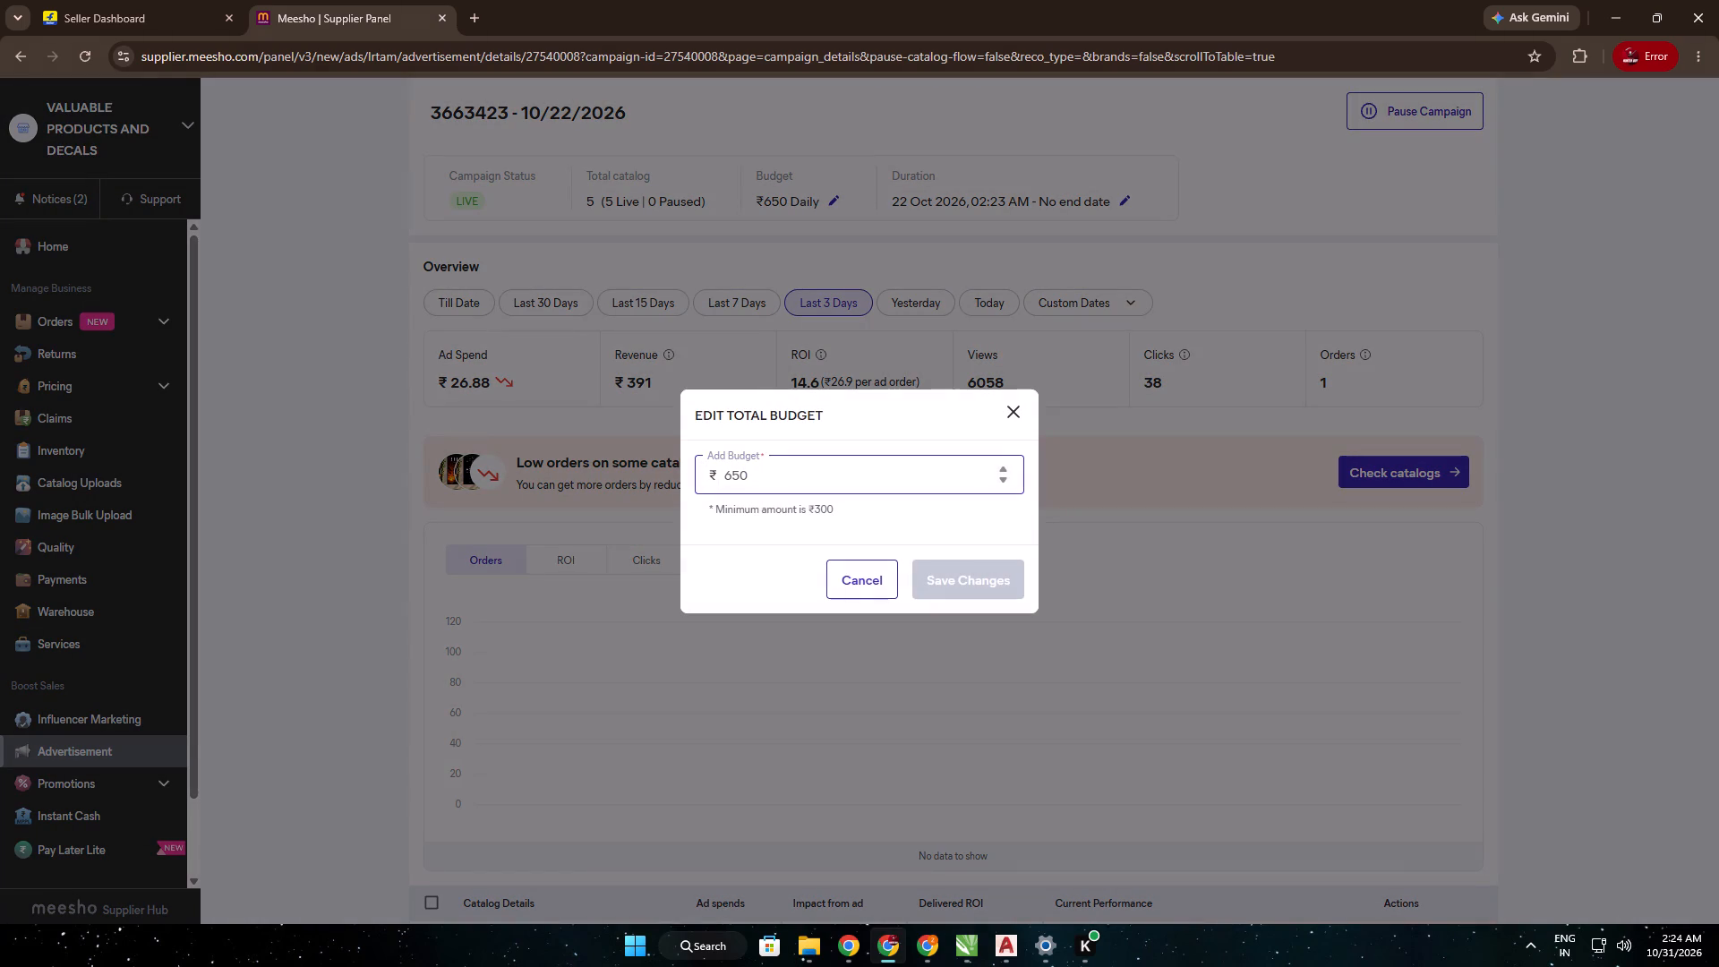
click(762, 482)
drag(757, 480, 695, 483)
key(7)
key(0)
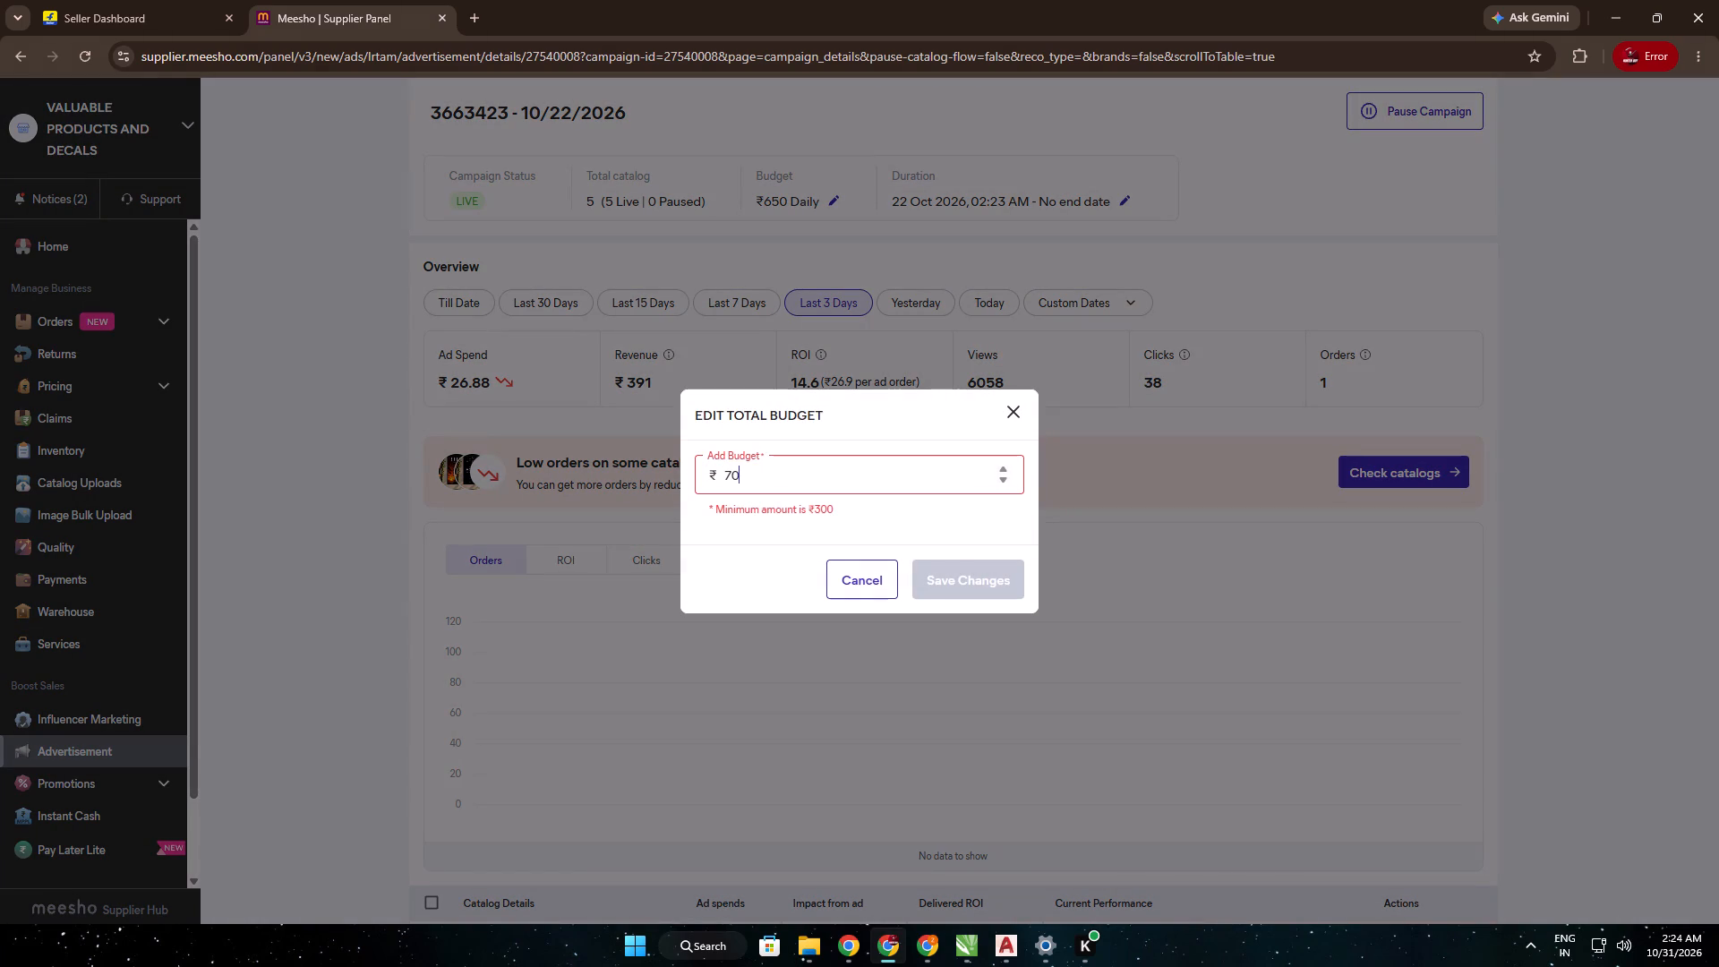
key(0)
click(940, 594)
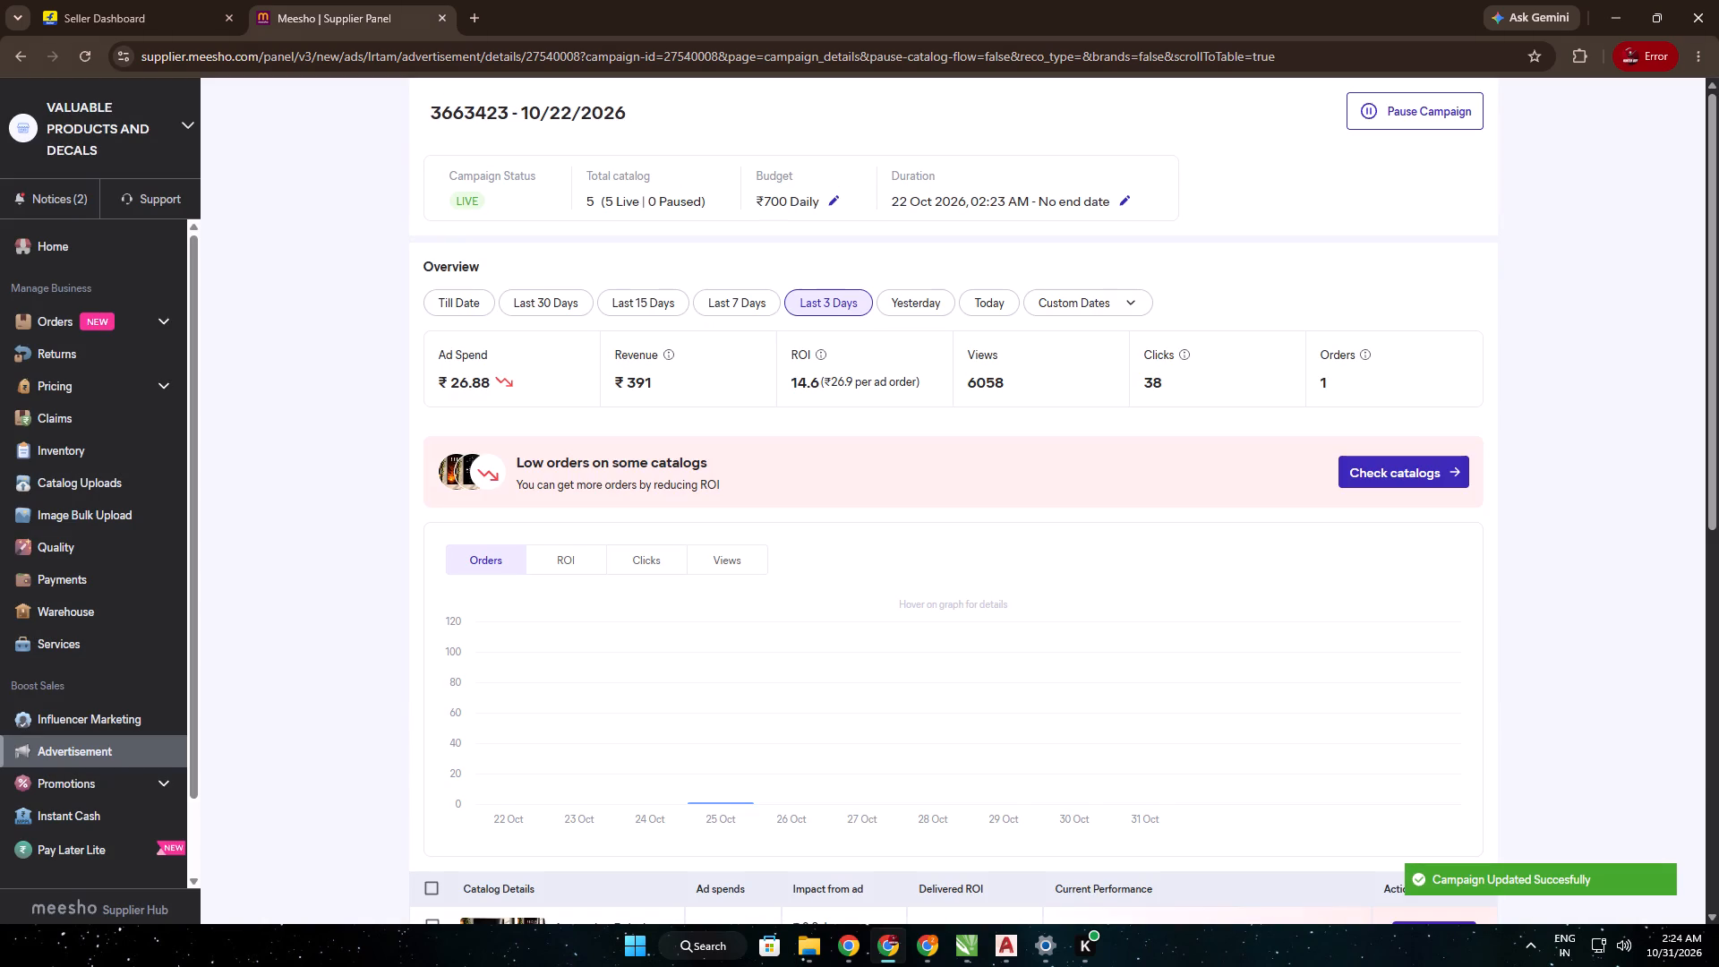
Set the daily budget of campaign 3663423 - 10/22/2026 (ID 27540008) to ₹690.
click(835, 198)
drag(757, 466, 717, 476)
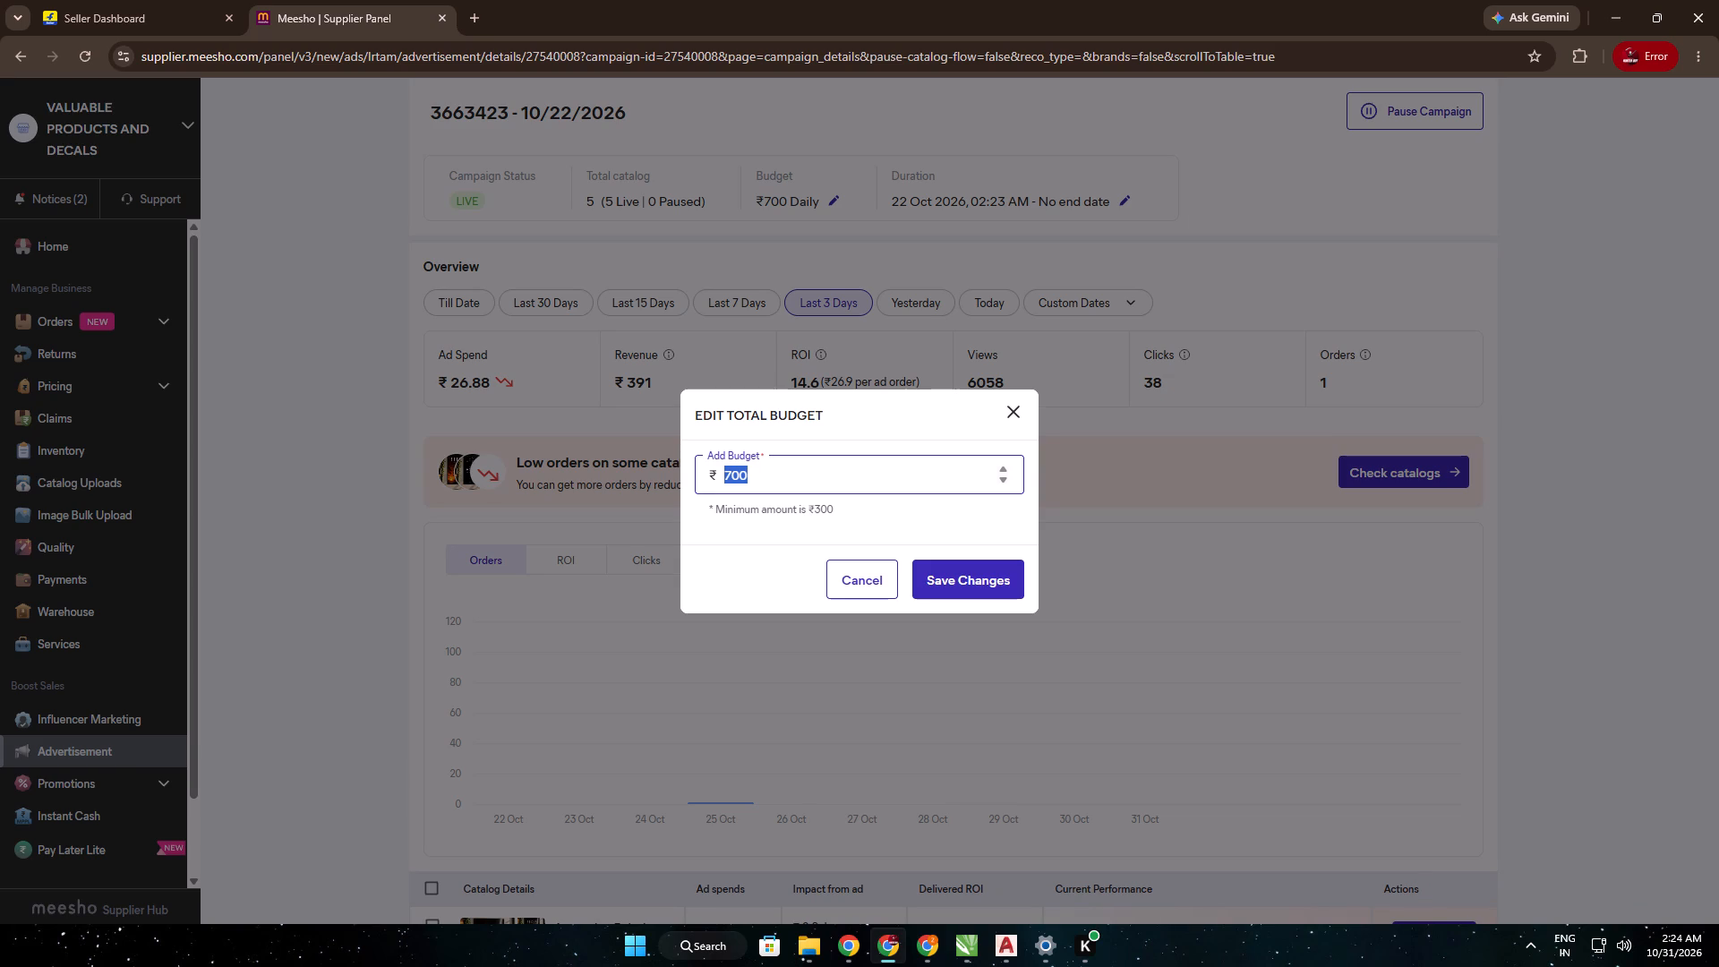
key(6)
key(9)
key(0)
click(954, 575)
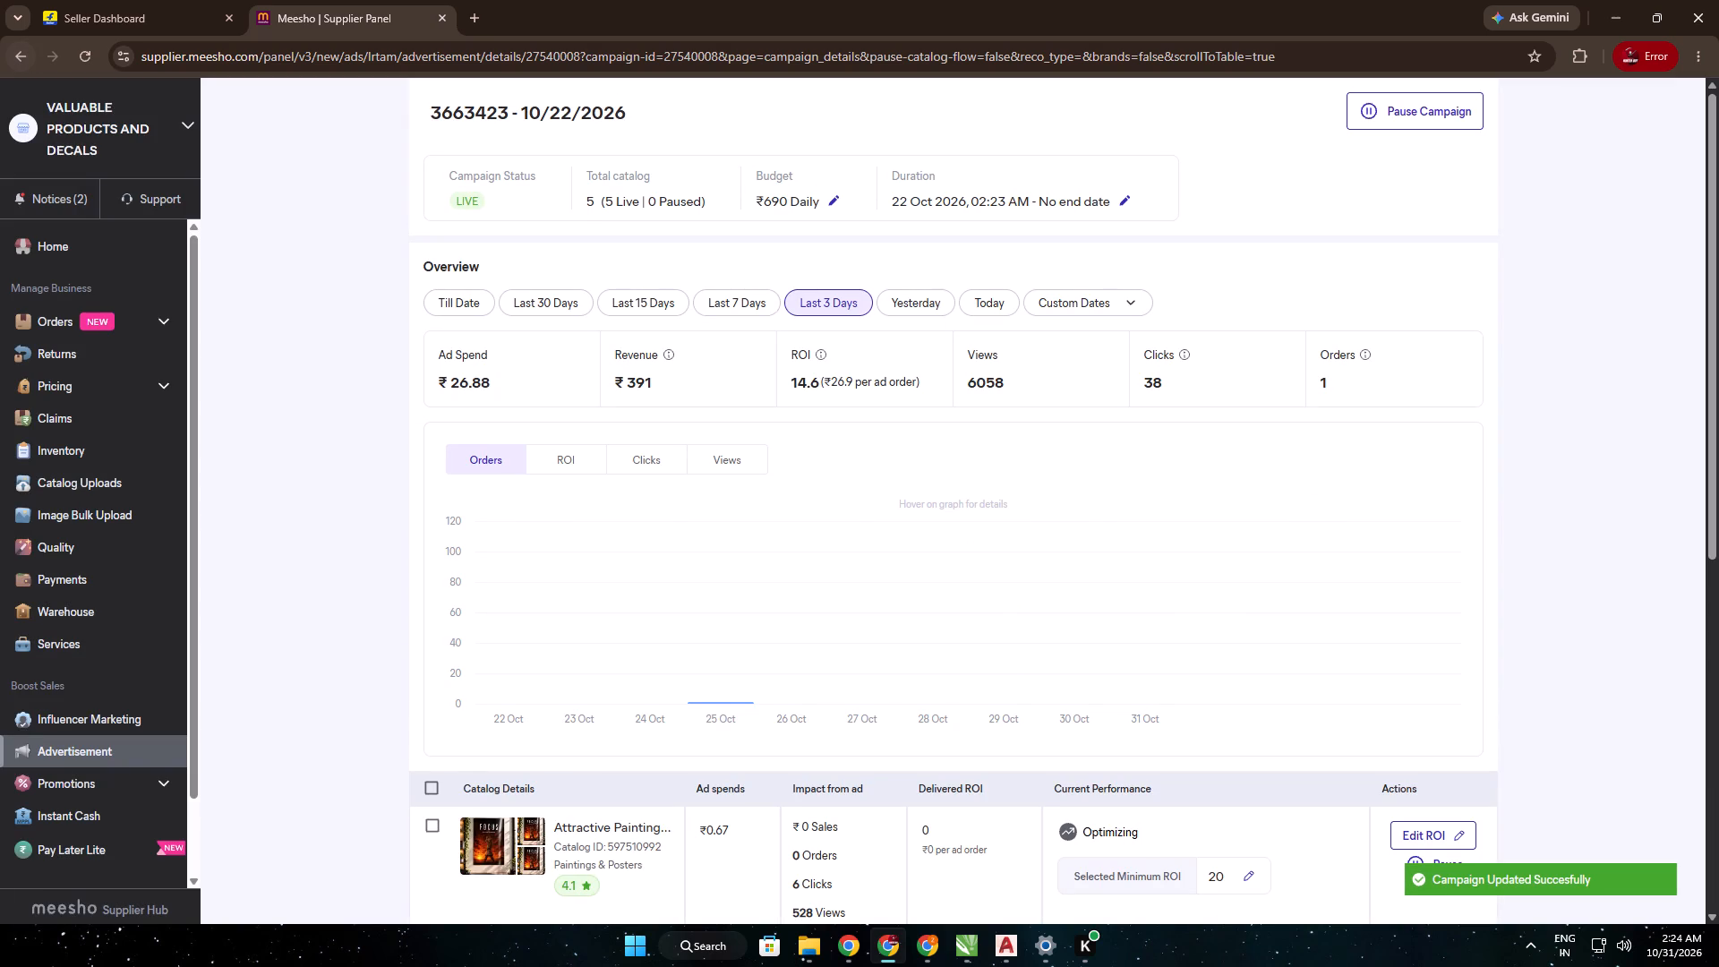
Examine the overview and catalog performance of the two-catalog campaign 3663423 - 10/27/2026 (ID 27710878), and return to the campaign list.
click(20, 54)
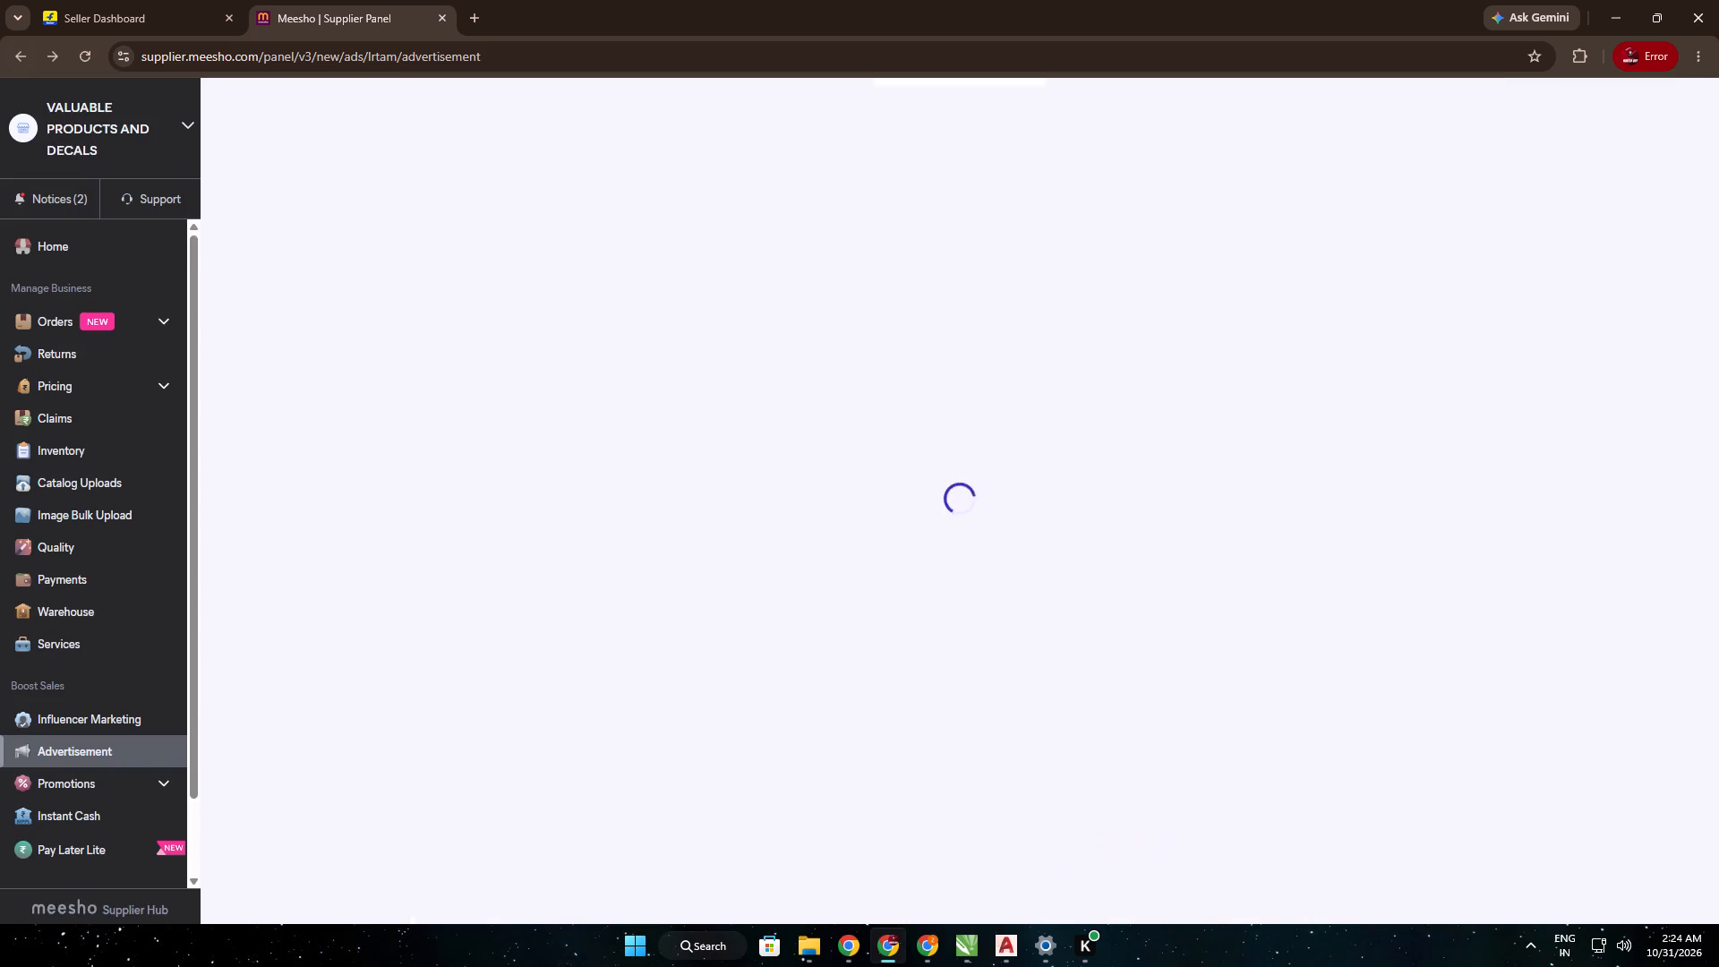
scroll(1305, 612, down, 5)
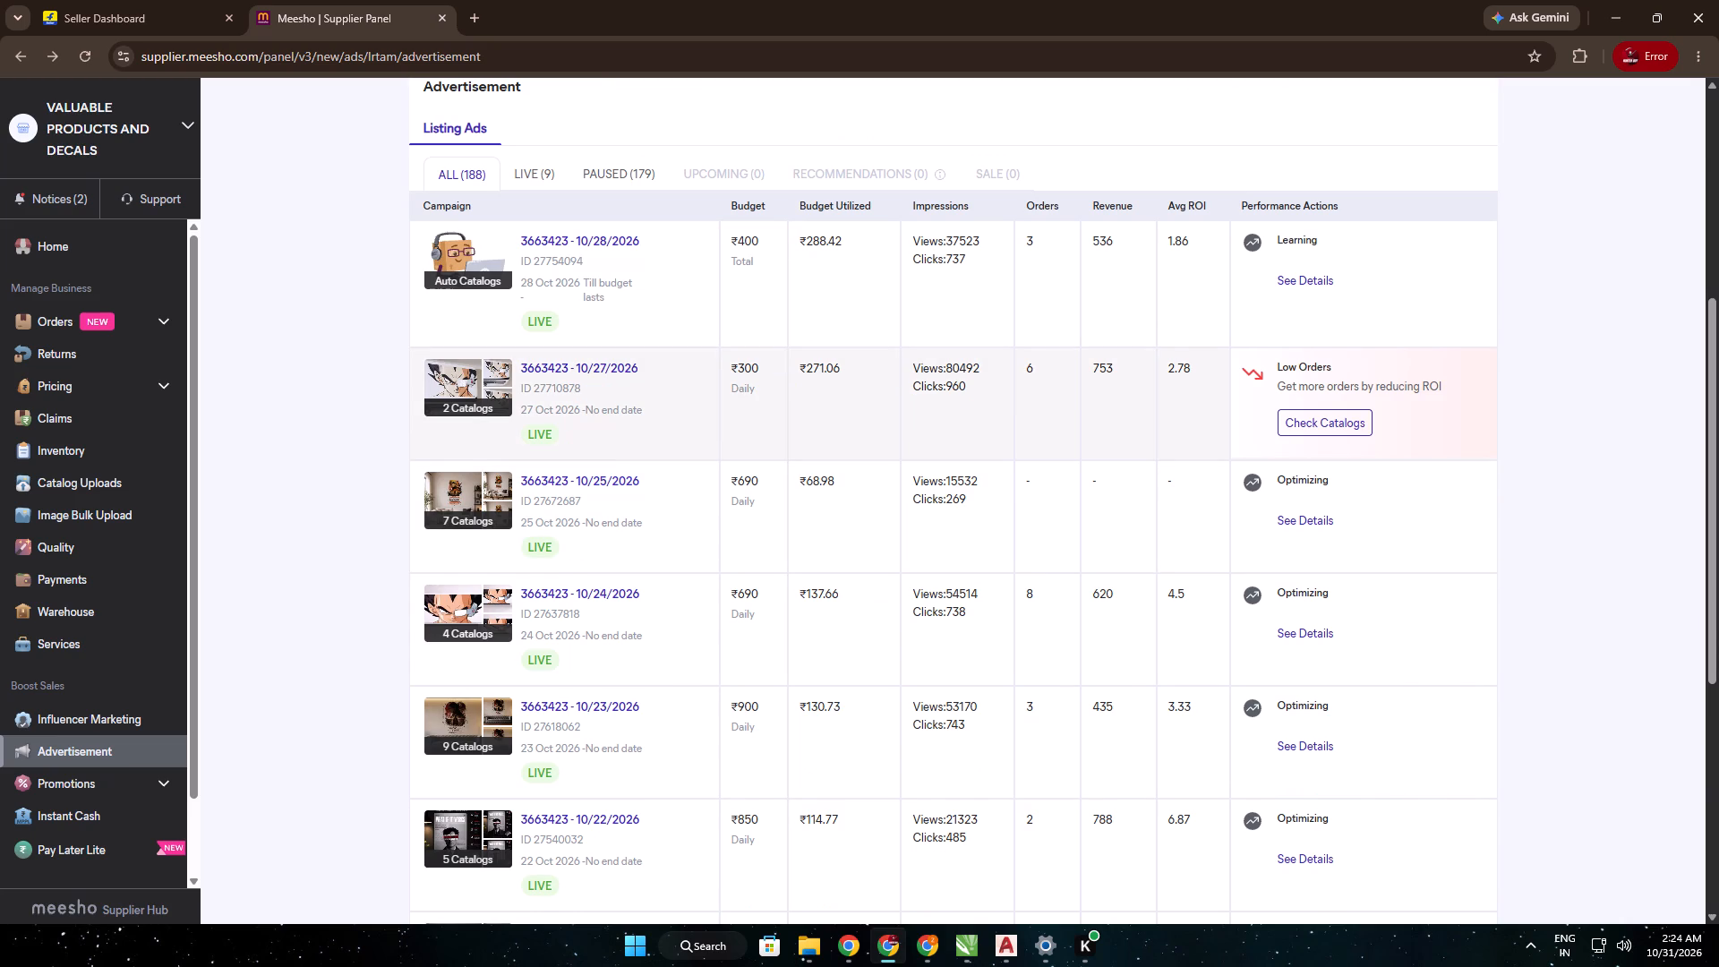
click(1303, 424)
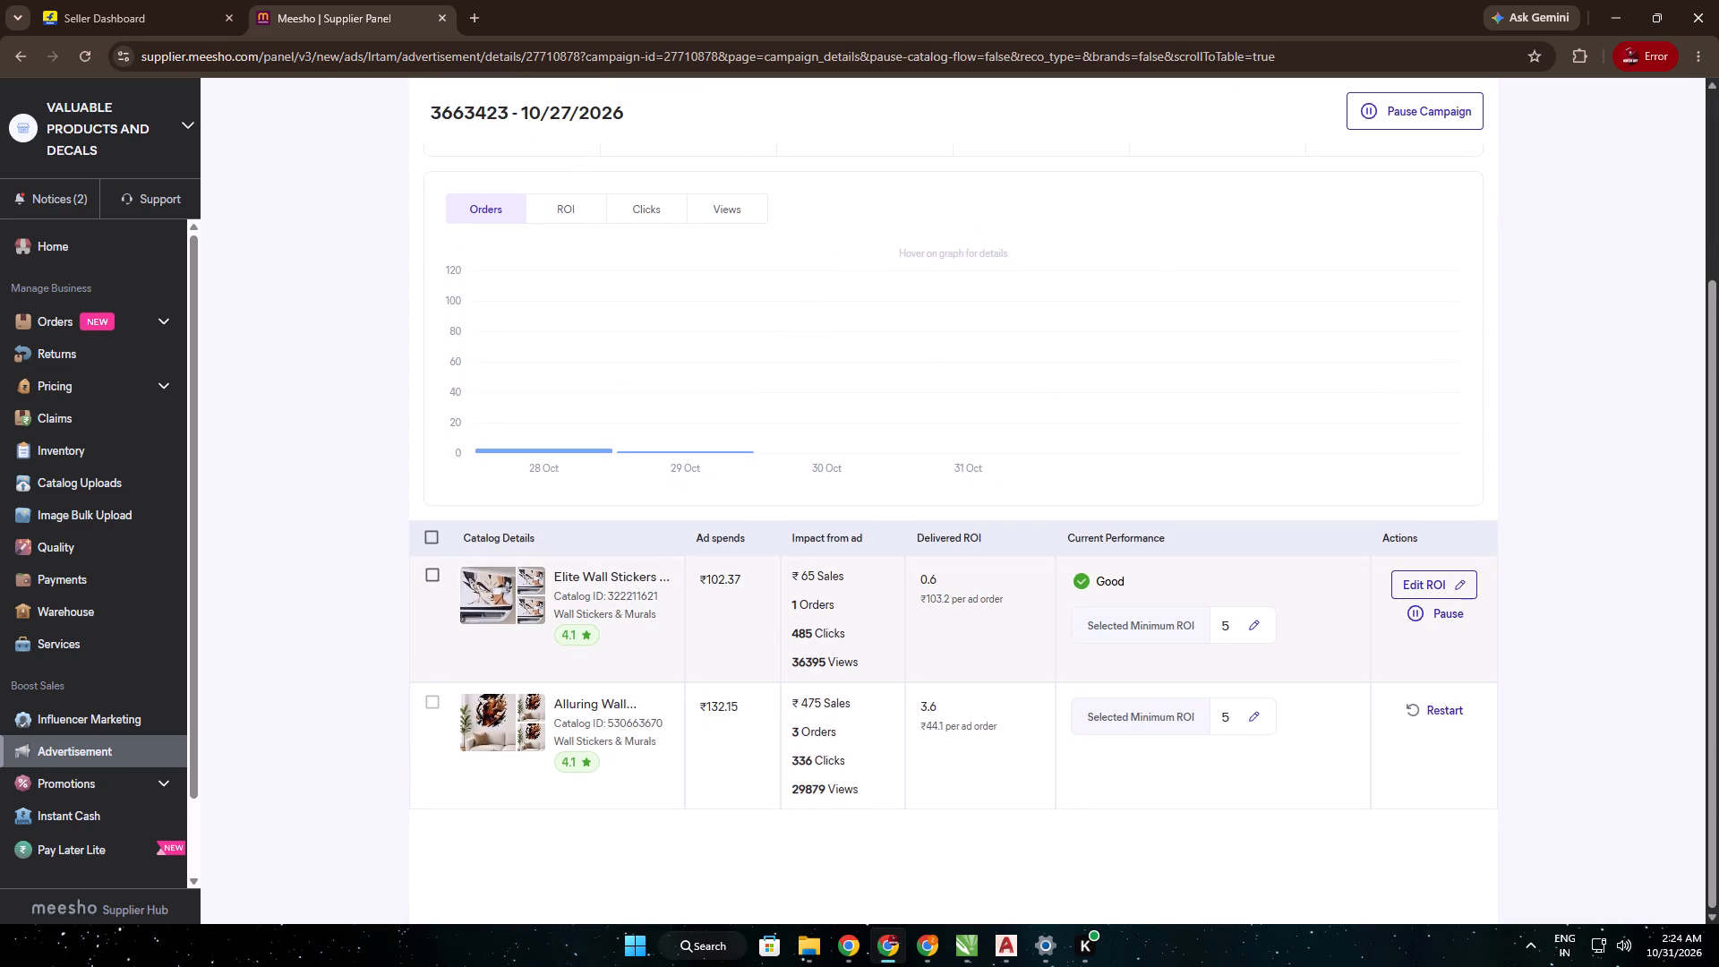
scroll(1095, 535, up, 5)
scroll(1094, 537, down, 6)
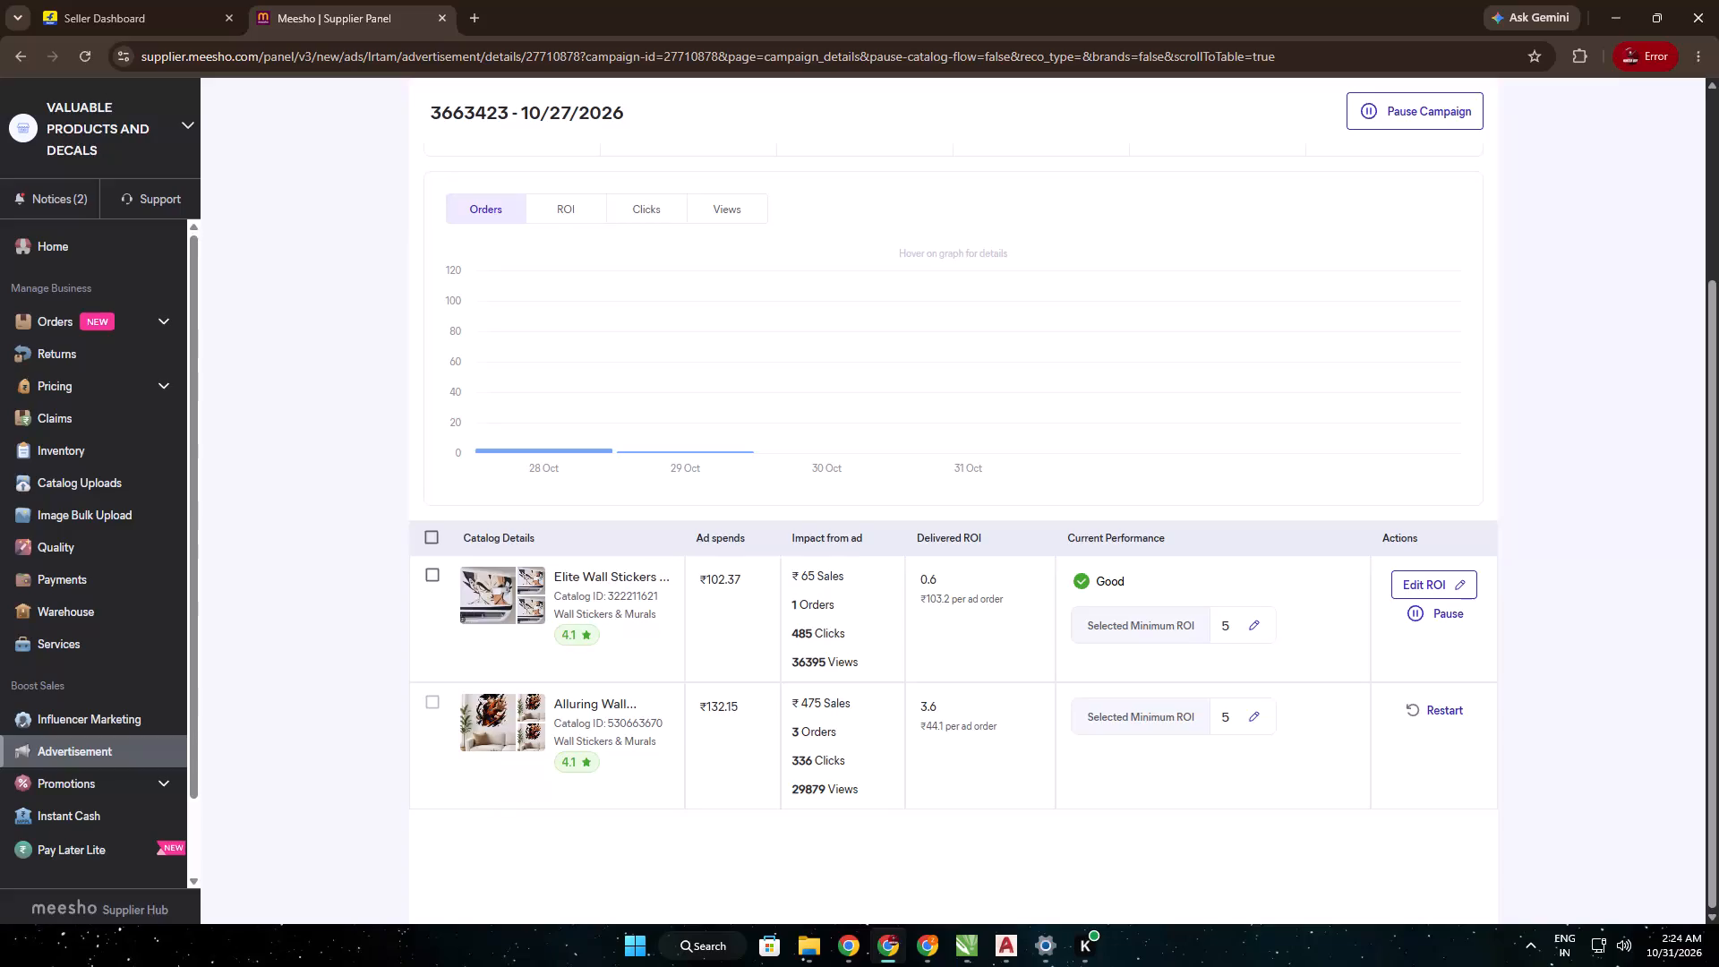
scroll(965, 526, up, 7)
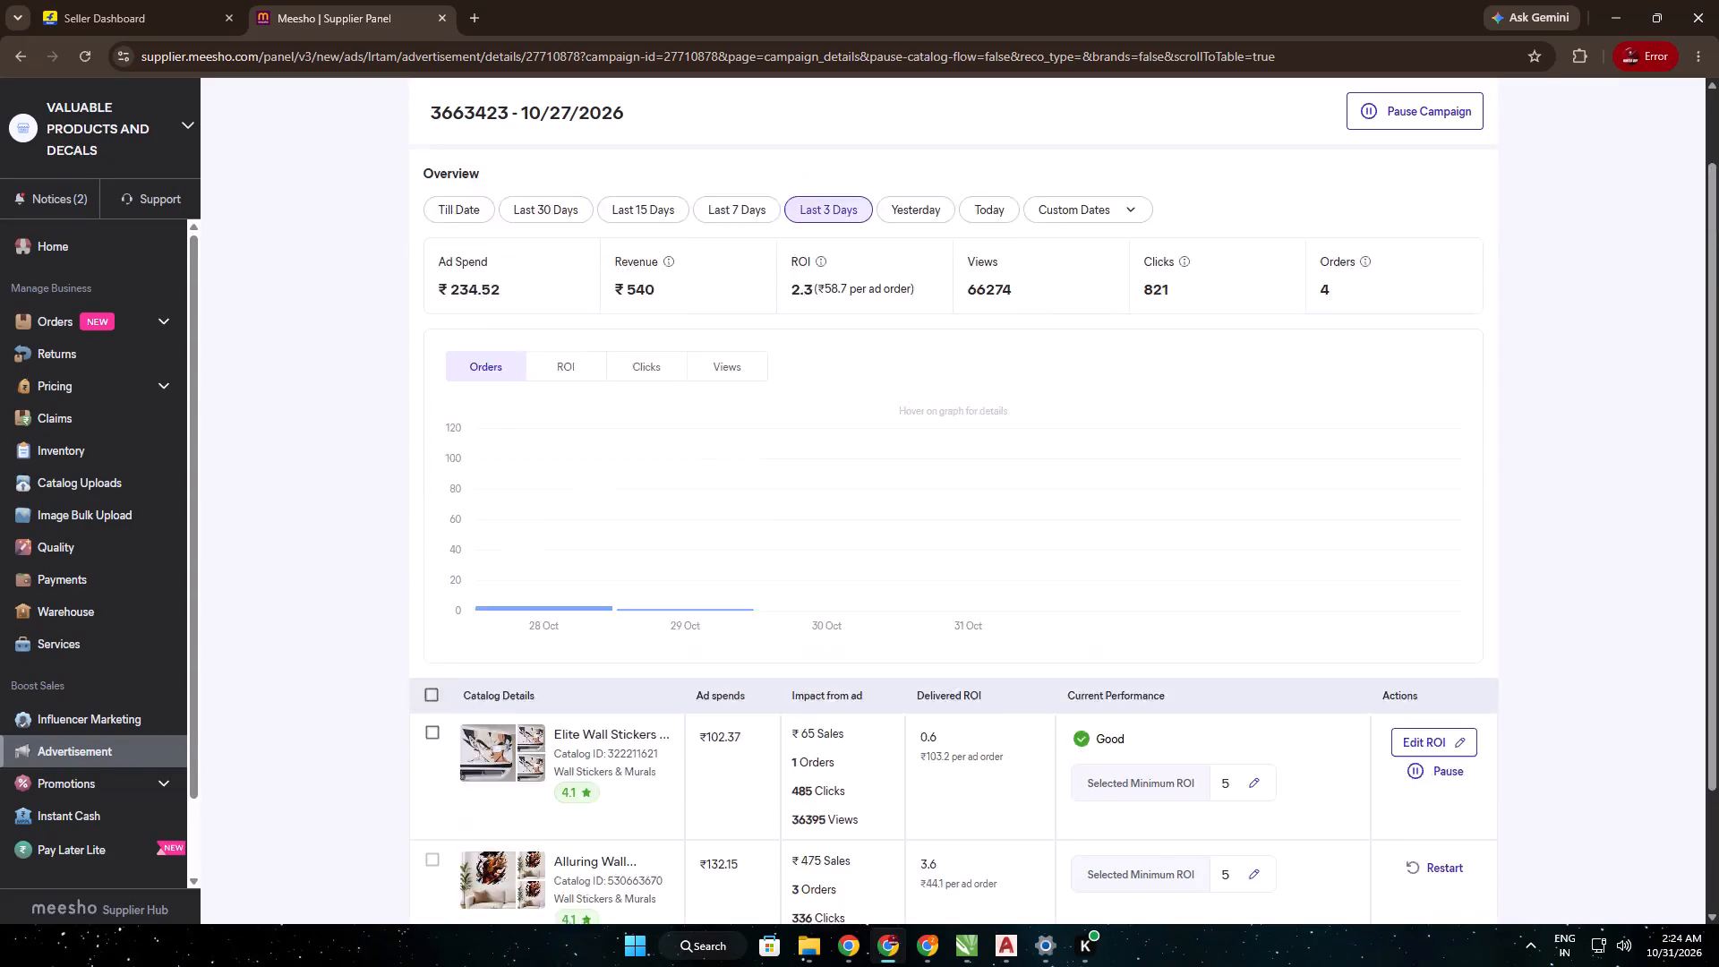
click(16, 64)
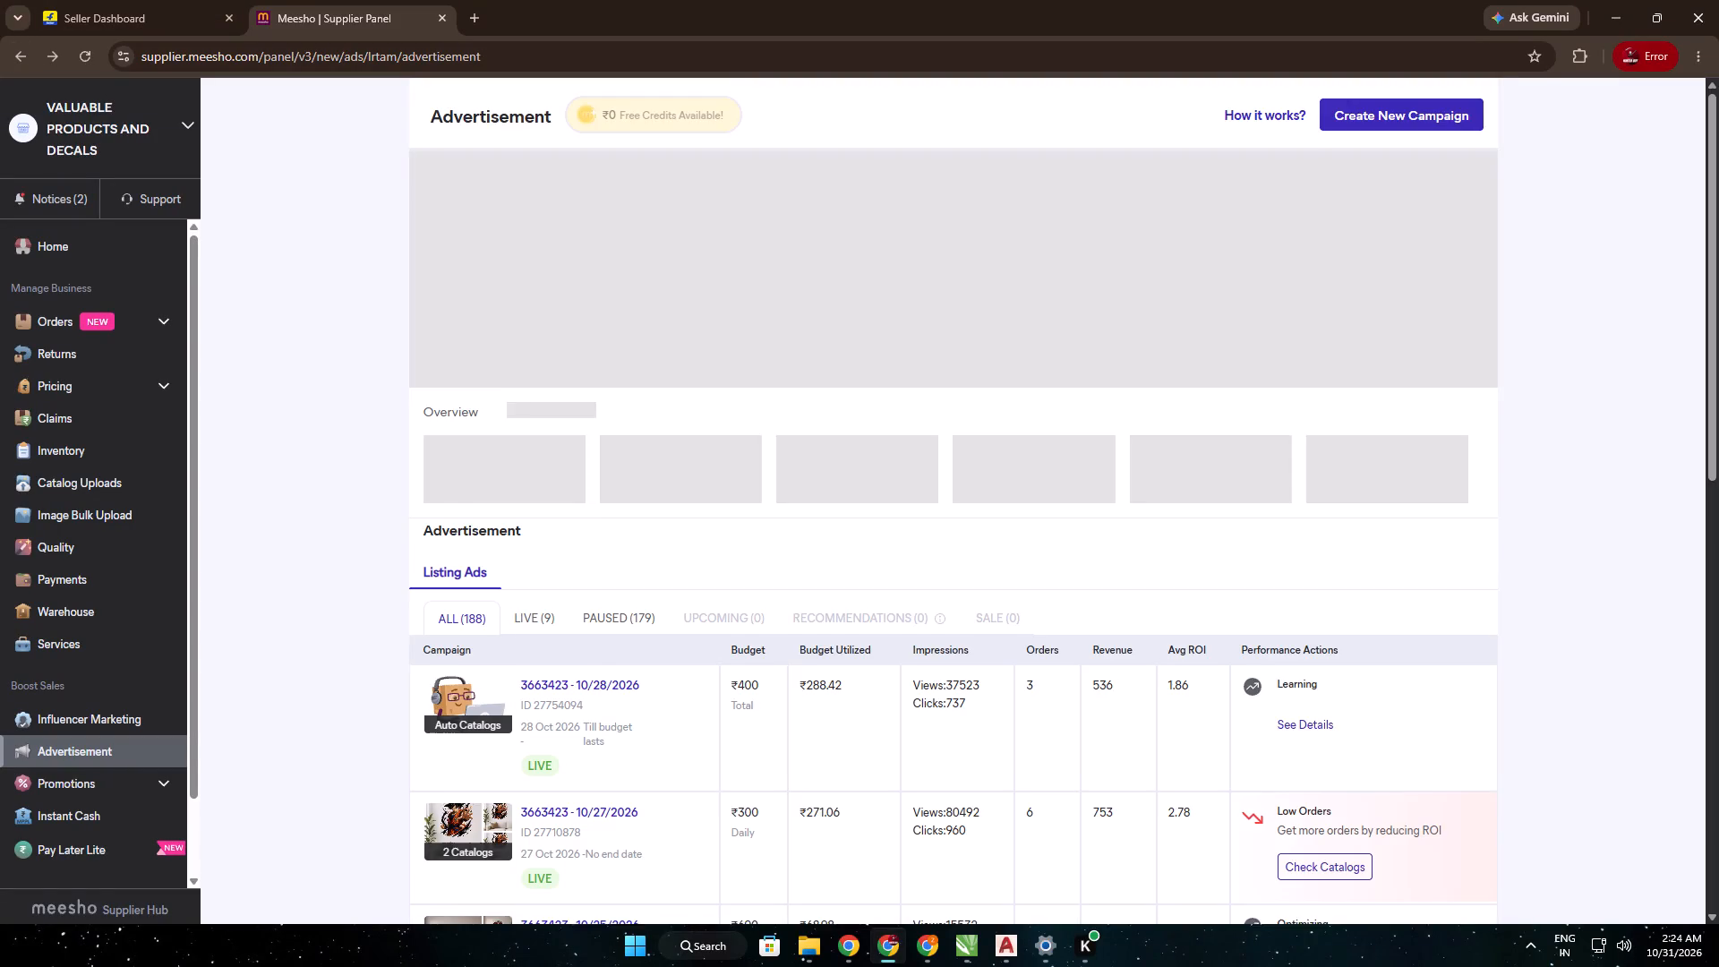
scroll(835, 670, down, 4)
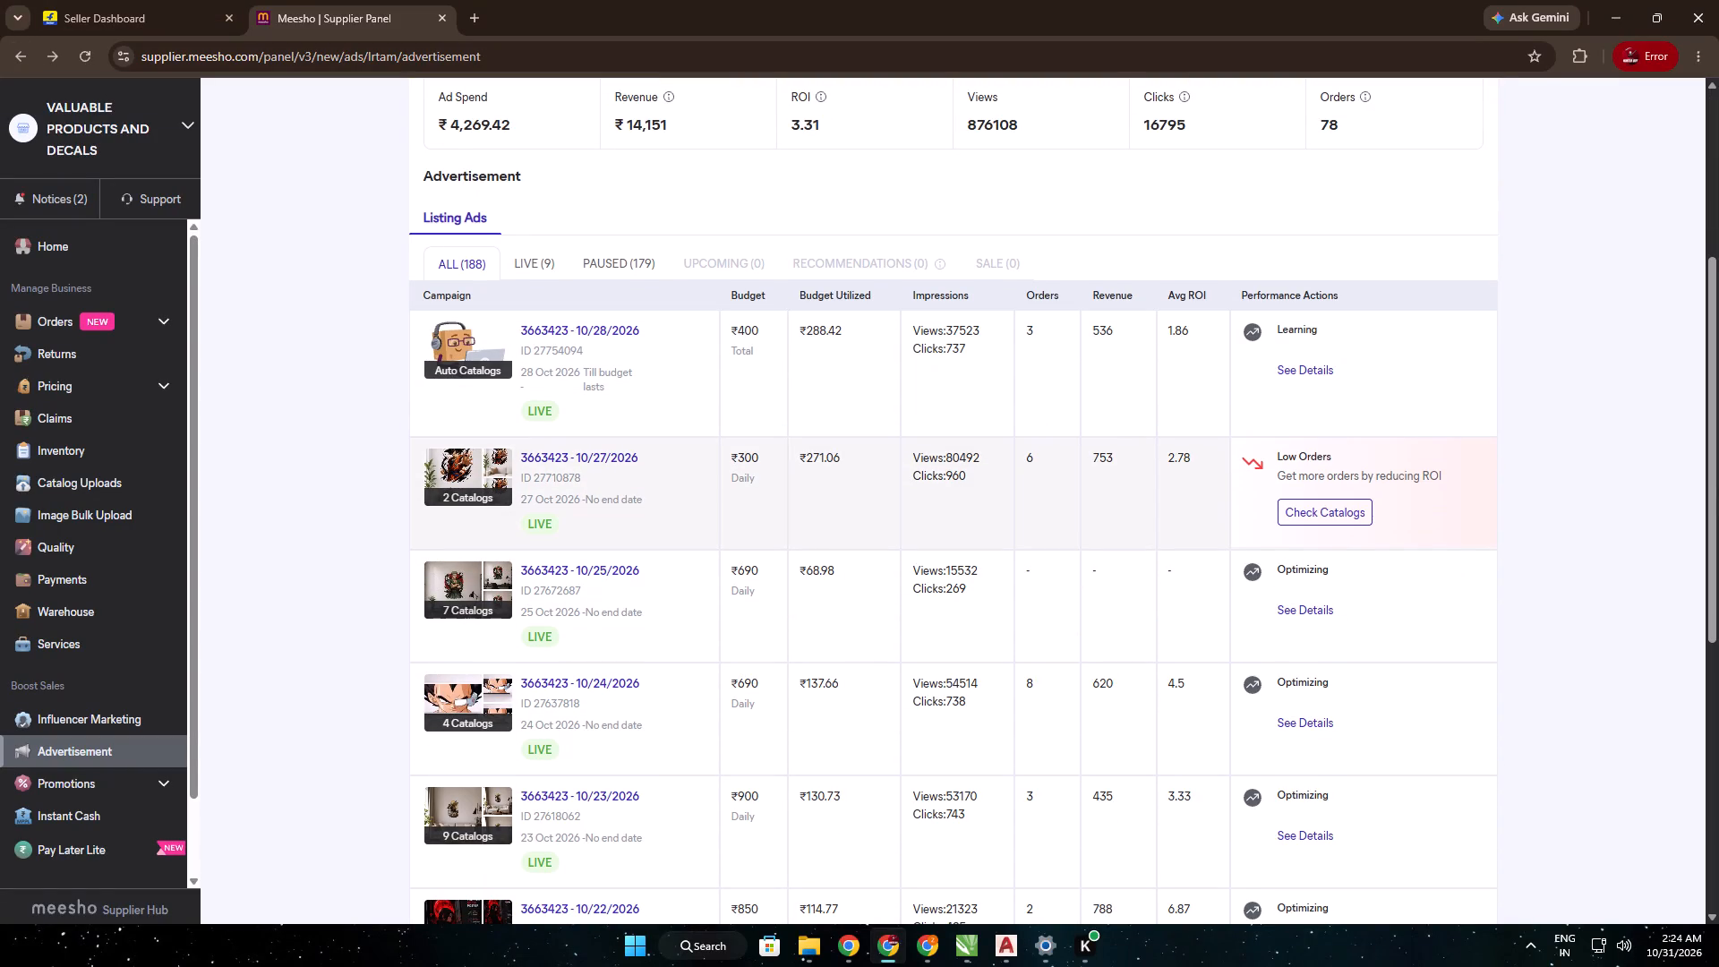
Look over the catalogs of campaign 3663423 - 10/27/2026 (ID 27710878), return to the campaign list and reload it.
click(1299, 508)
scroll(334, 573, down, 6)
scroll(372, 588, up, 8)
click(21, 54)
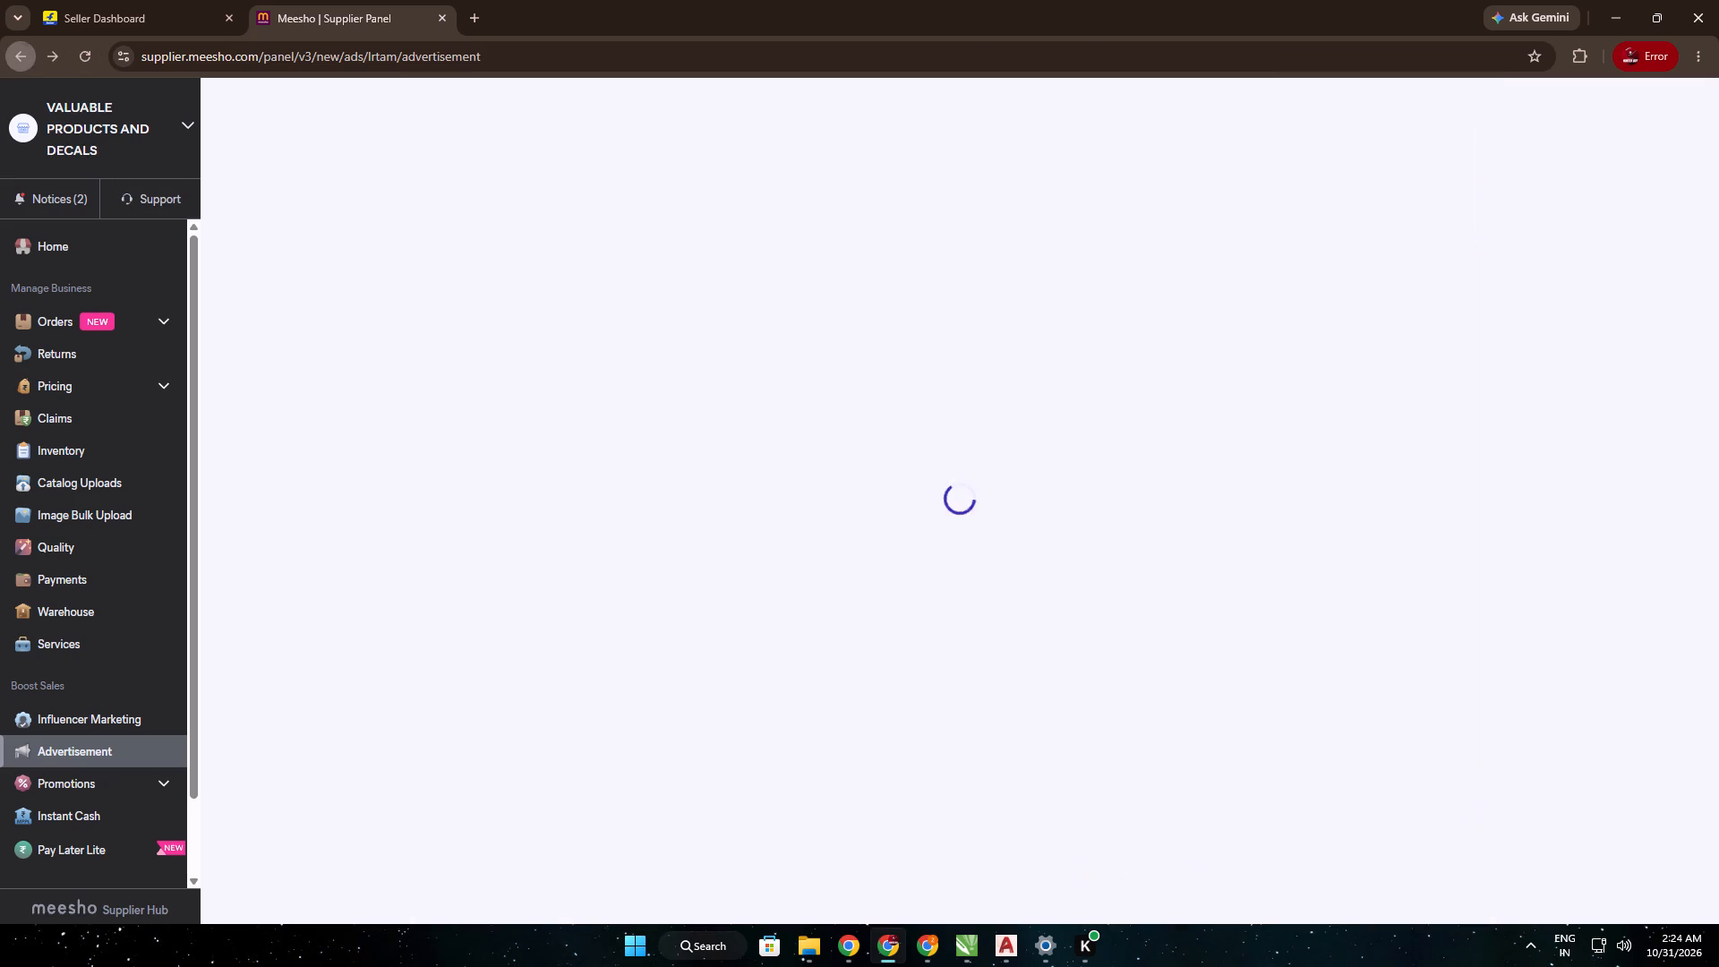
scroll(1102, 795, down, 5)
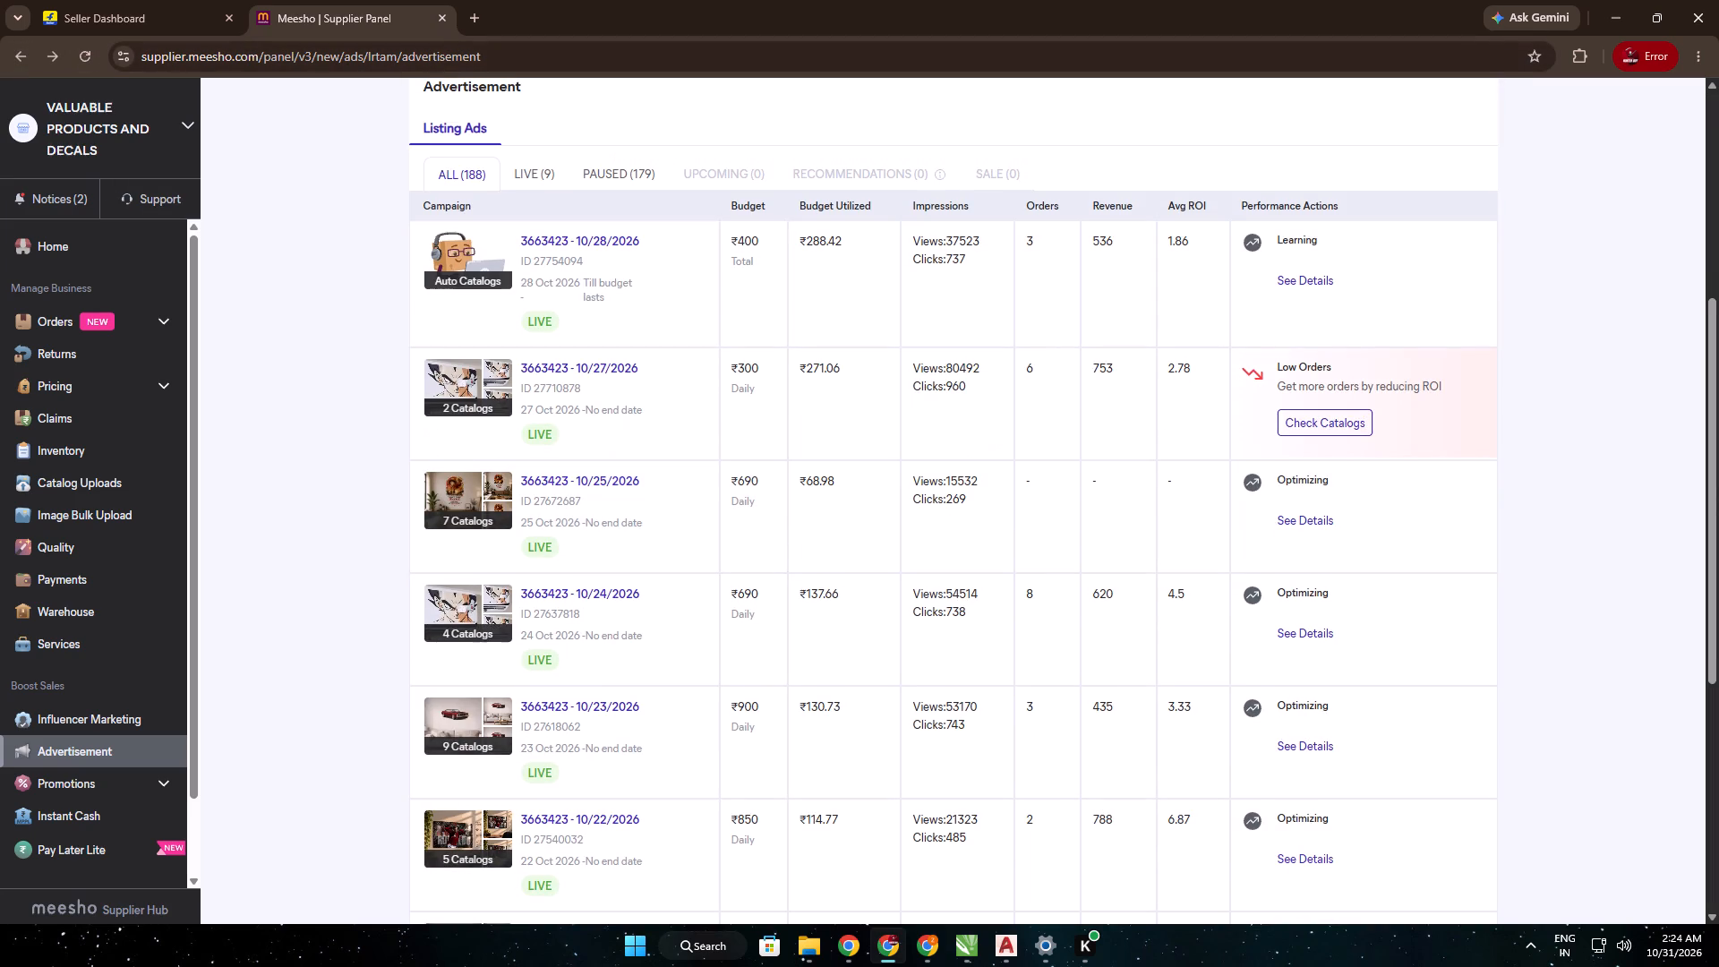
click(82, 71)
click(81, 62)
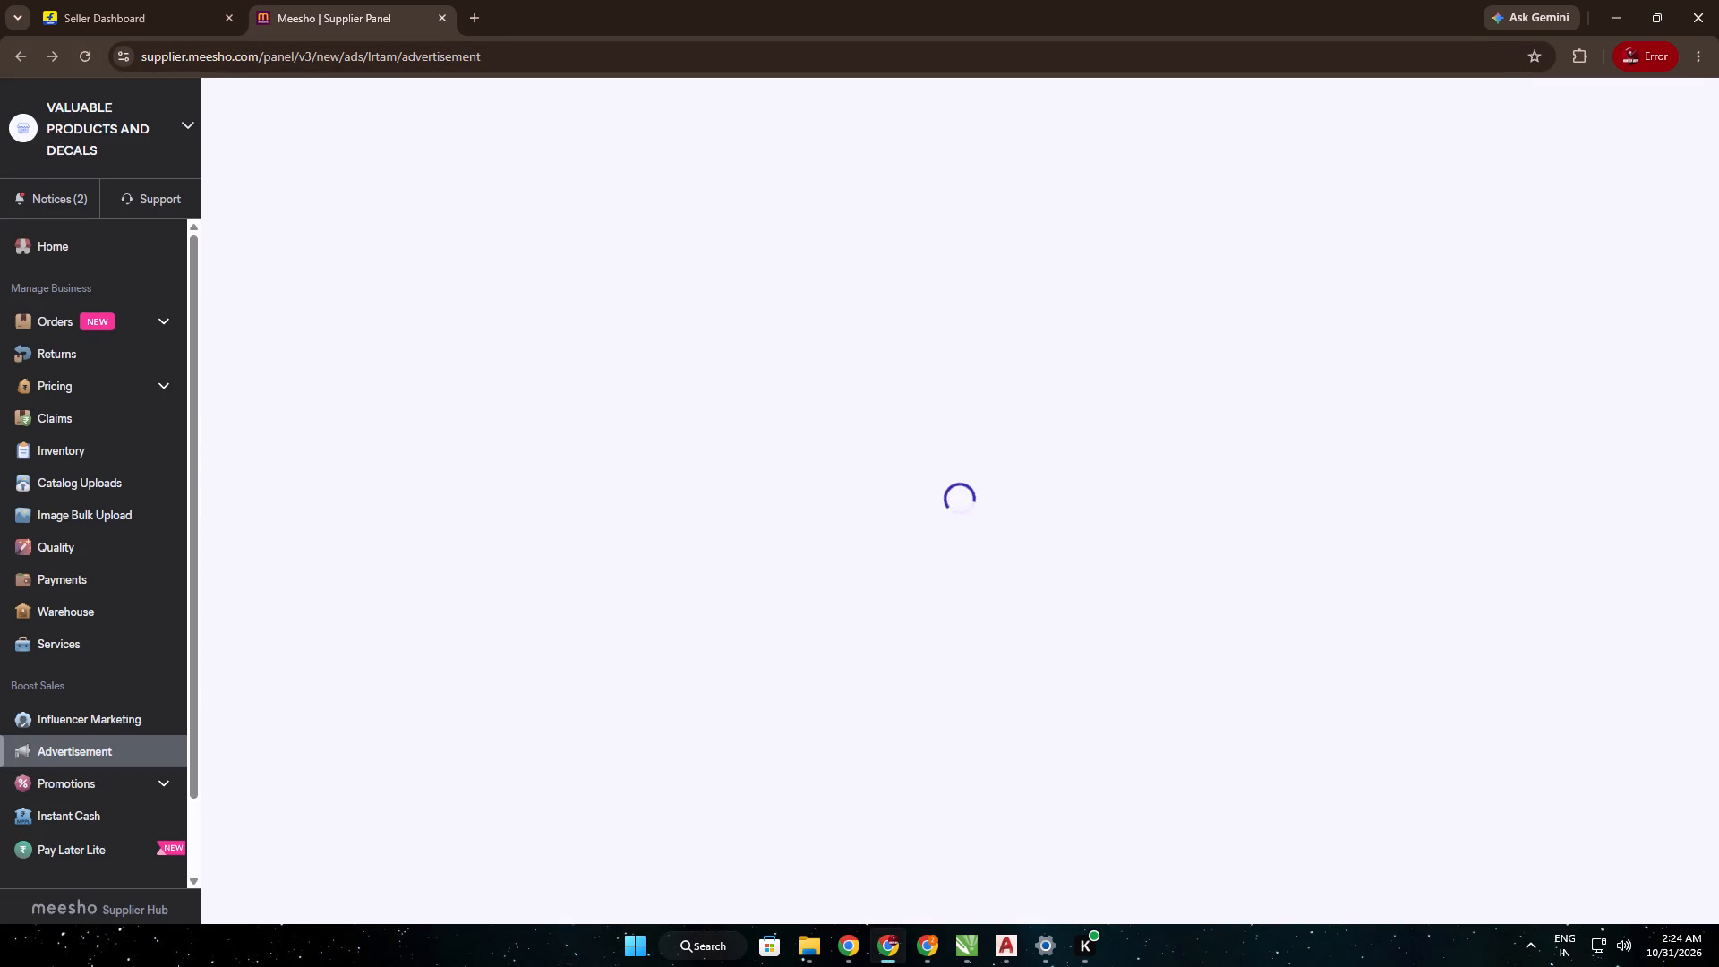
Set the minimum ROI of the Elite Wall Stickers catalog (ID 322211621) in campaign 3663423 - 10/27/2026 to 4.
click(1342, 852)
click(1340, 857)
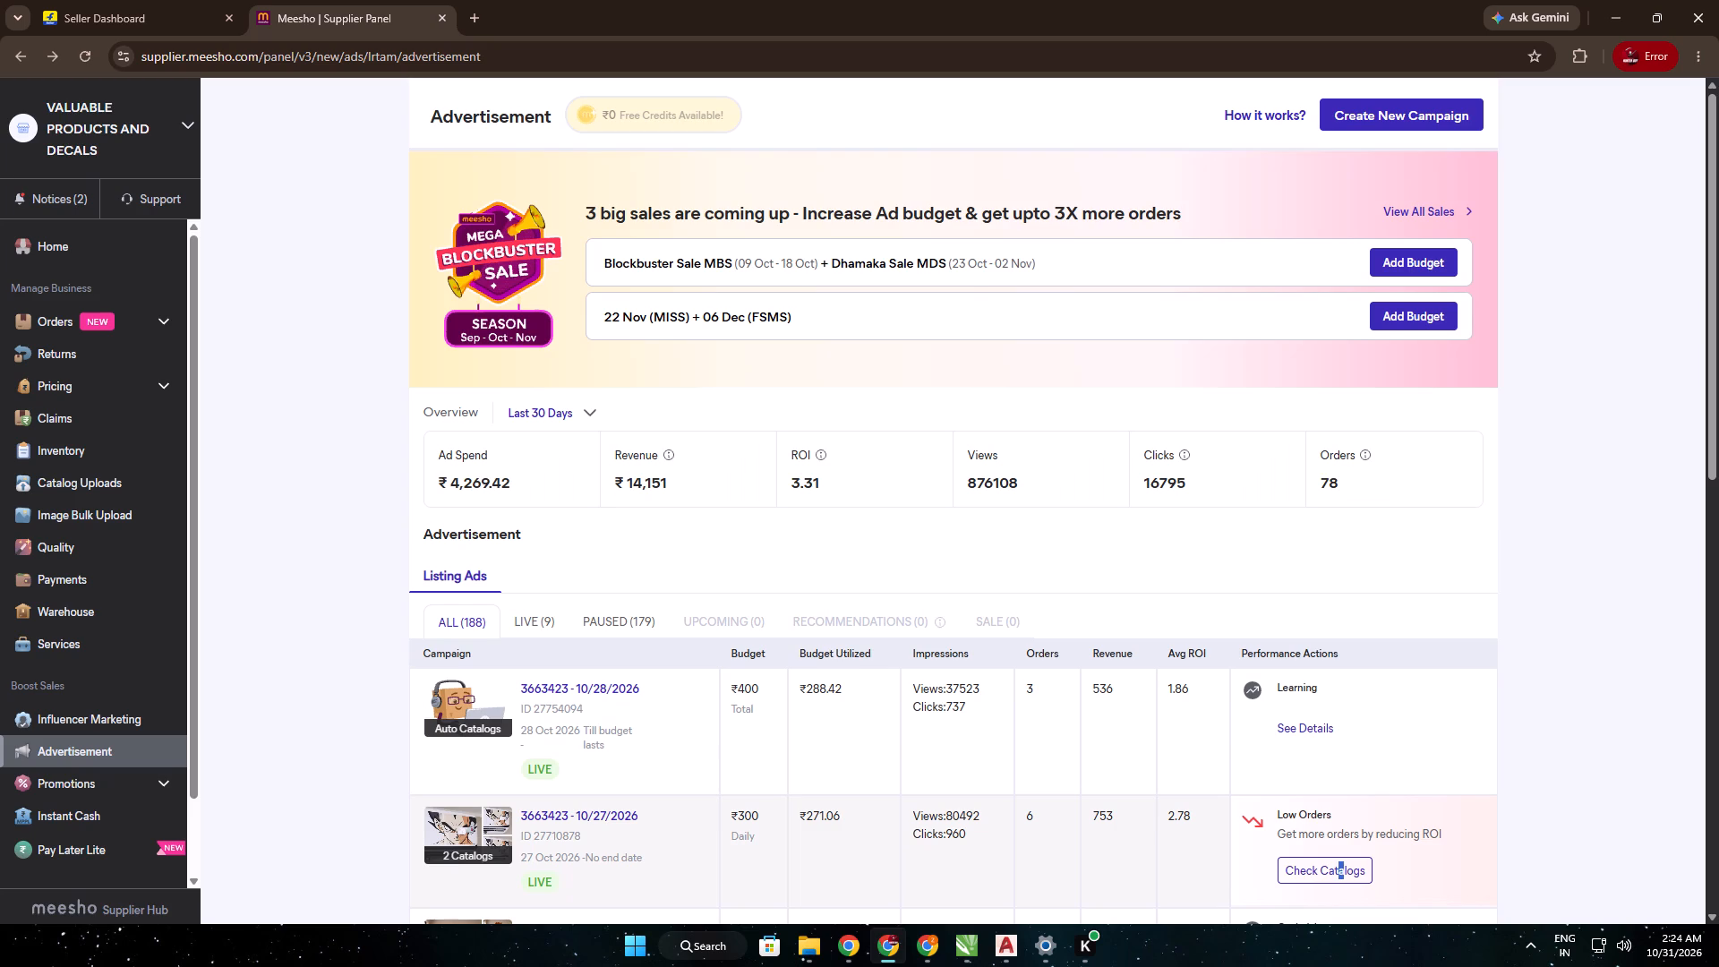
click(1286, 863)
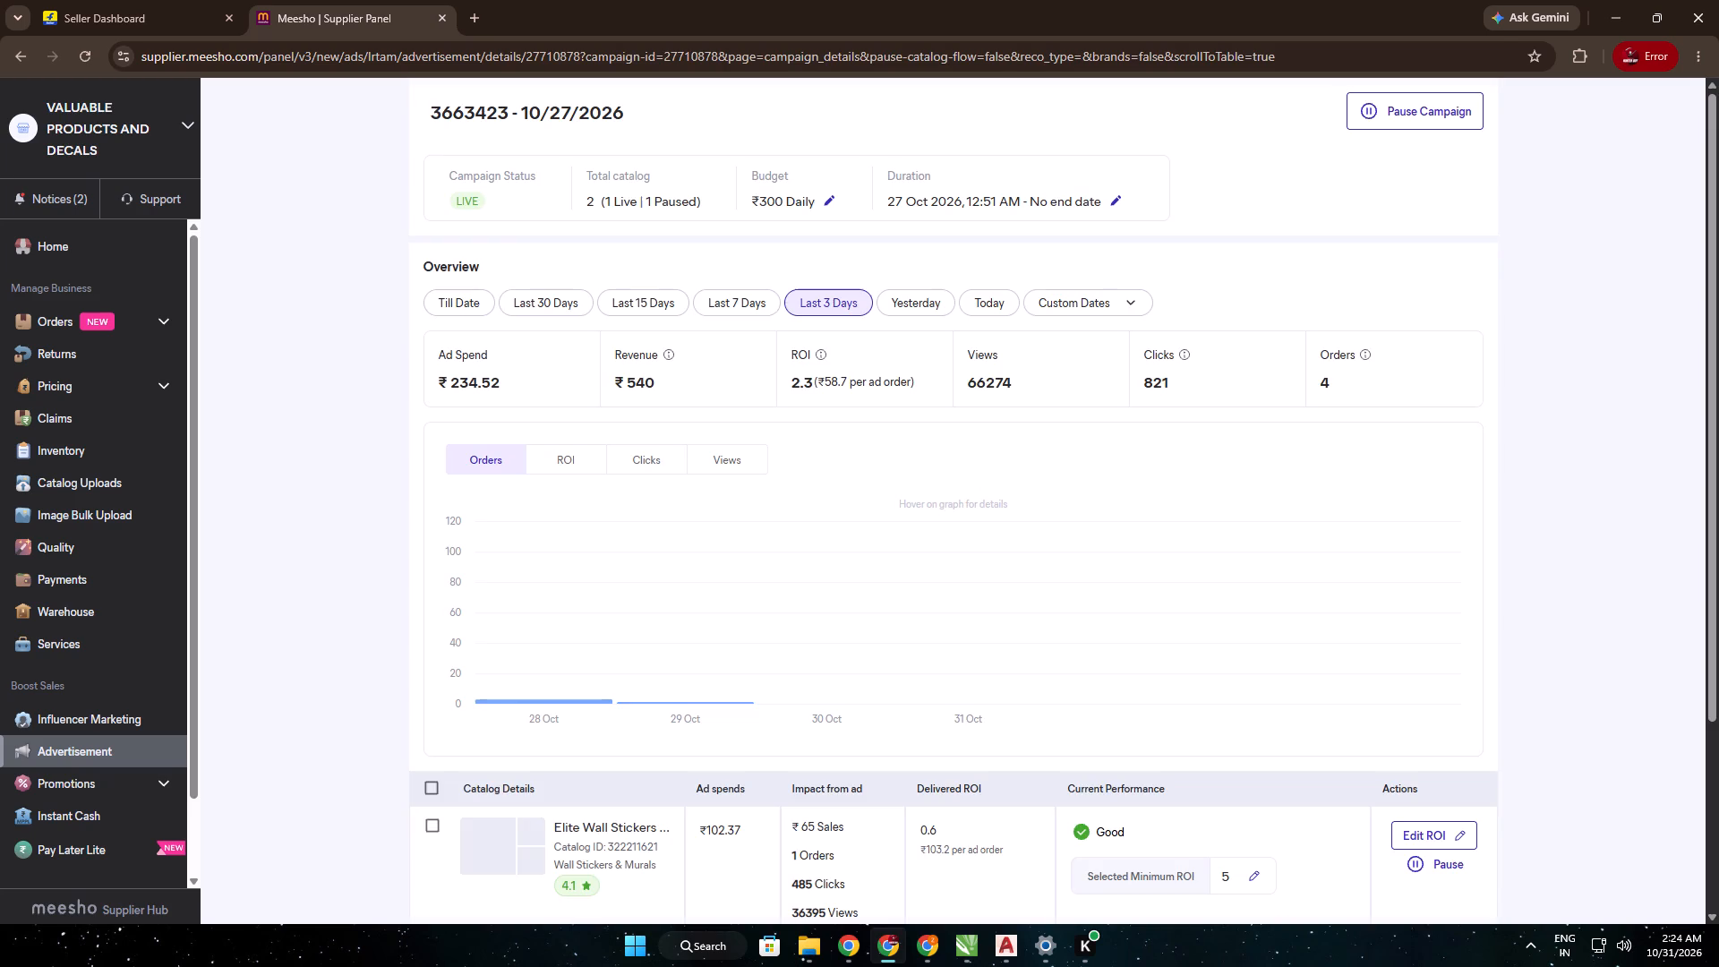
scroll(1145, 713, down, 3)
click(1245, 627)
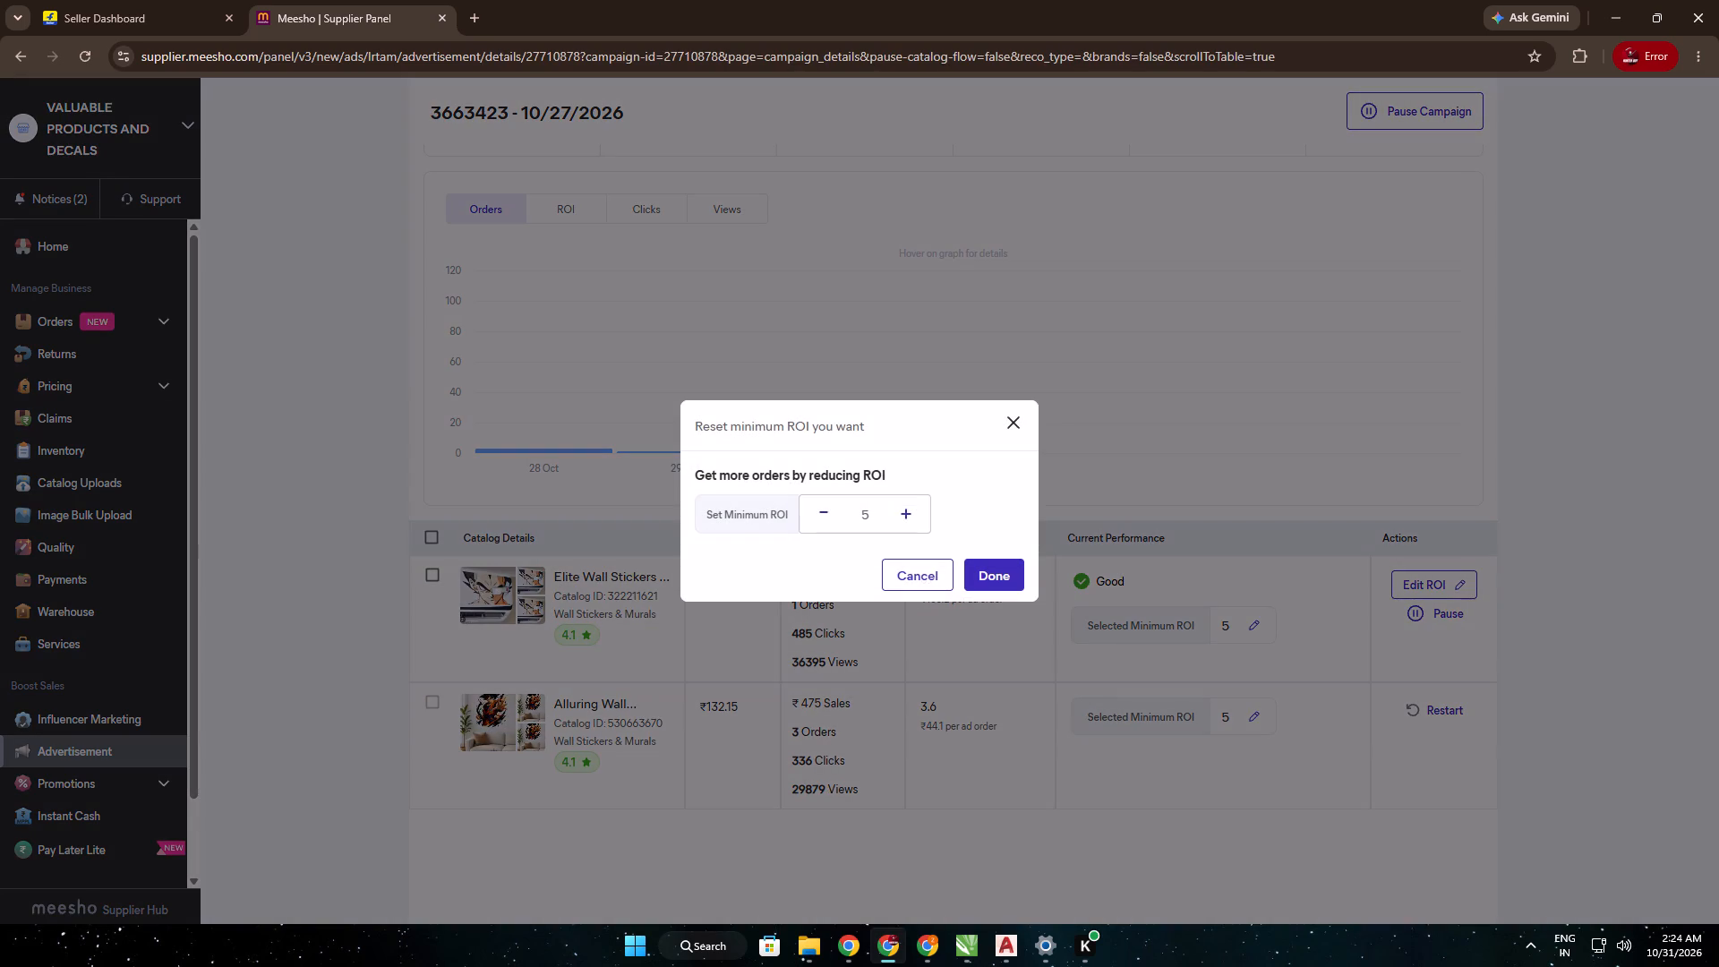
click(825, 513)
click(997, 589)
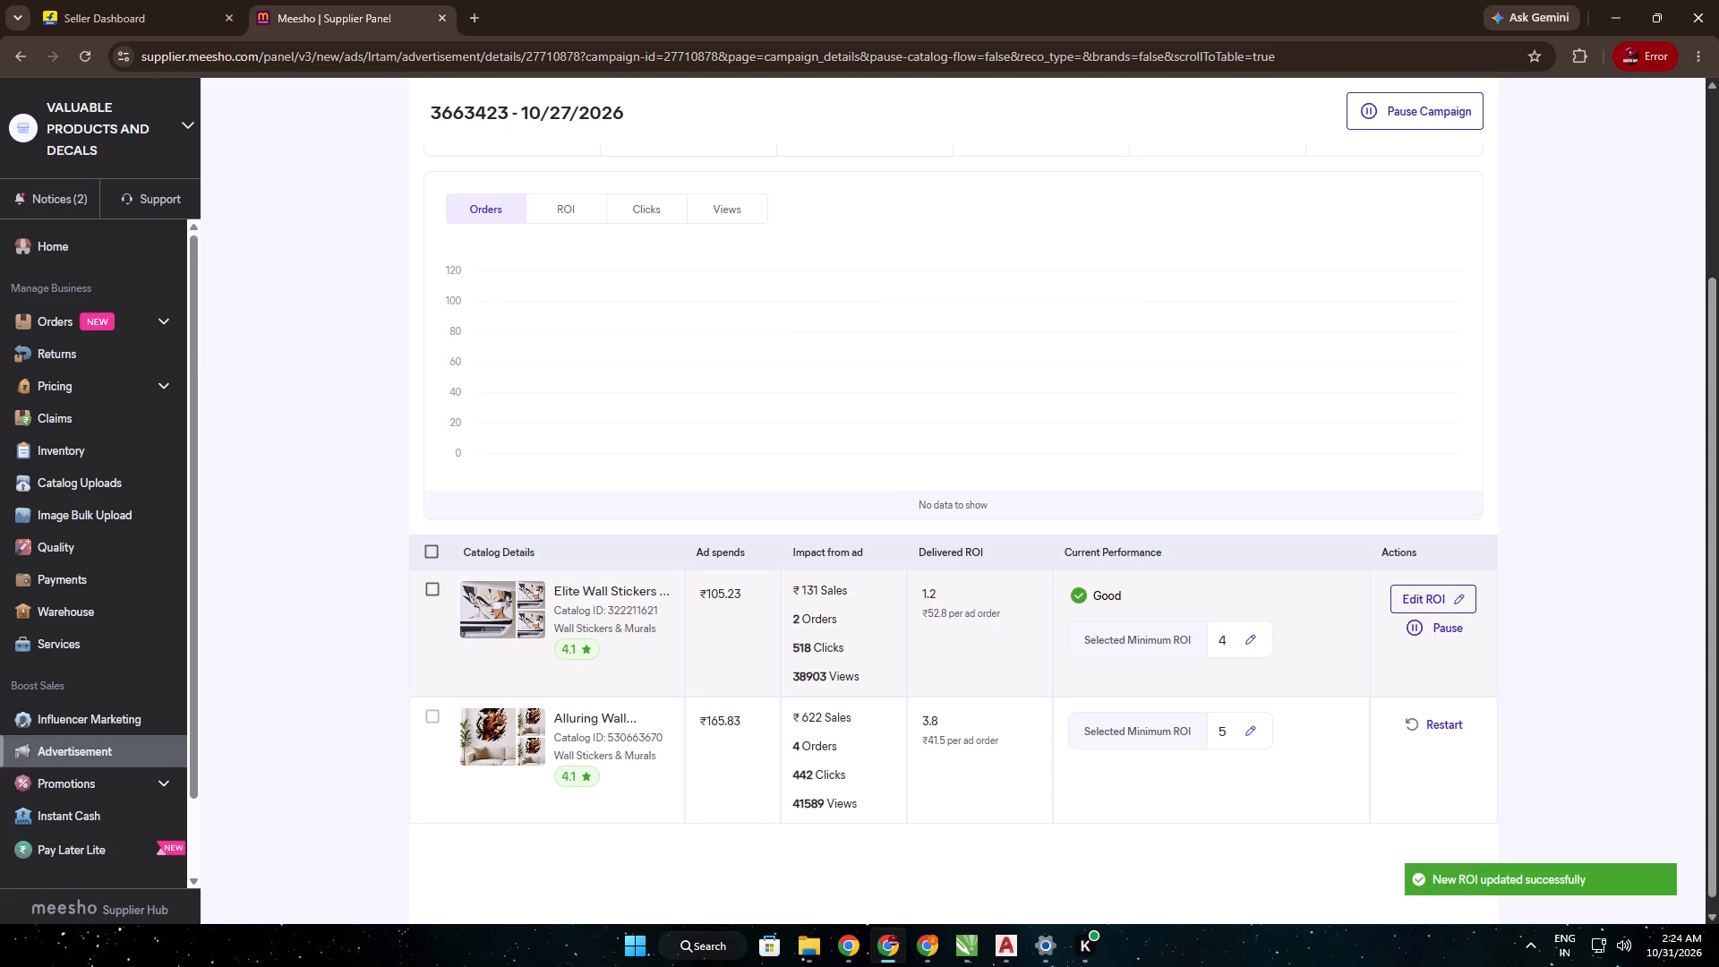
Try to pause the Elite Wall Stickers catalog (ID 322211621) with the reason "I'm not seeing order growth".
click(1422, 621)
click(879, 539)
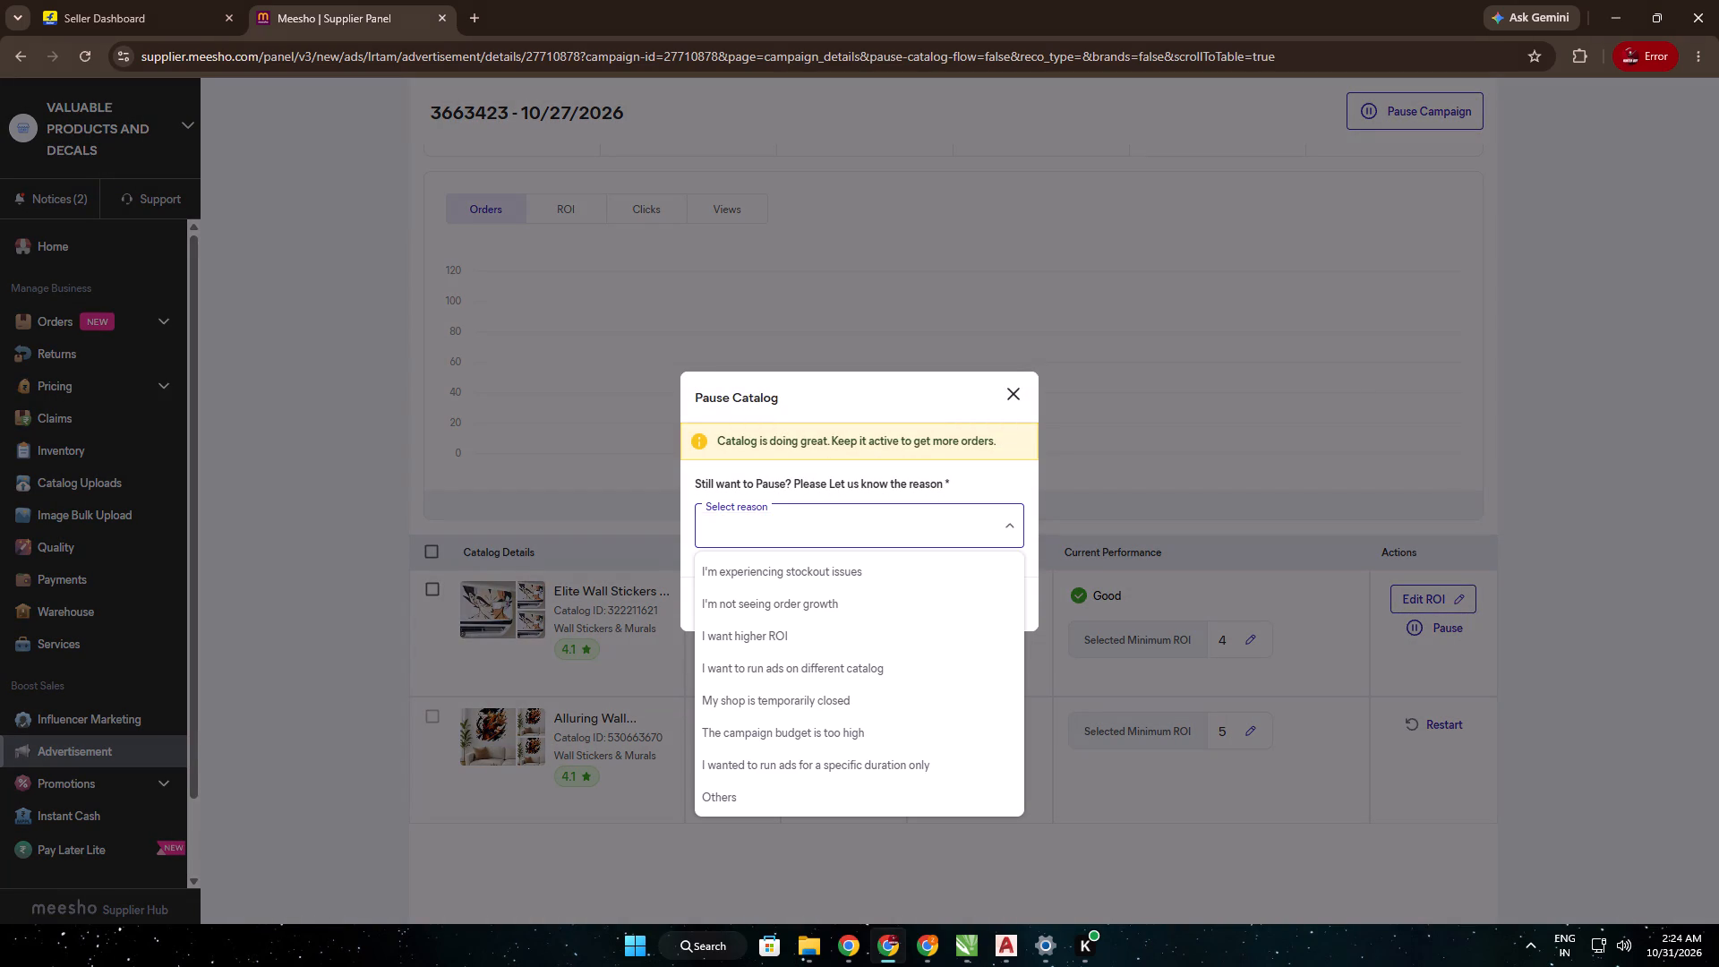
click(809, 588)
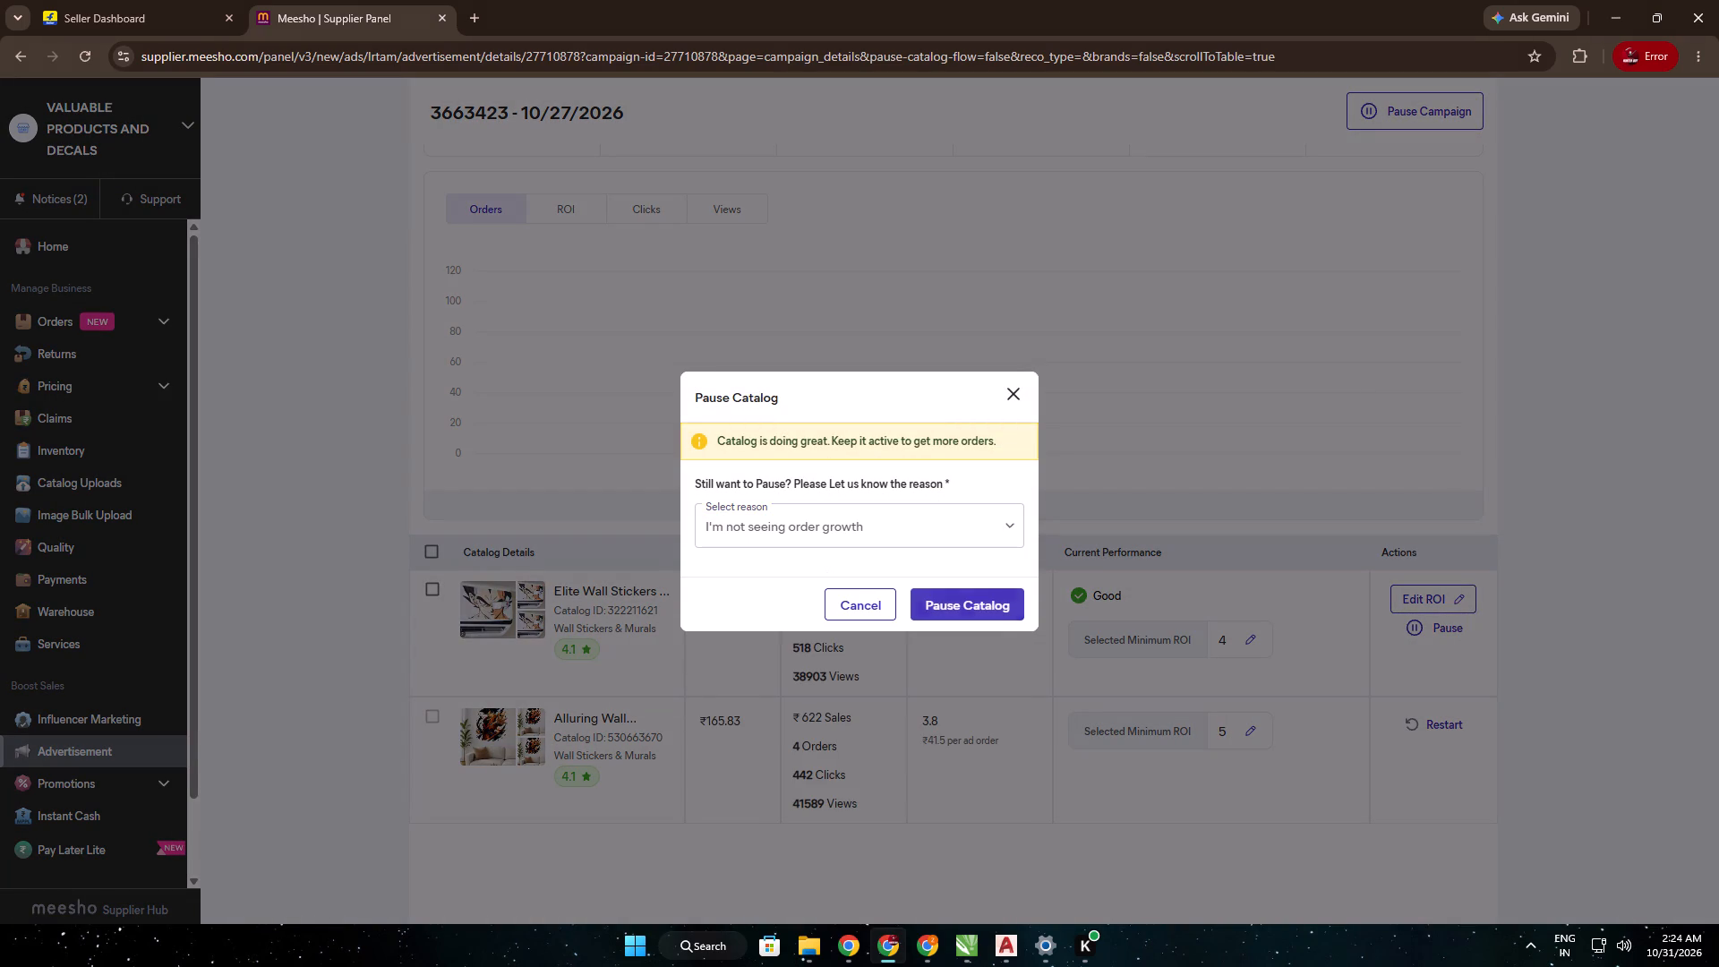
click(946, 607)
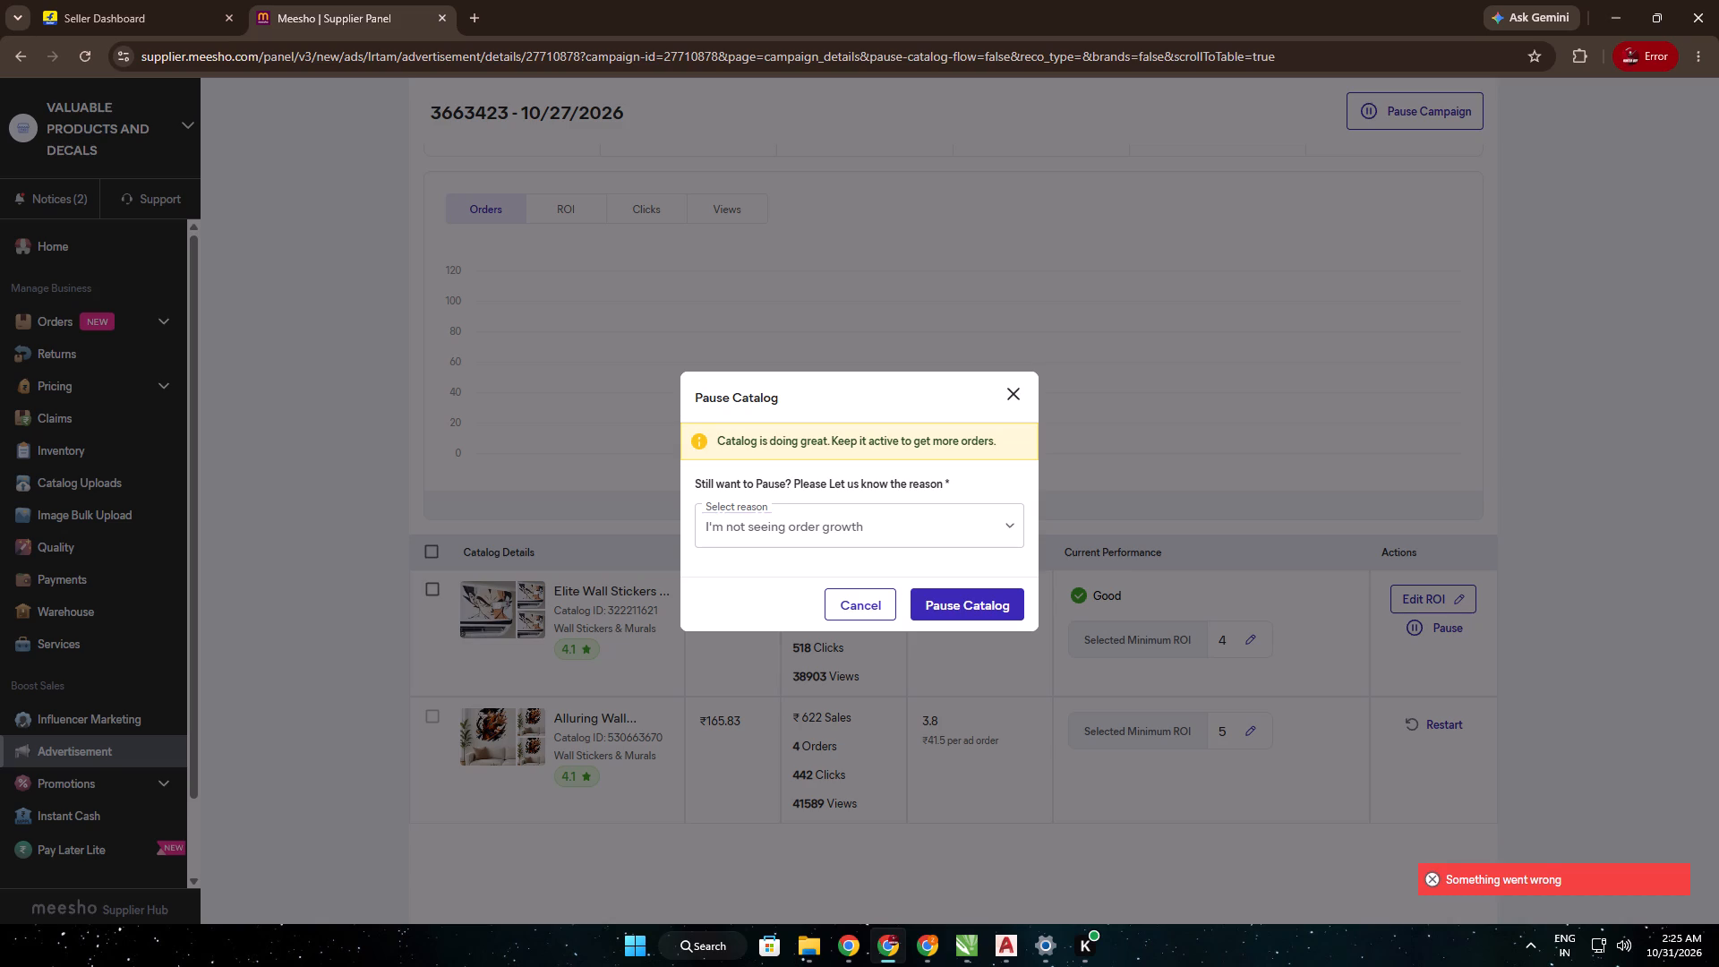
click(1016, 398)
Pause the whole campaign 3663423 - 10/27/2026 (ID 27710878) with the reason "I'm not seeing order growth".
scroll(1341, 354, up, 3)
click(1369, 98)
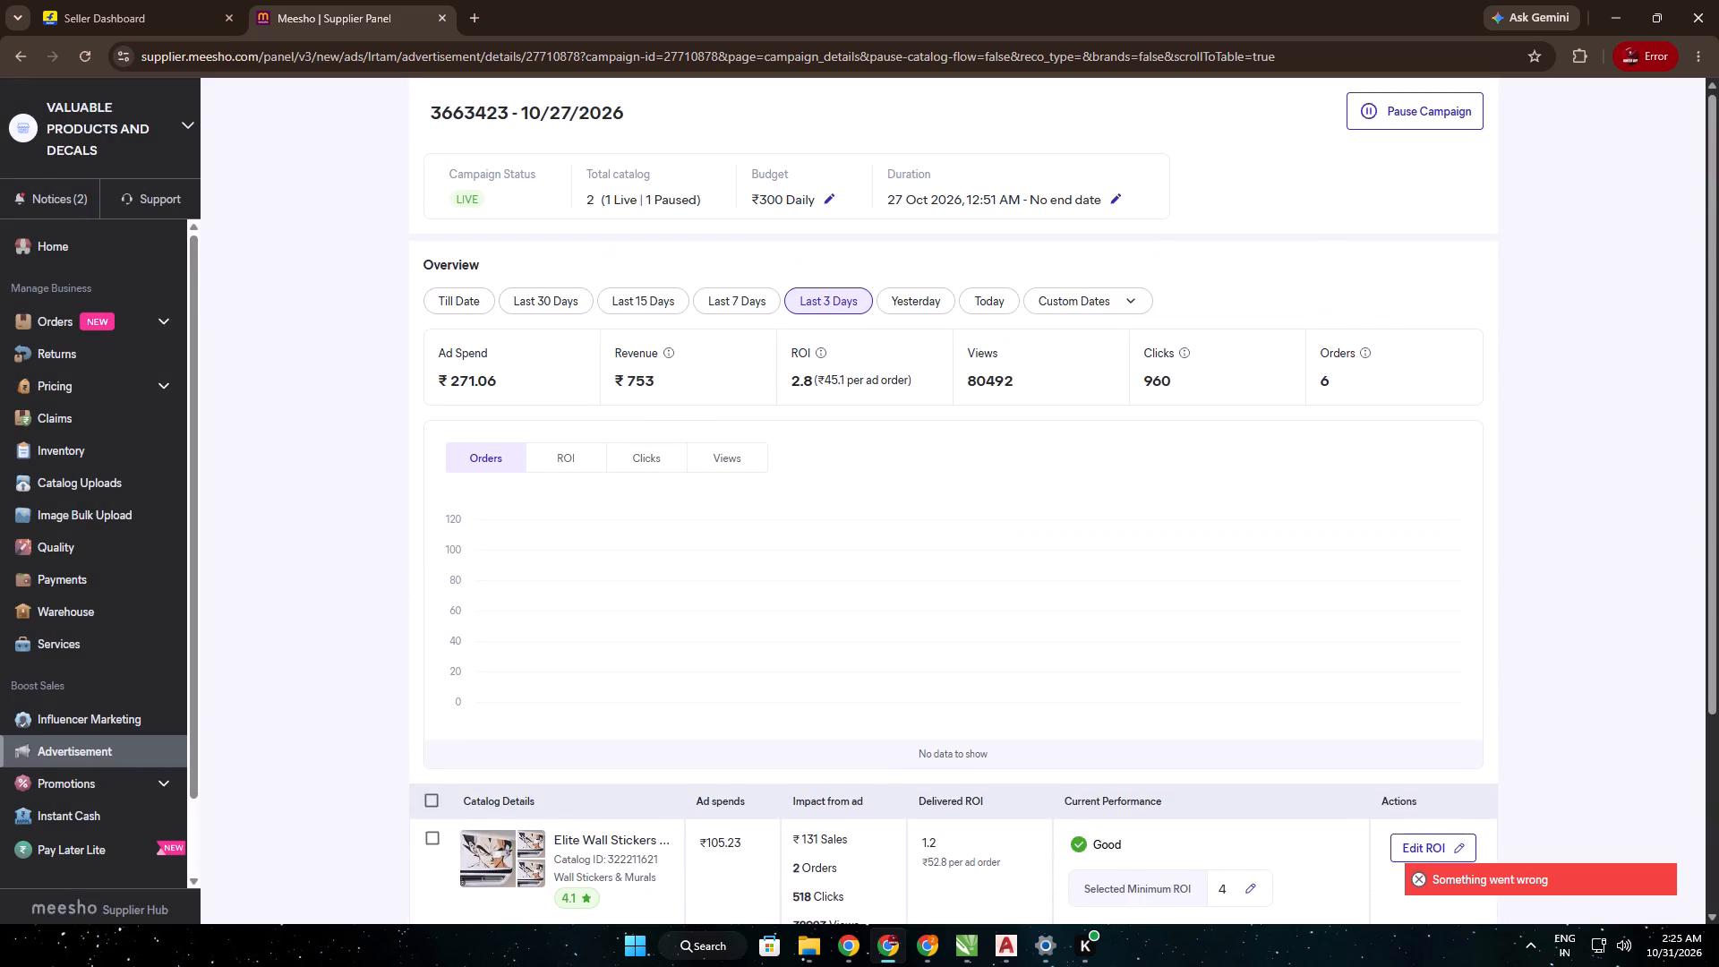
click(803, 514)
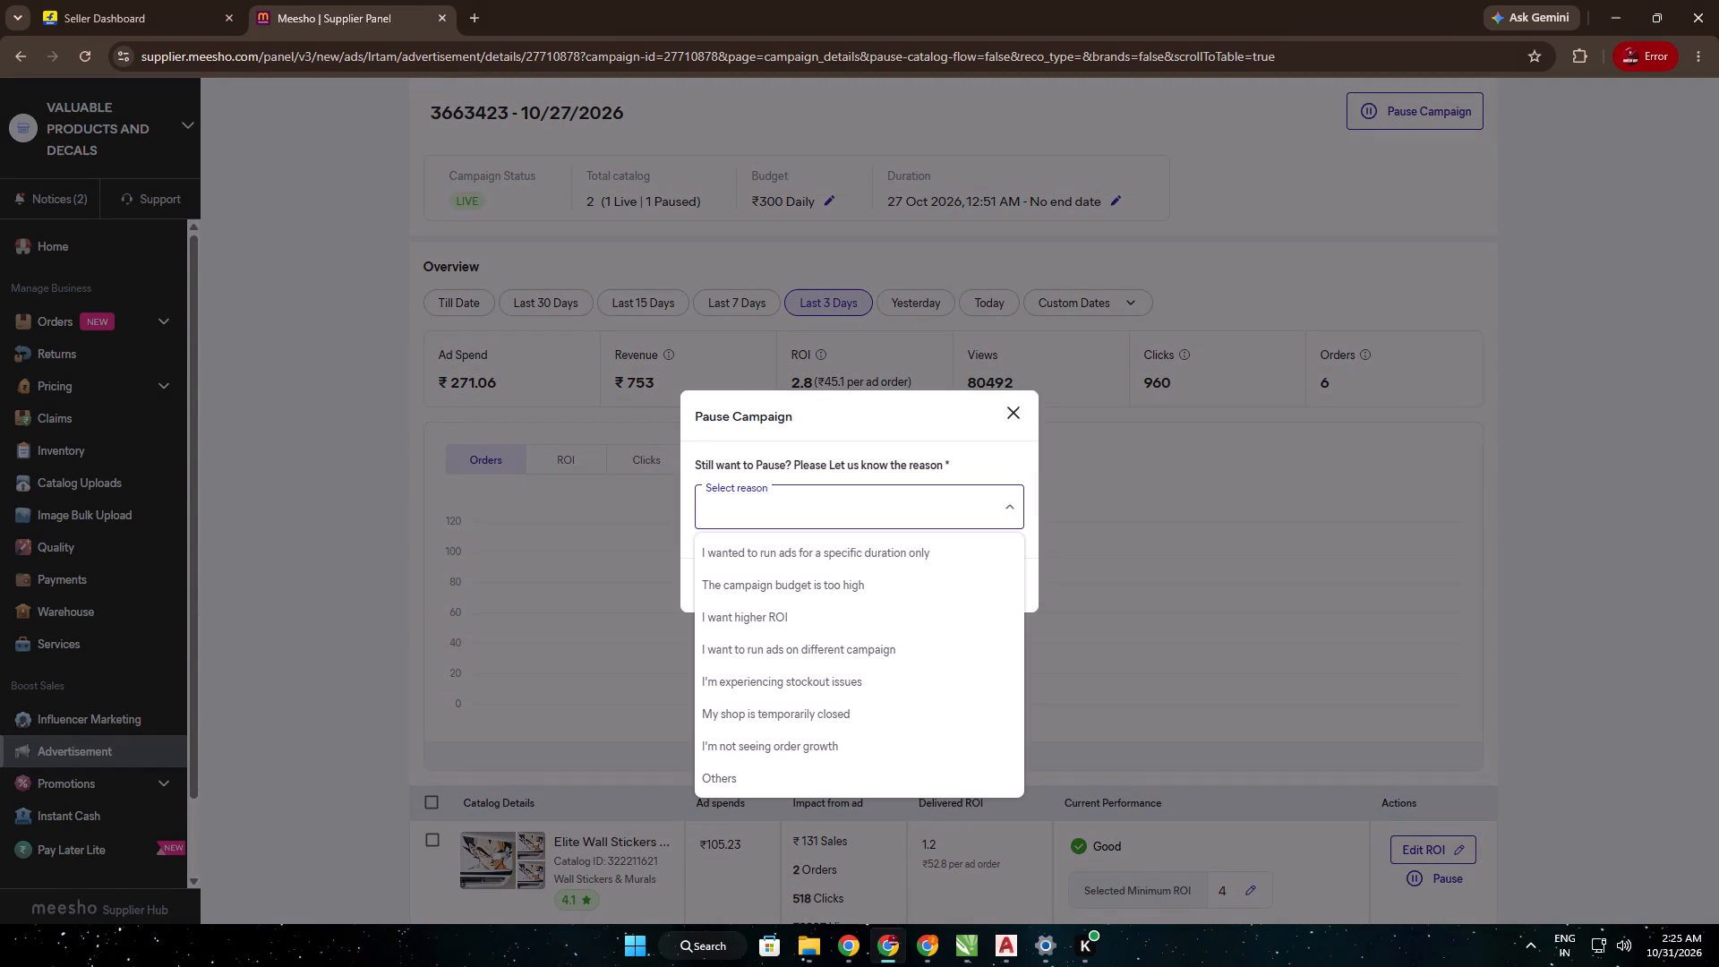
click(756, 743)
click(954, 588)
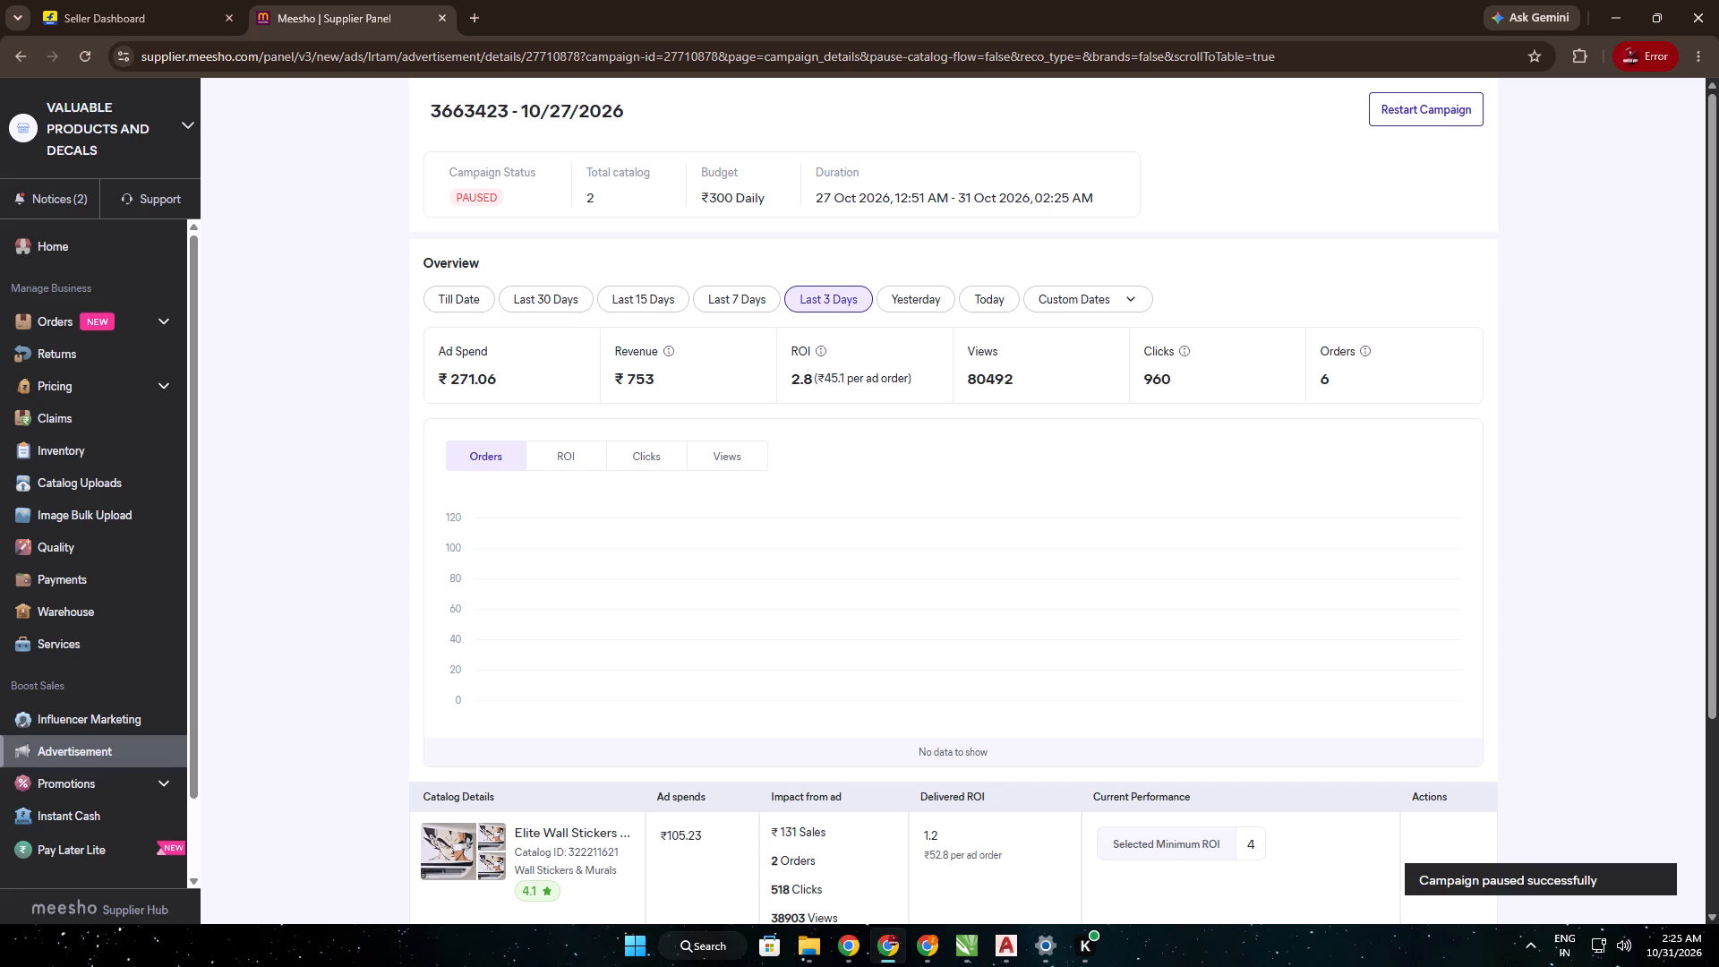
Return to the advertisement list and review the status, budget use, orders and ROI of the campaigns.
click(23, 59)
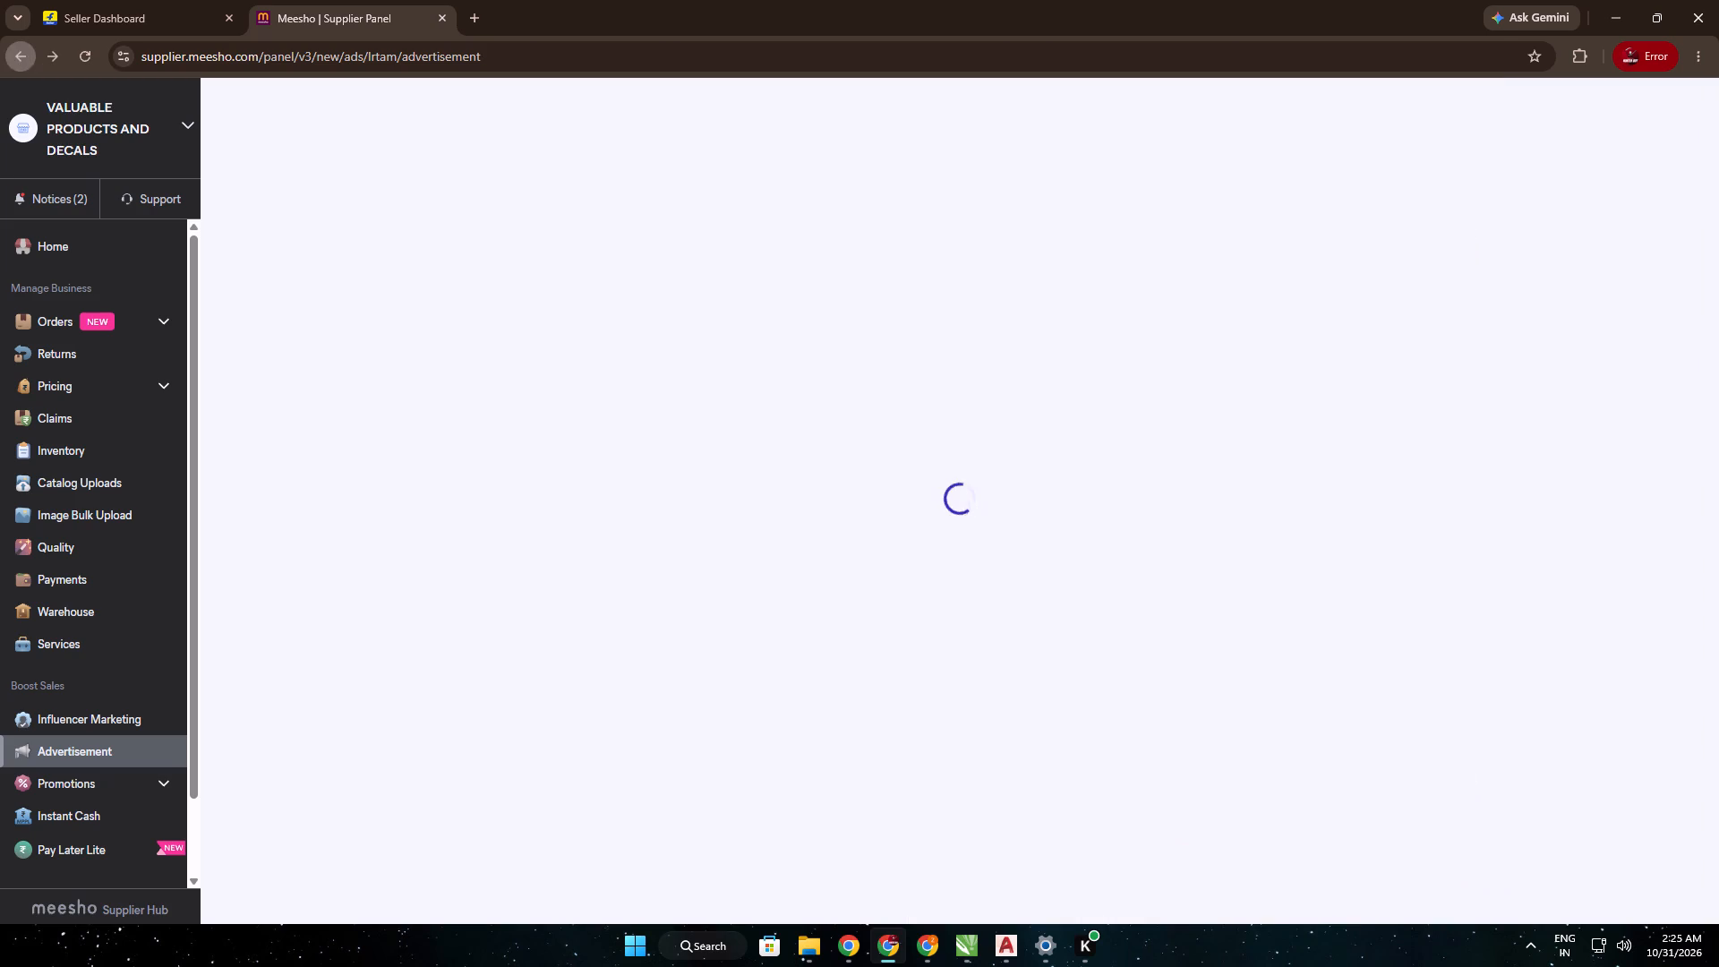
scroll(803, 647, down, 11)
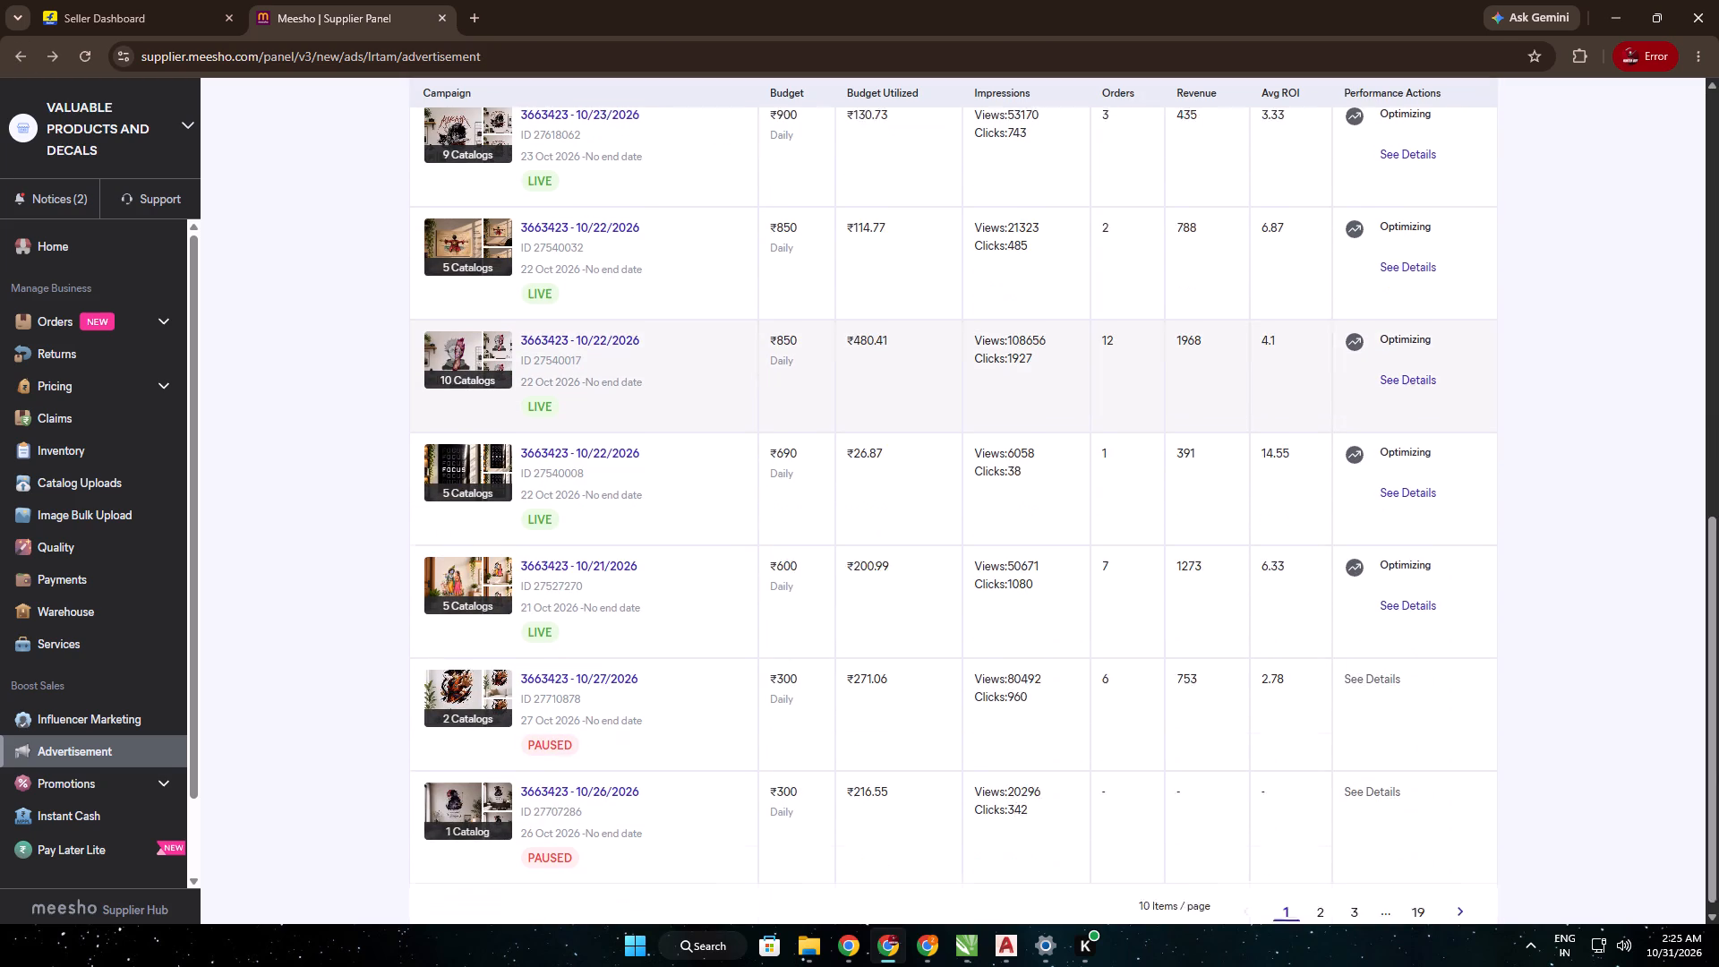
scroll(827, 594, down, 2)
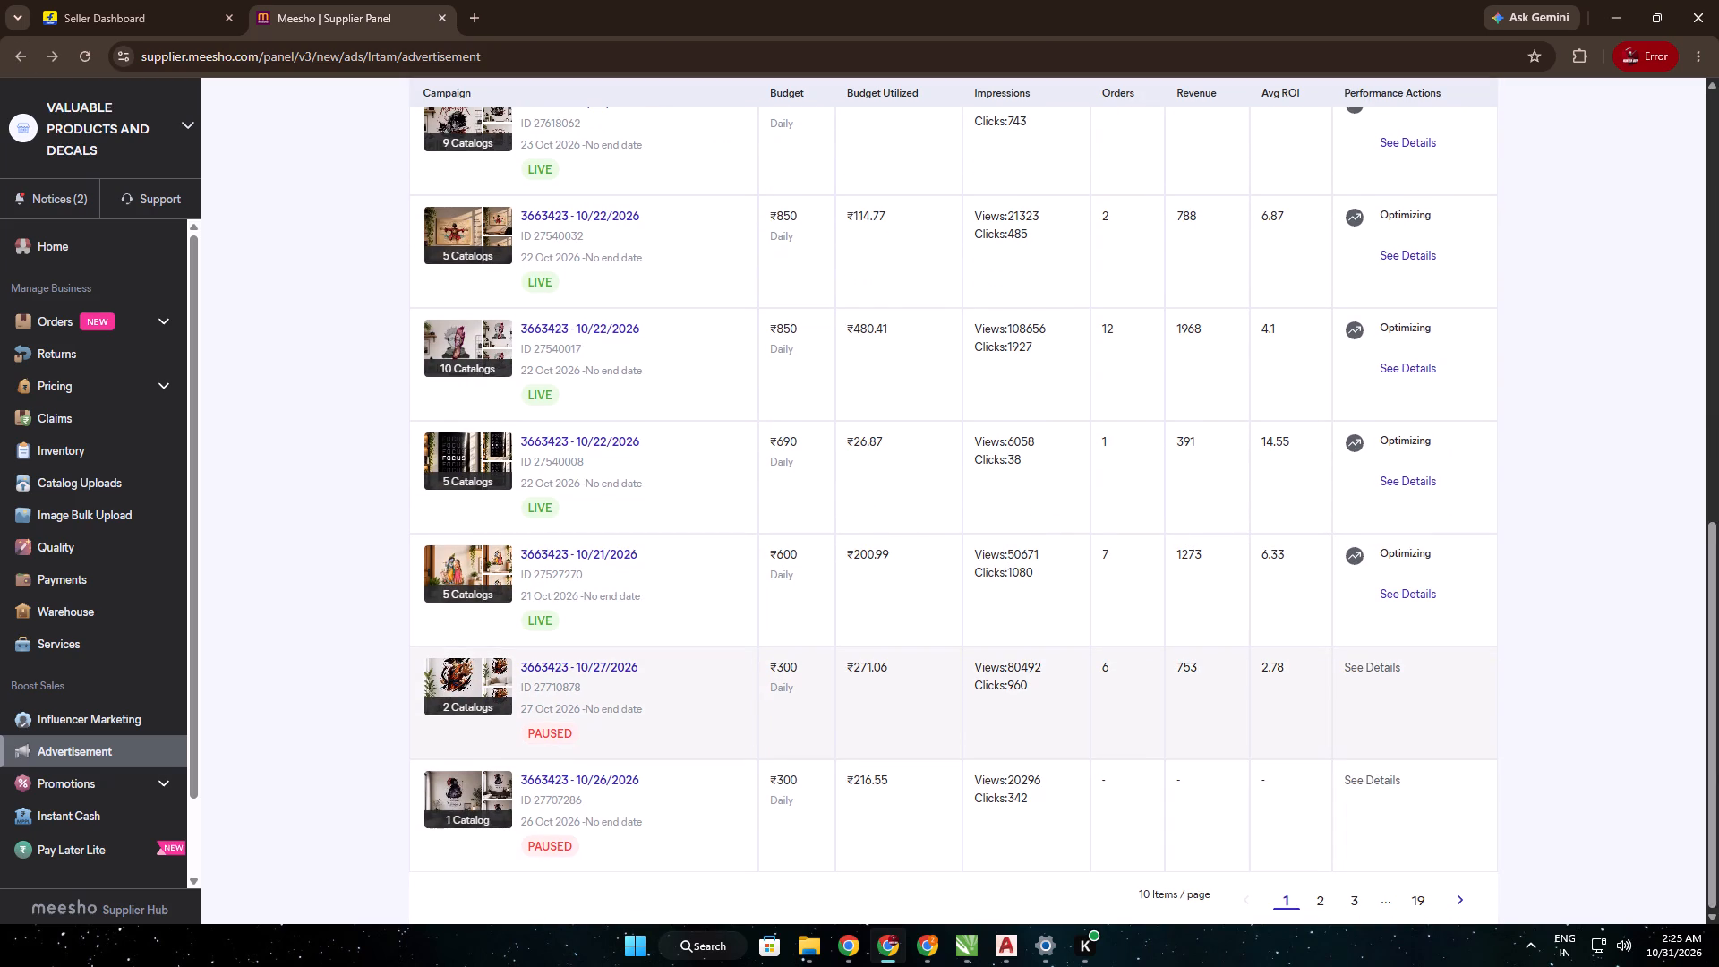
scroll(672, 663, up, 2)
scroll(782, 585, up, 3)
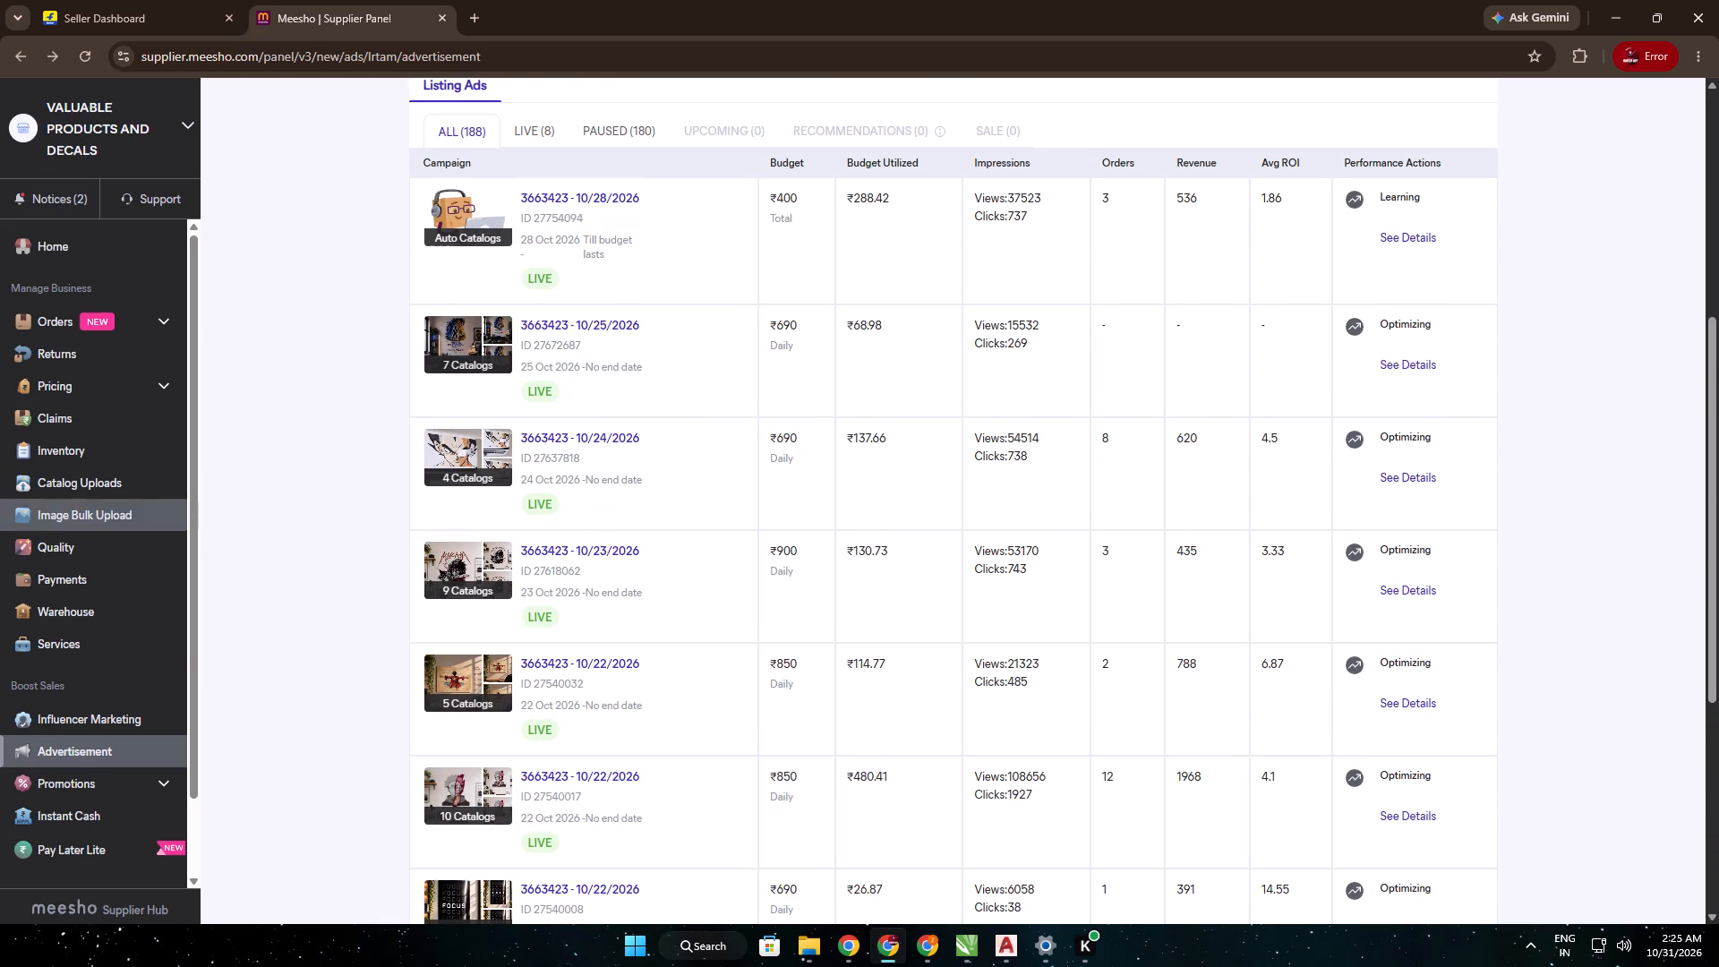
Examine the next 7 days' payments, including both pages of order details for 2 Nov 2026, and return to the payments overview.
click(118, 583)
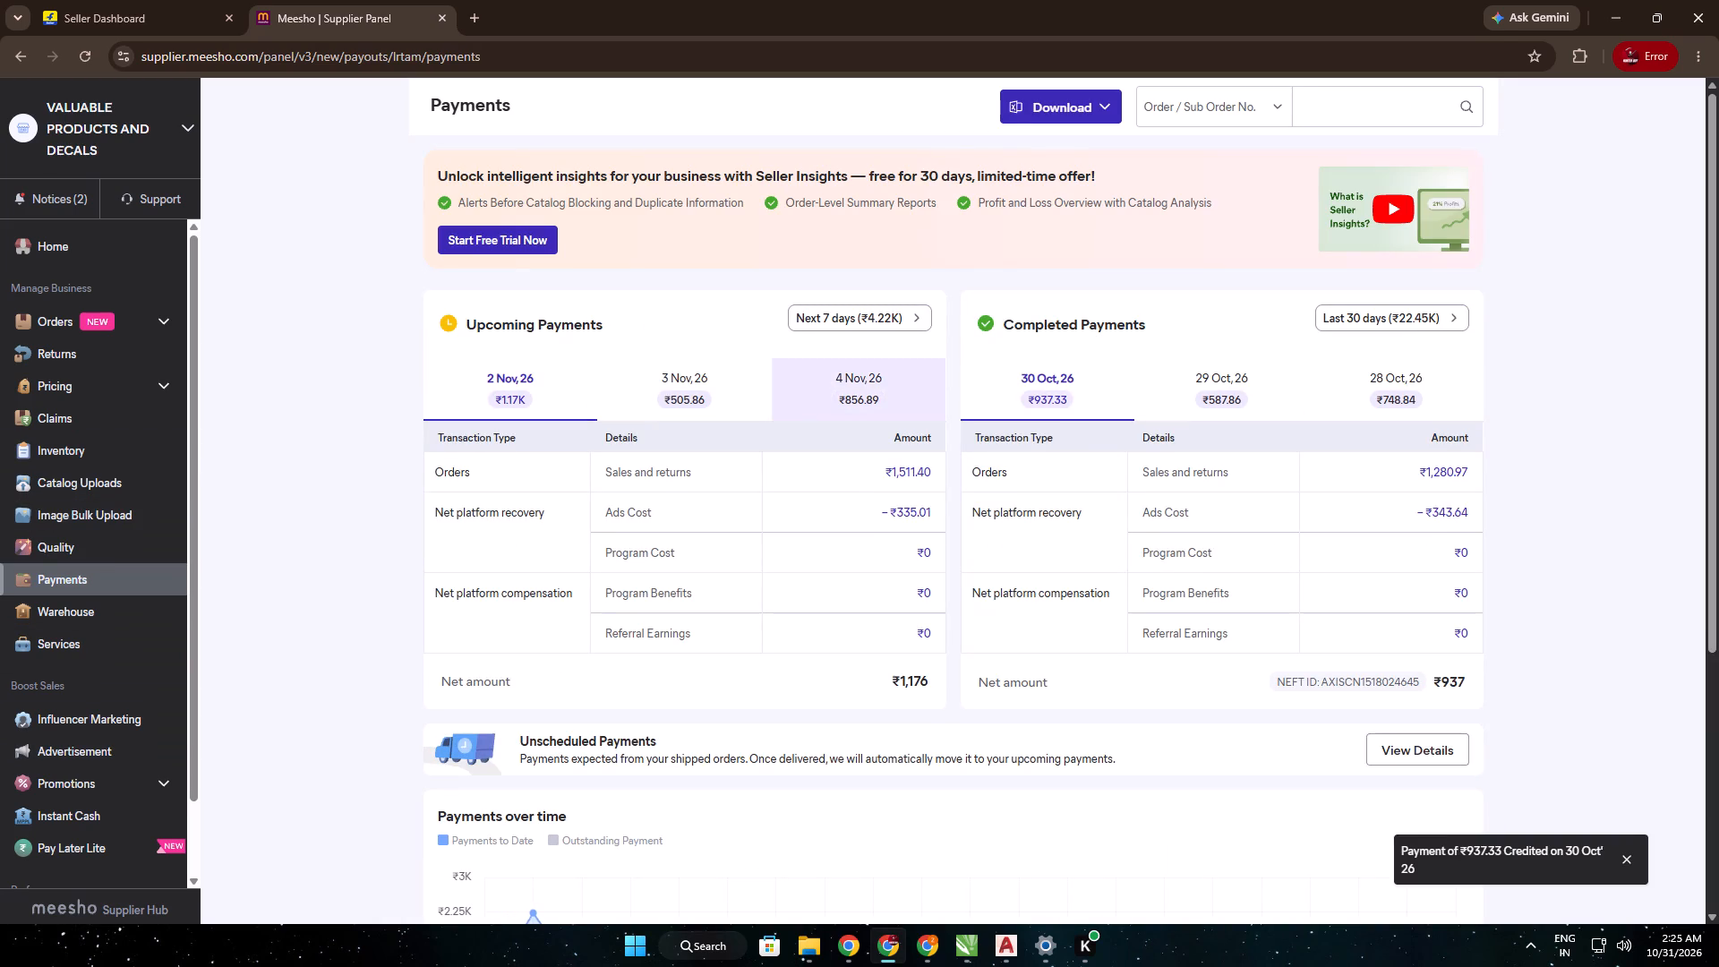
click(894, 332)
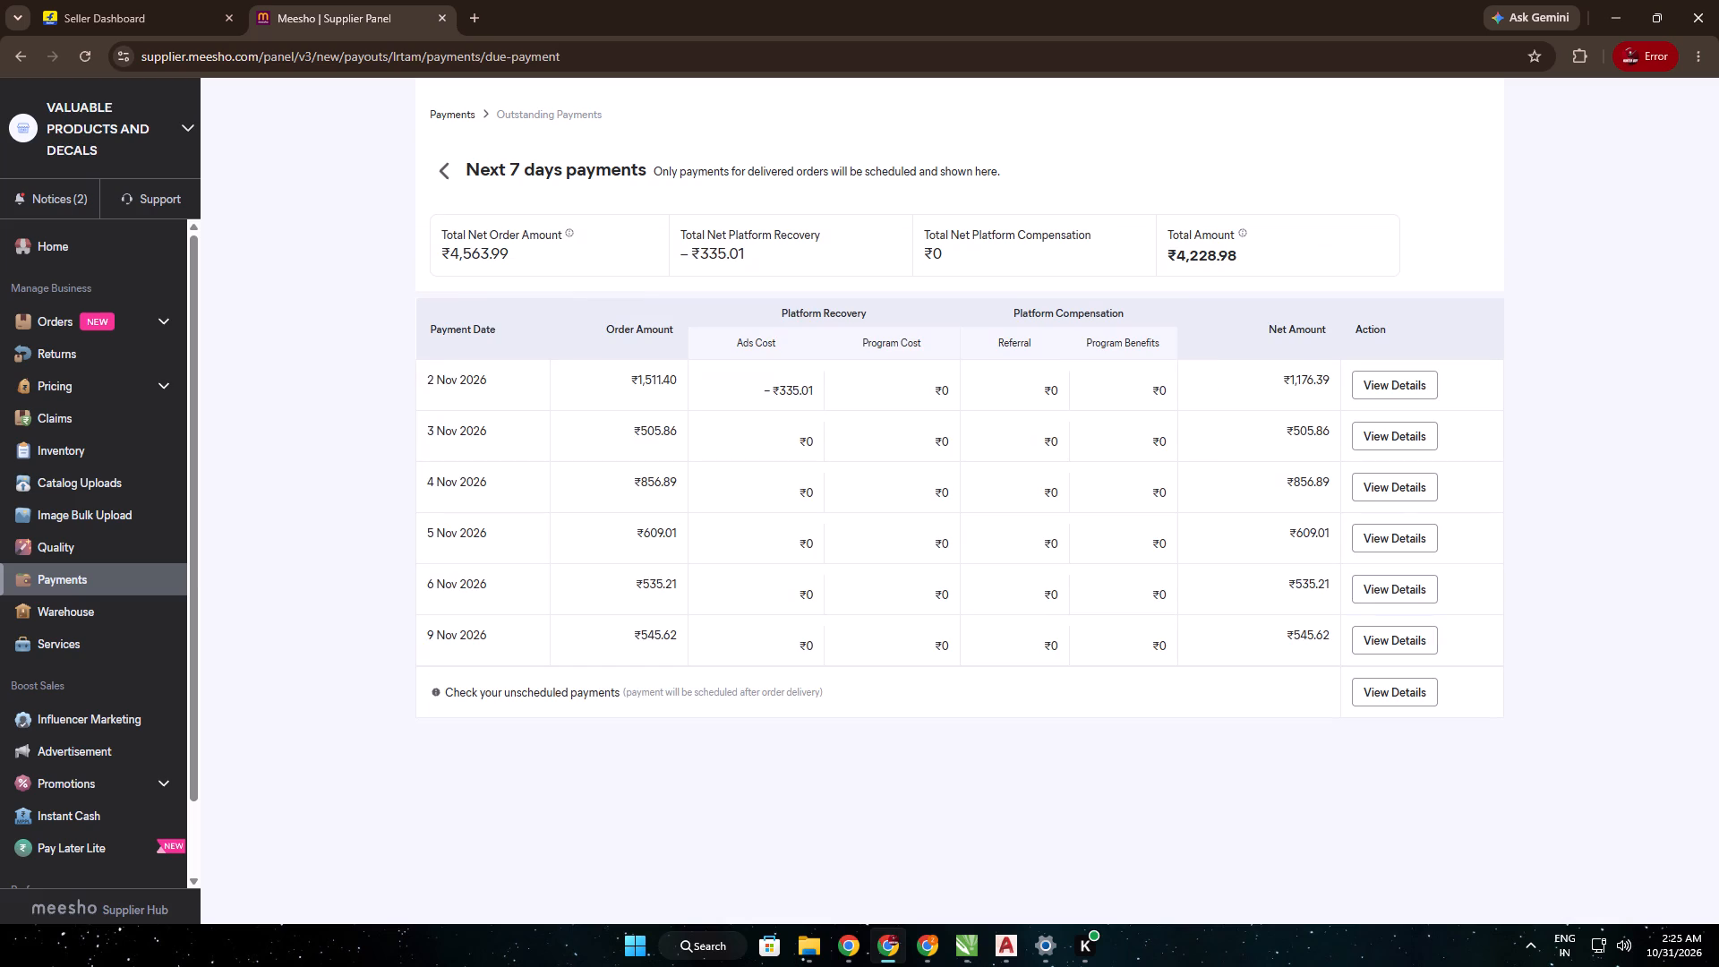
click(1364, 384)
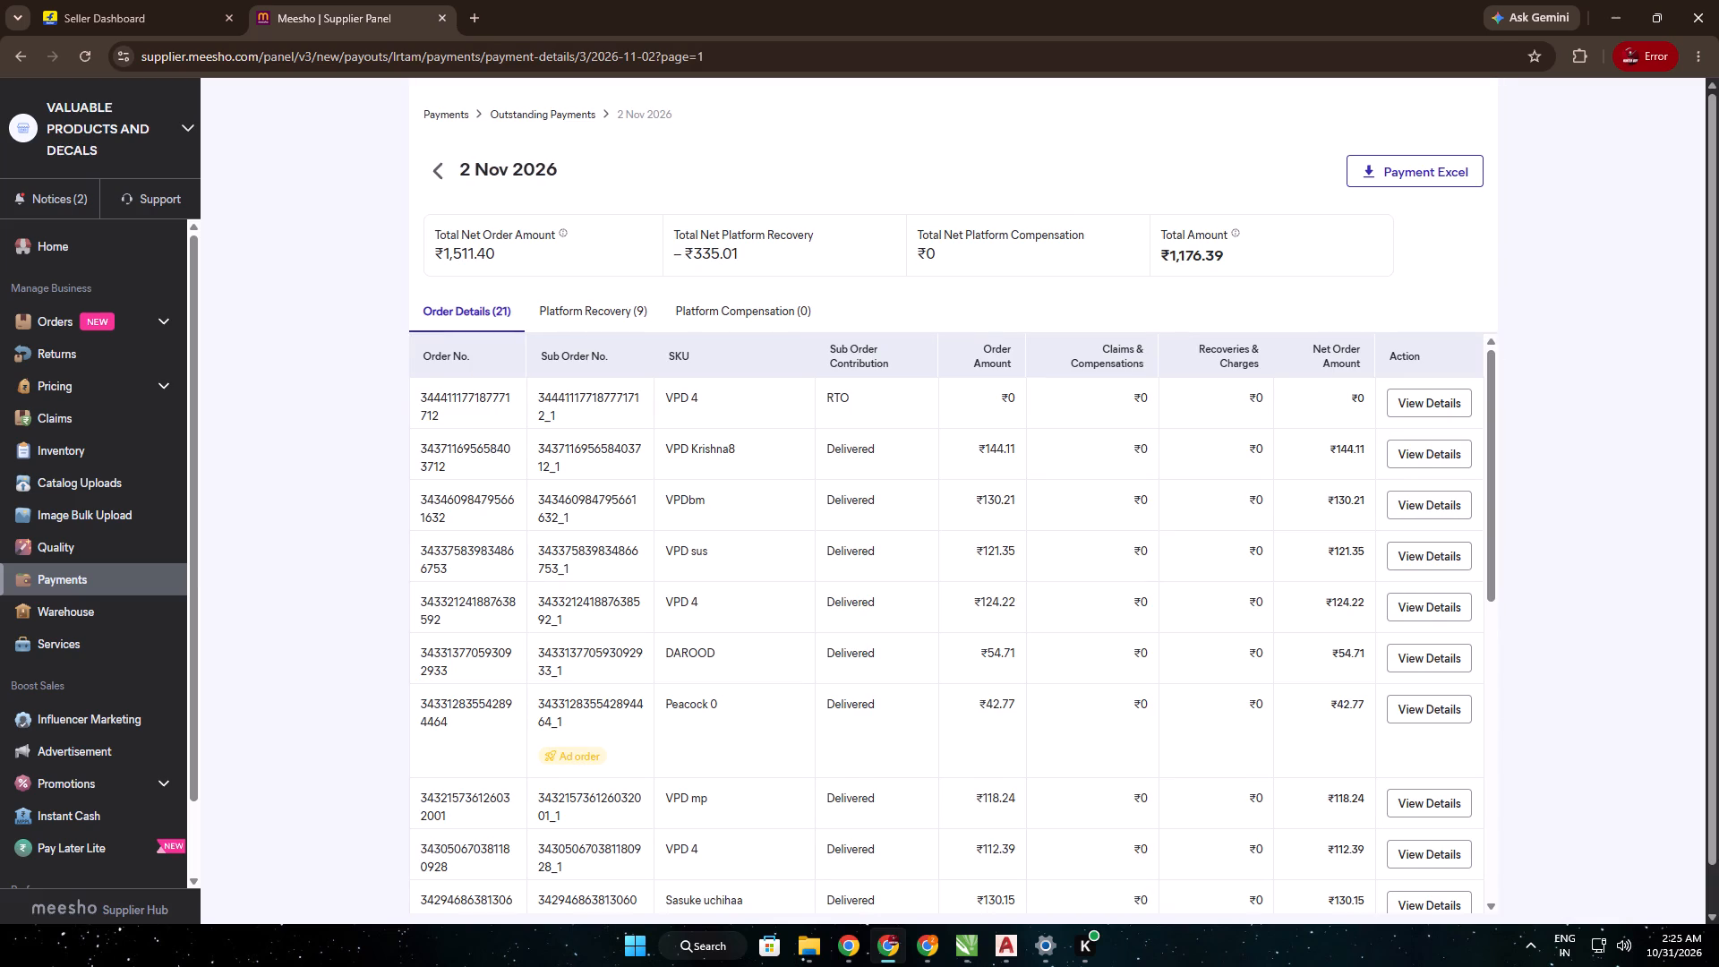
scroll(712, 531, down, 2)
scroll(731, 608, down, 1)
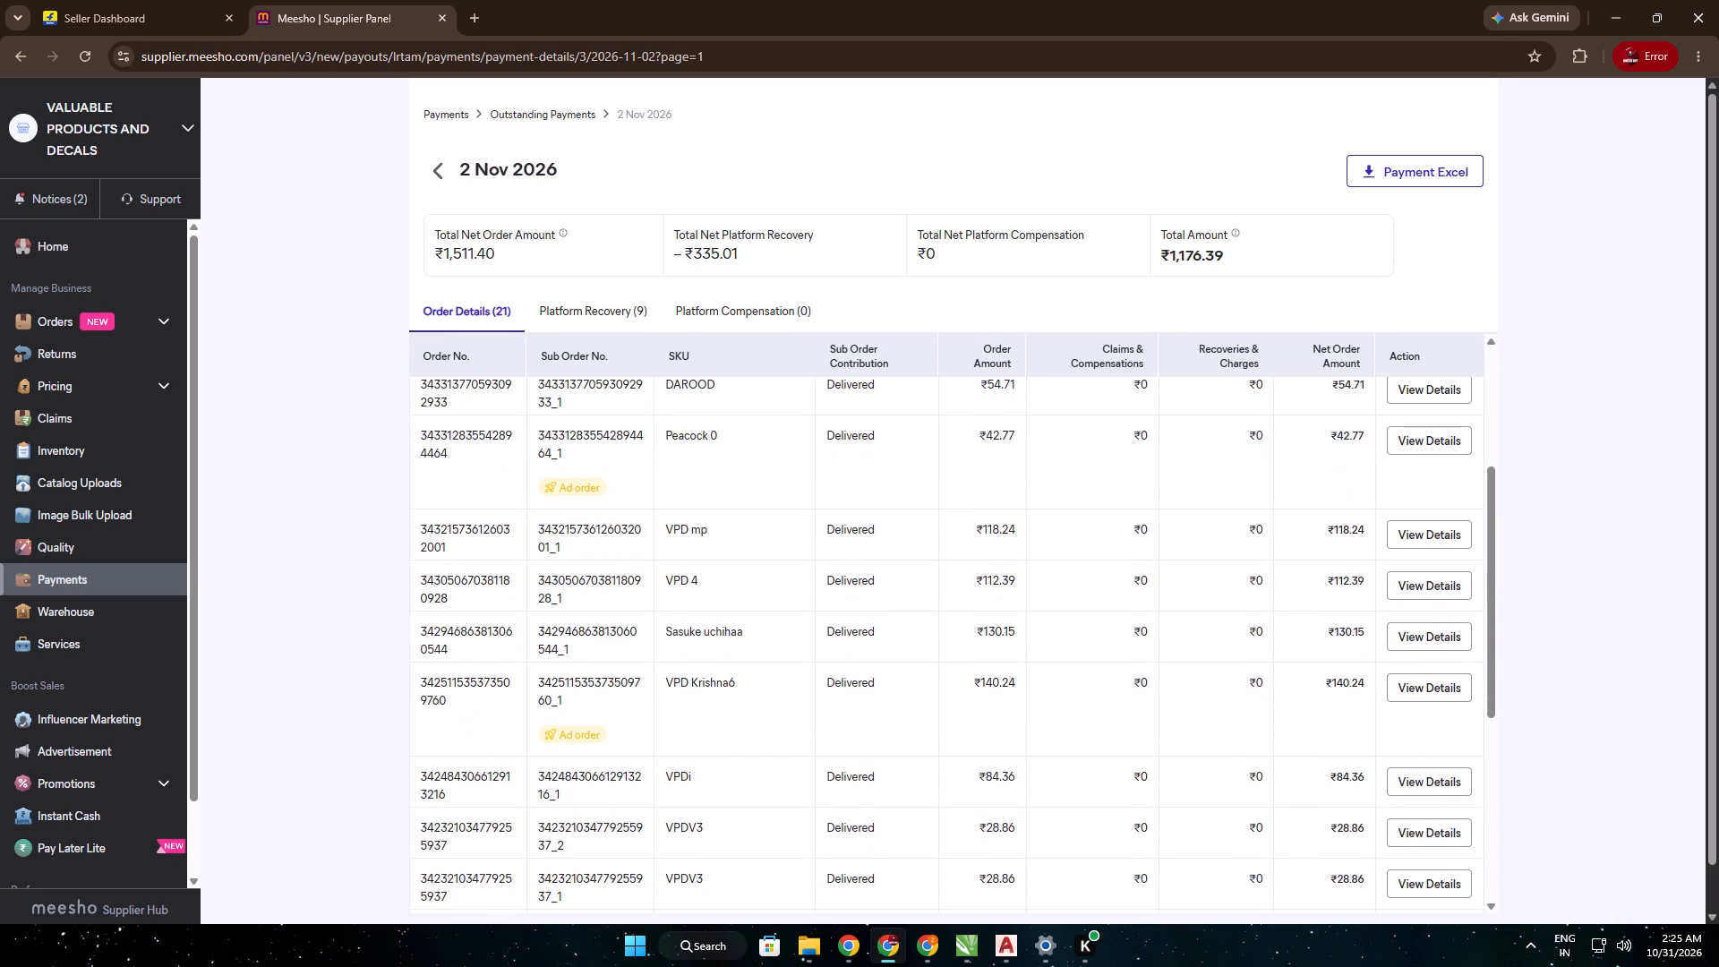
drag(726, 536, 648, 540)
scroll(743, 597, down, 6)
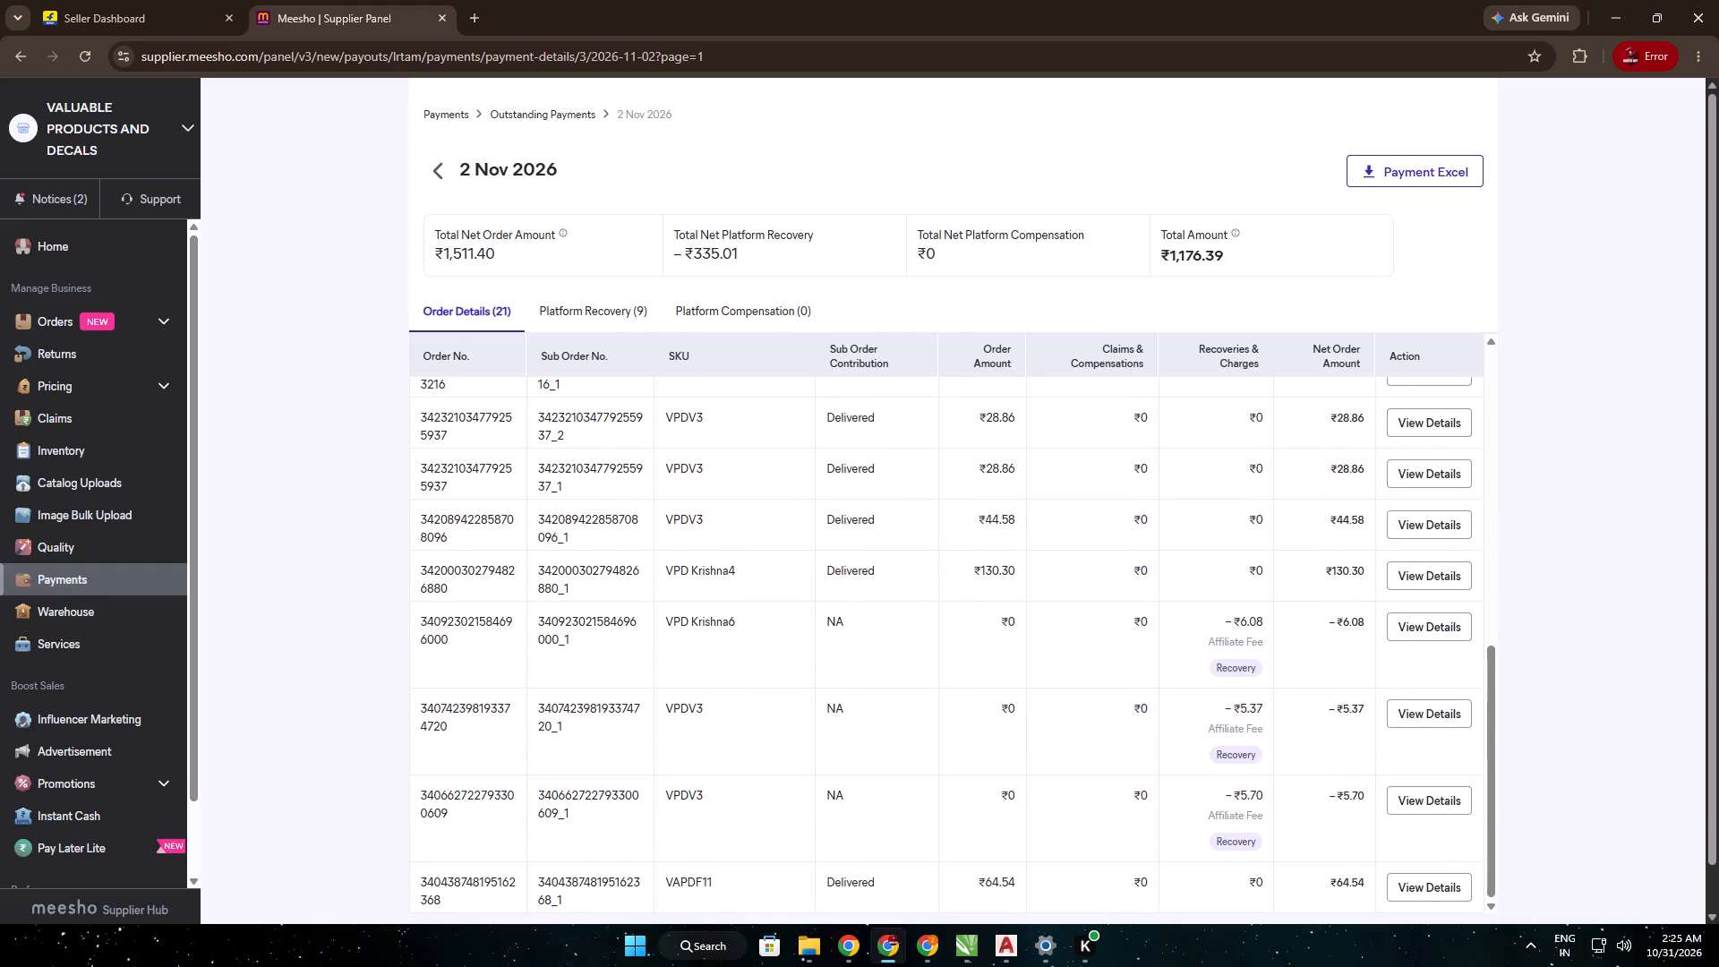
scroll(812, 730, down, 3)
click(1431, 896)
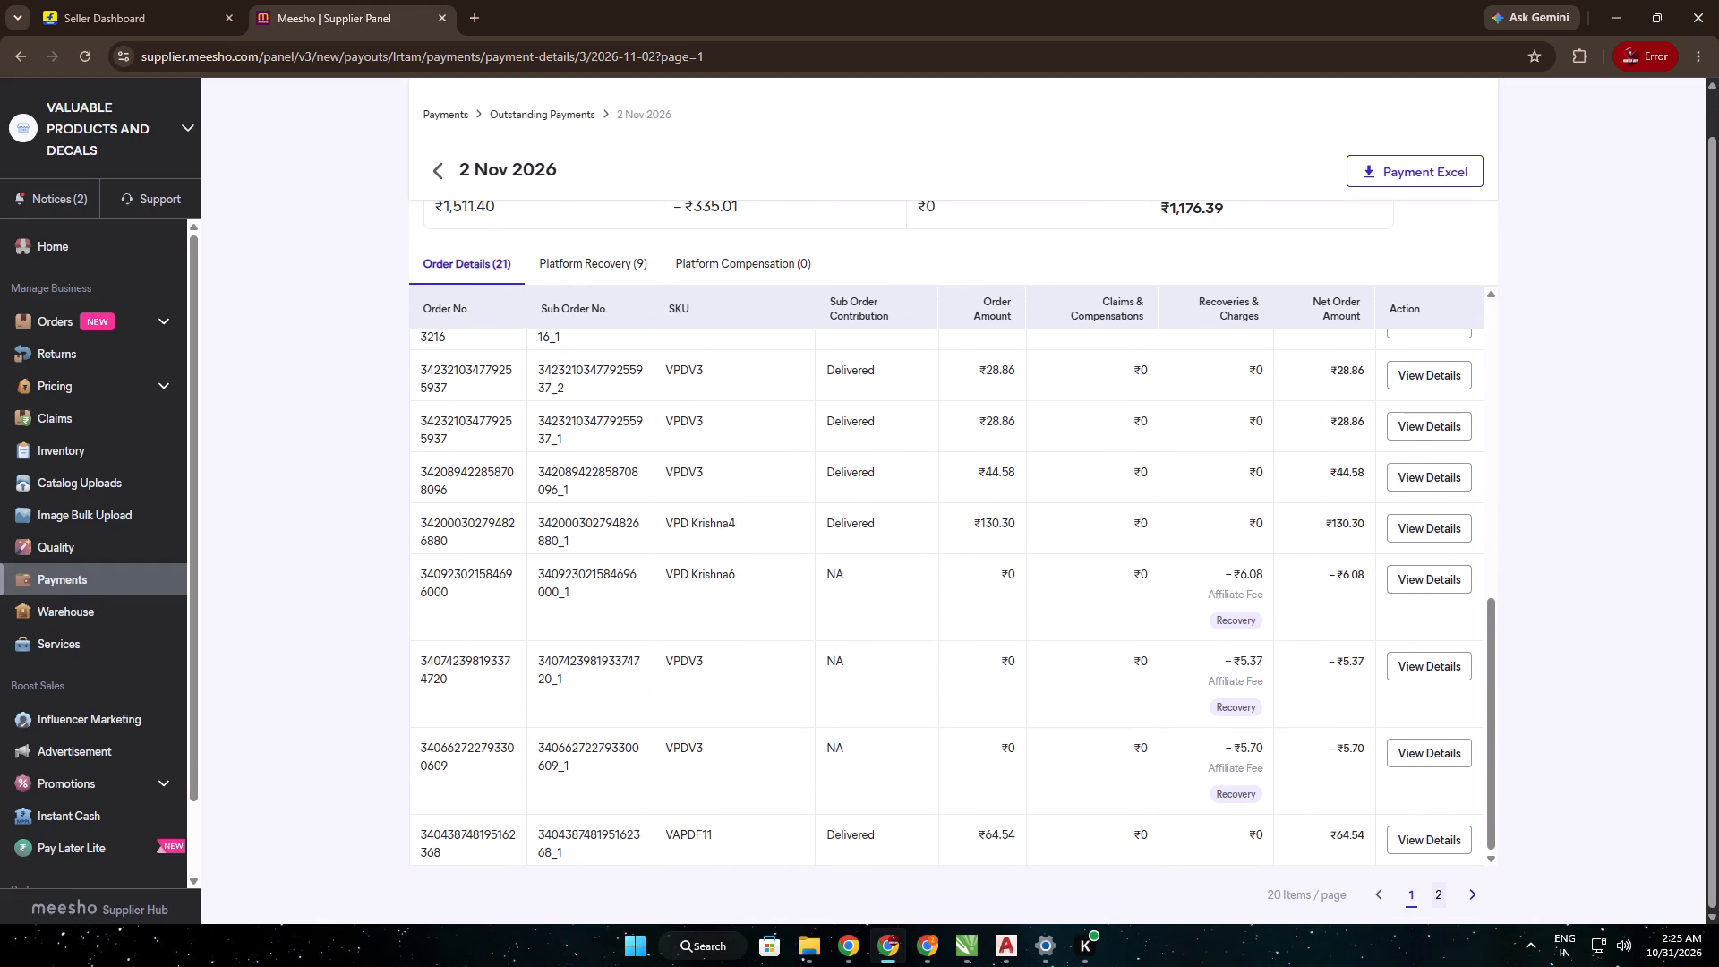
click(1437, 897)
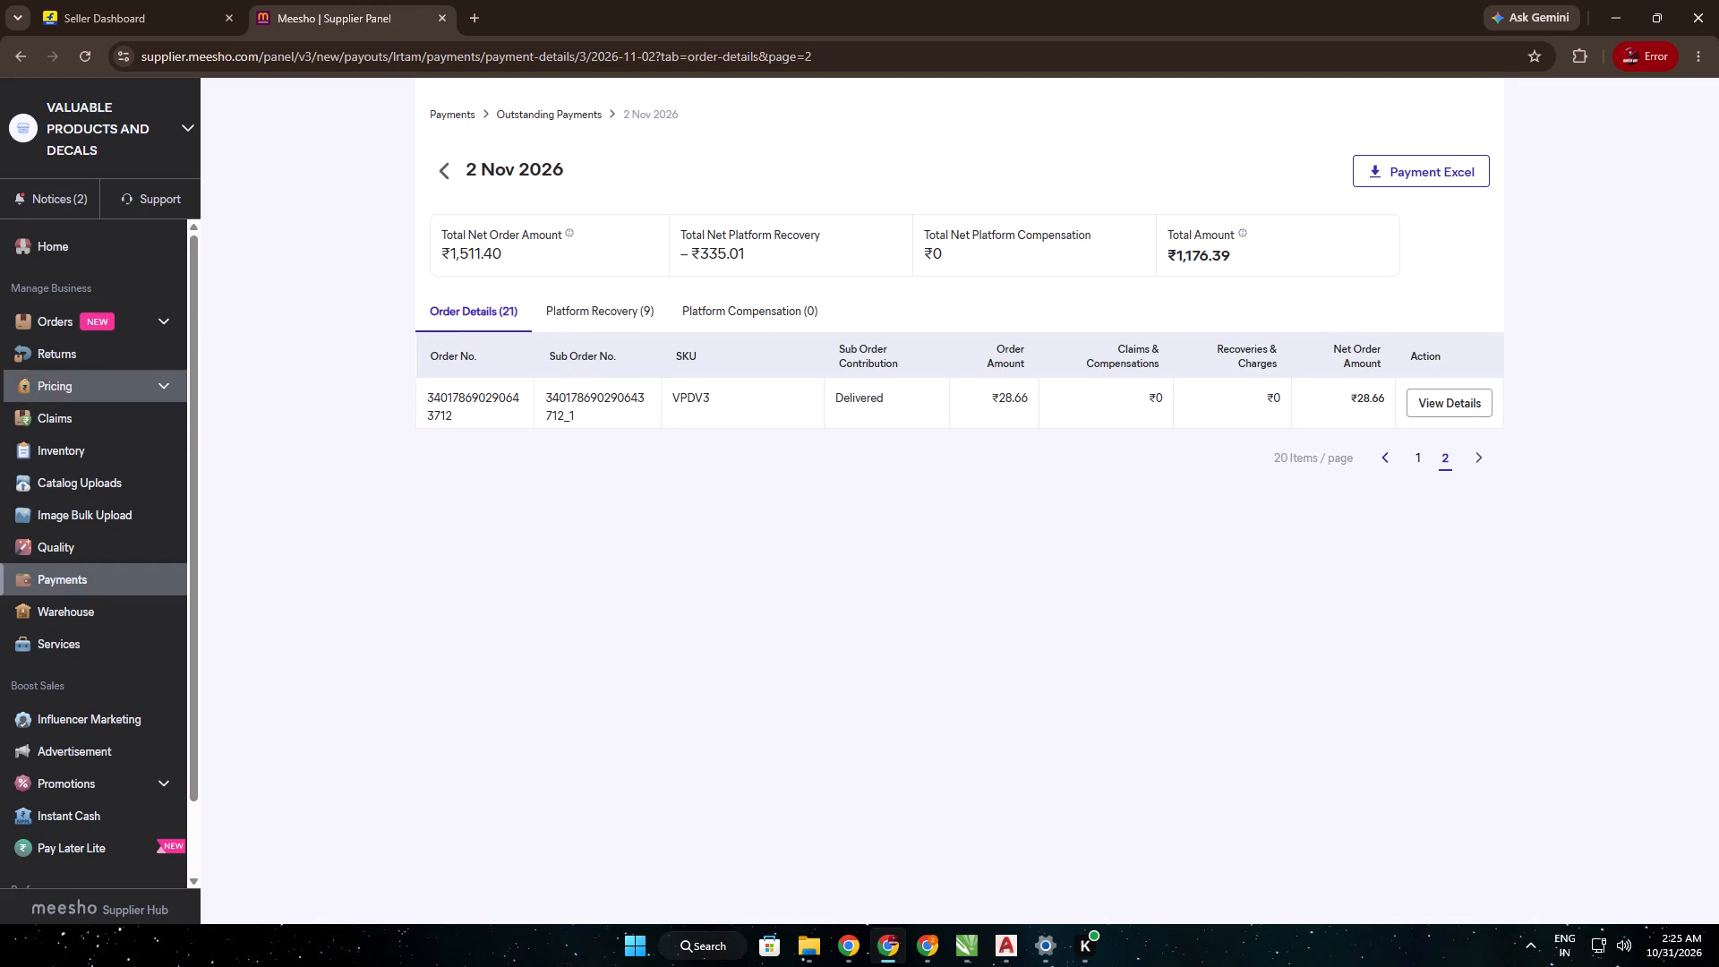
click(436, 170)
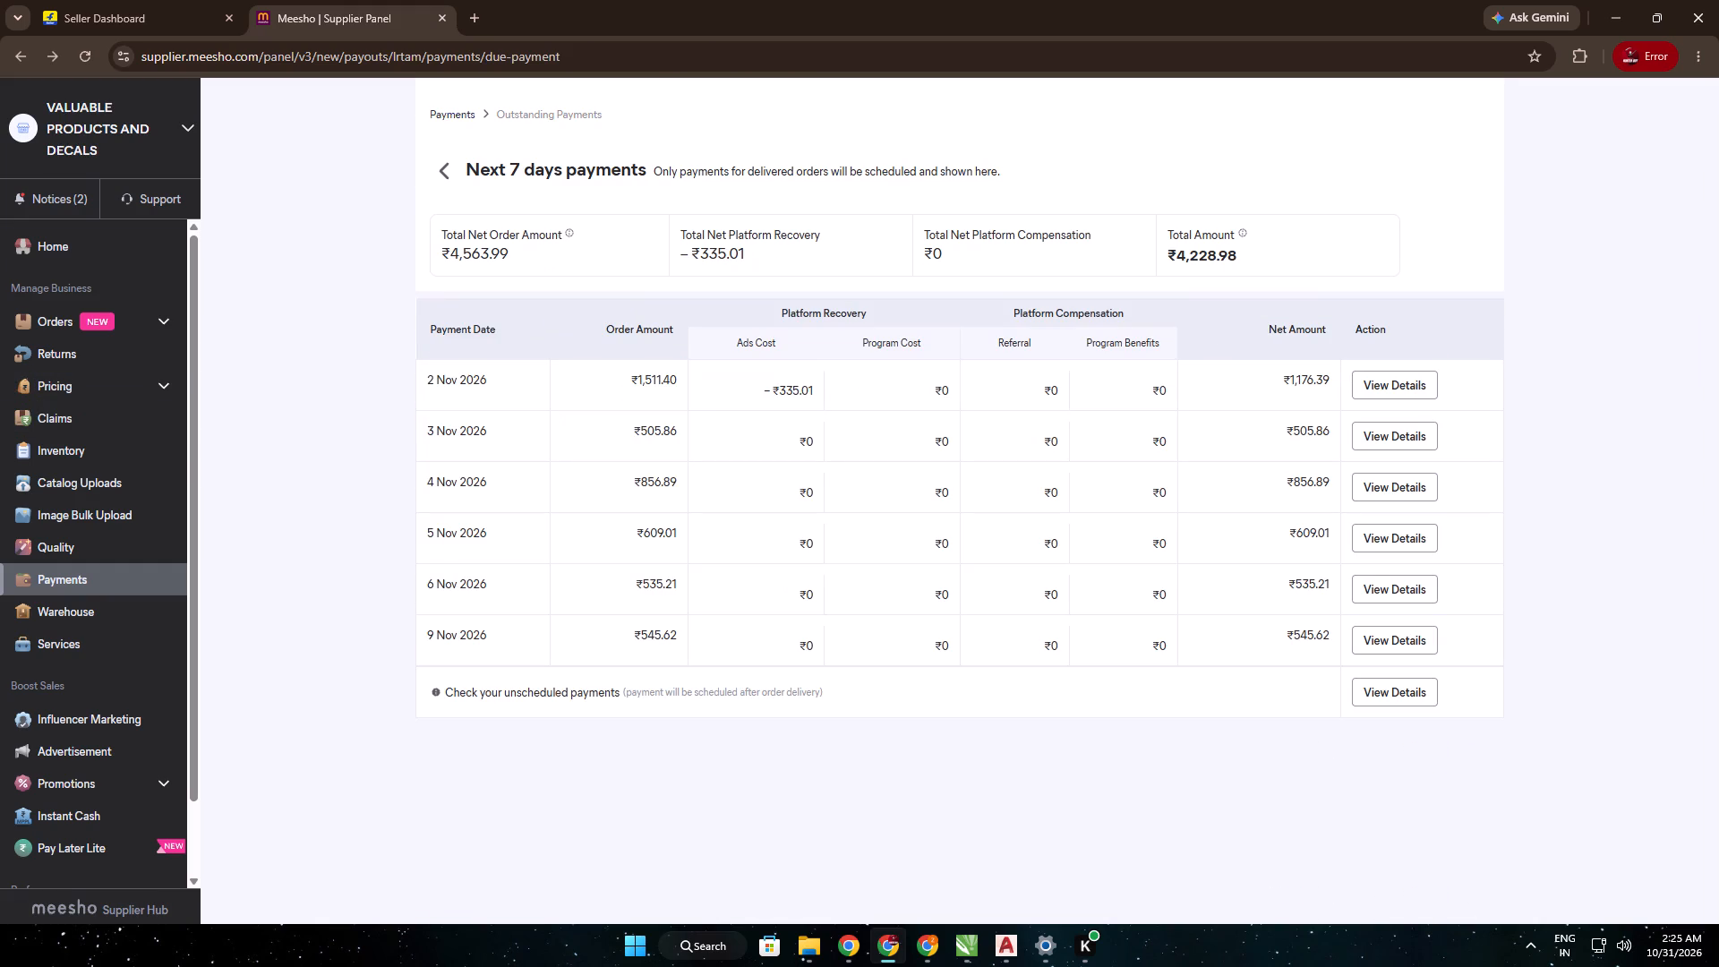
click(443, 170)
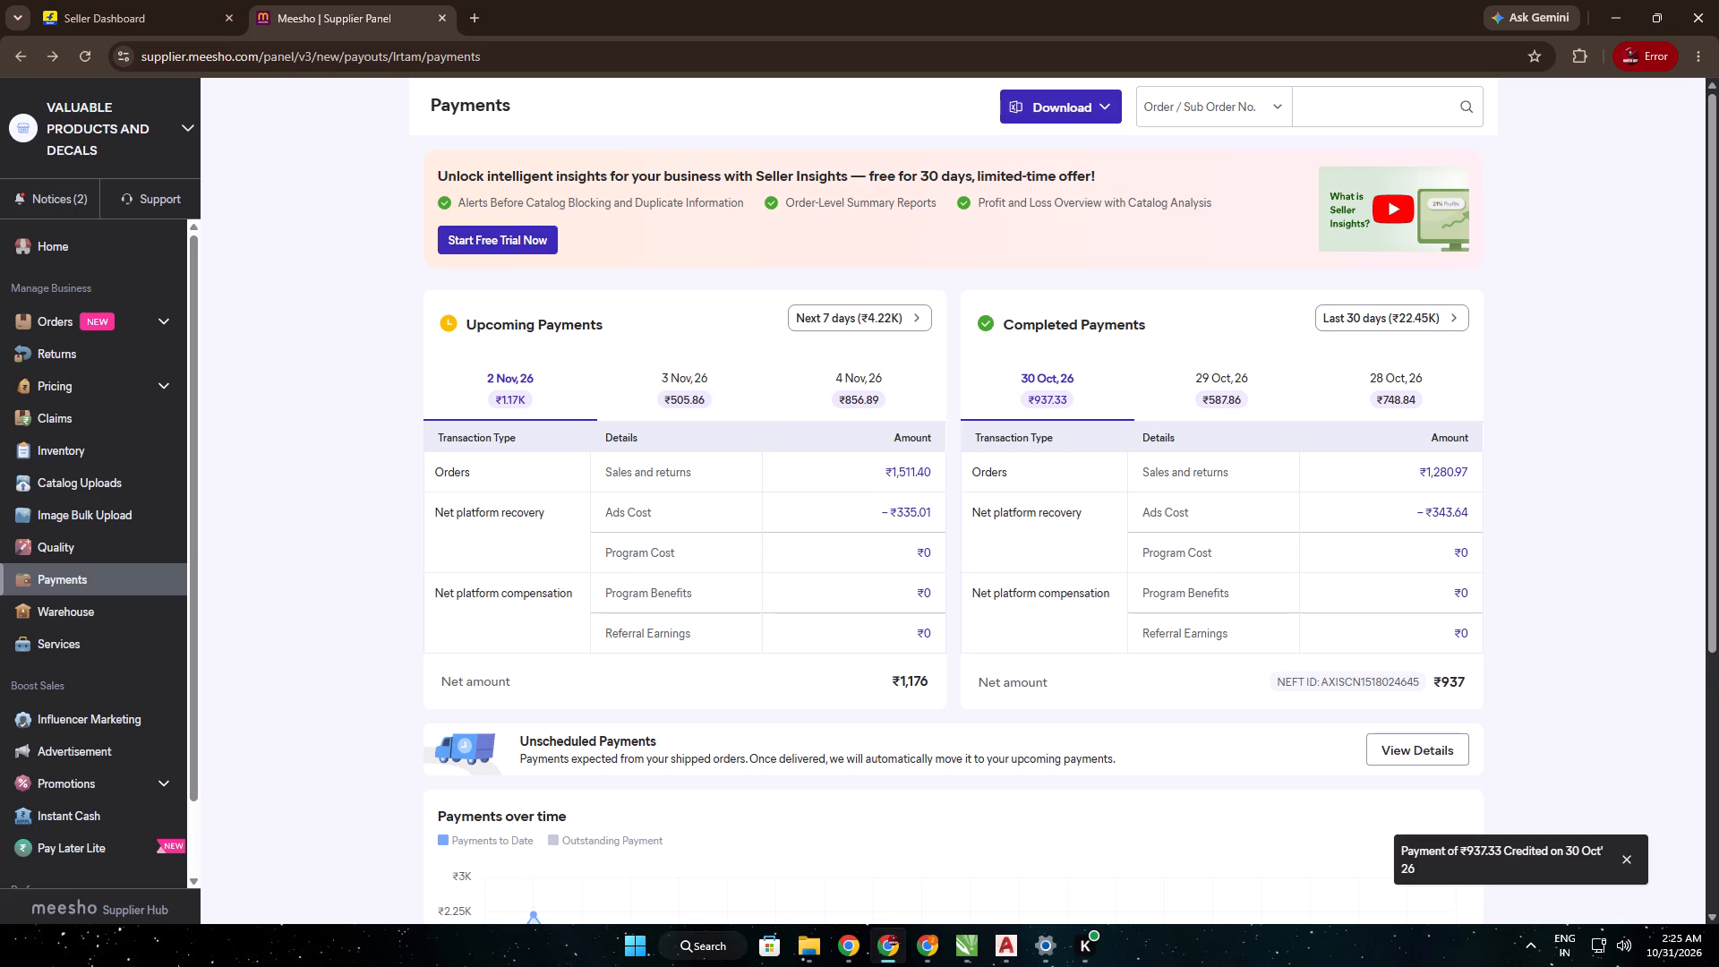
Check the order details of the unscheduled payments and return to the payments overview.
click(1424, 740)
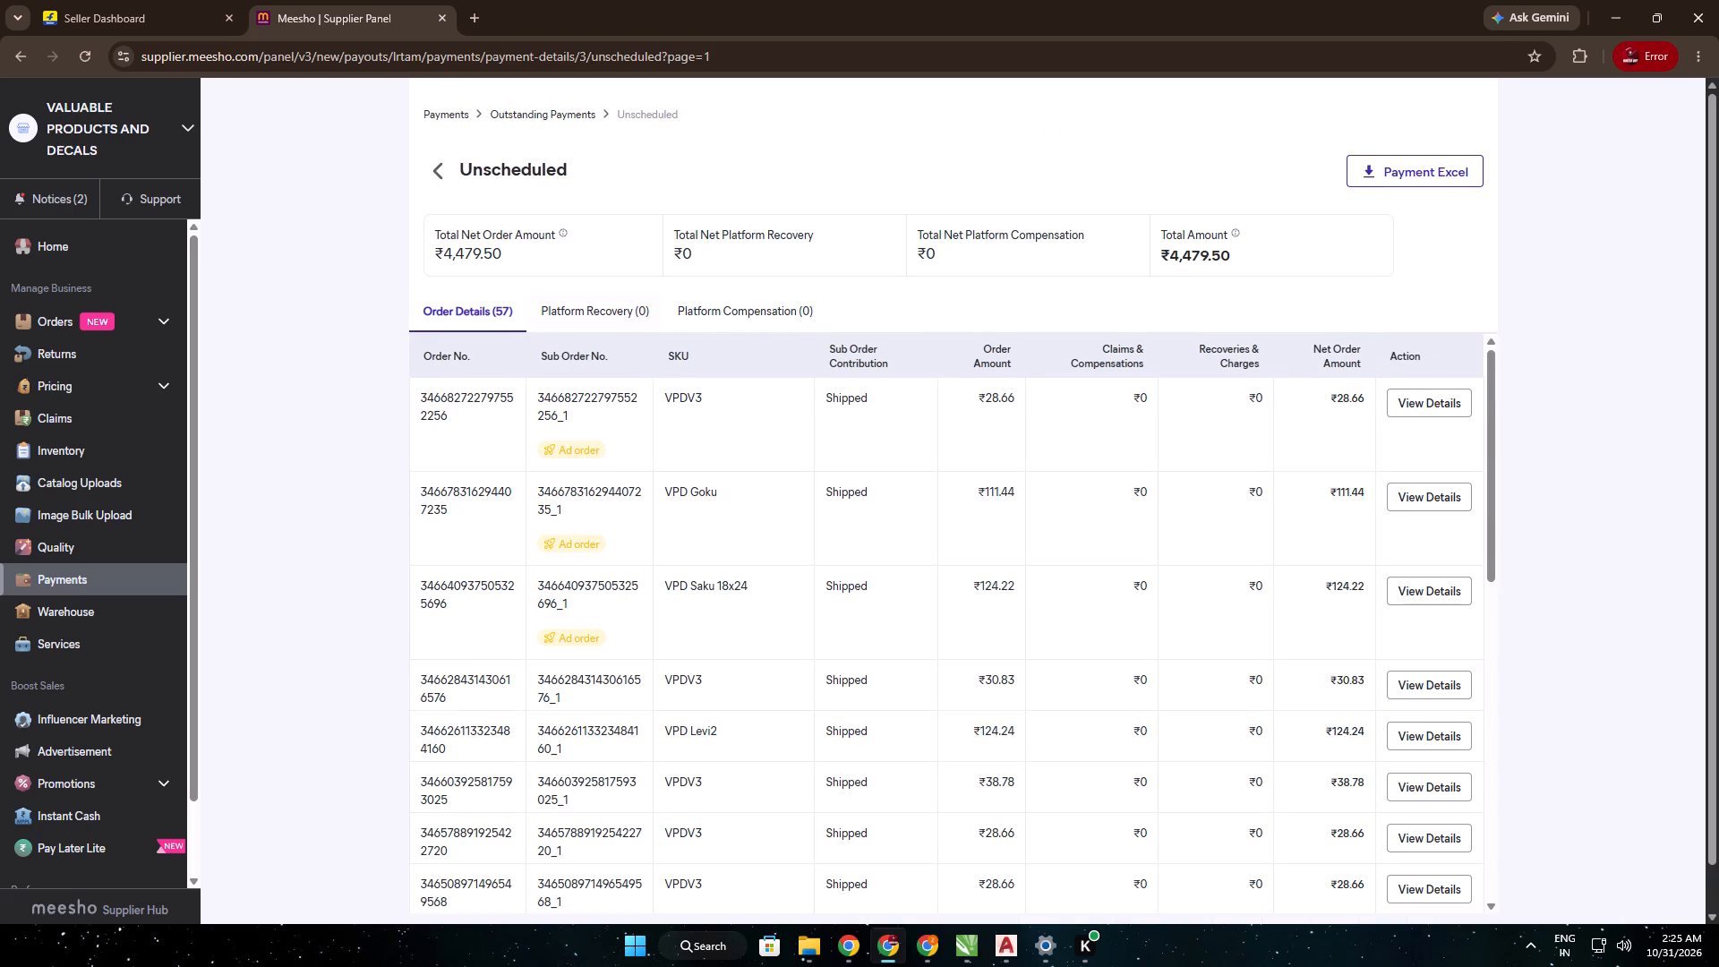
click(437, 172)
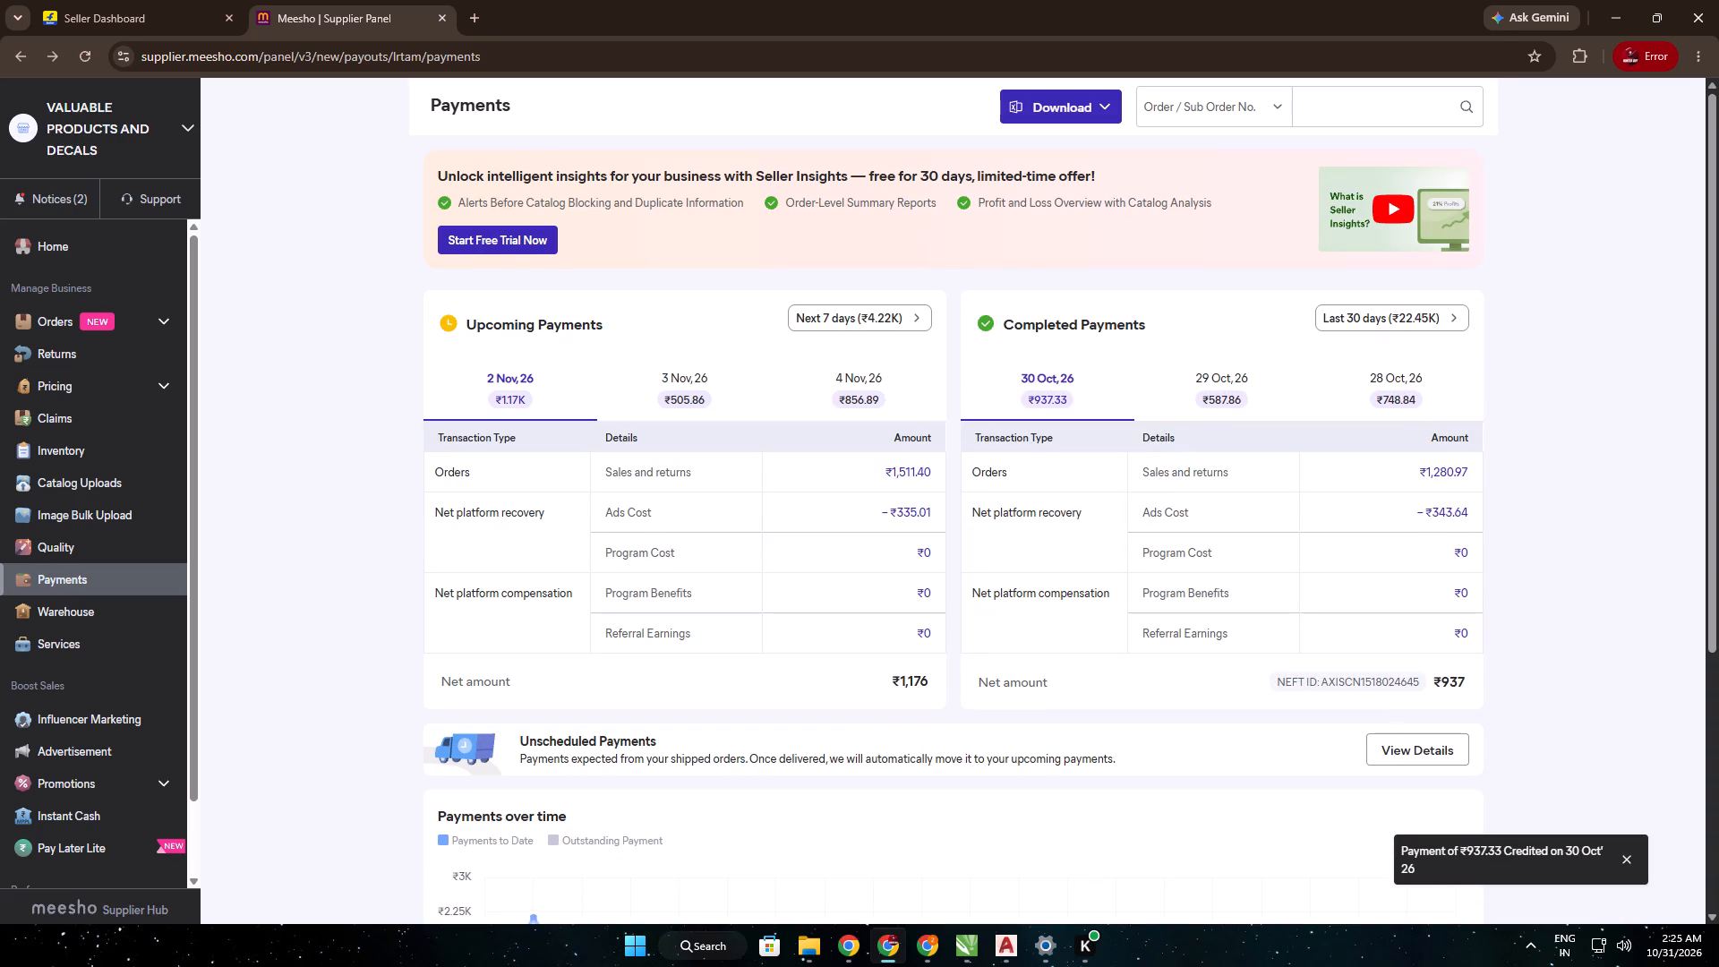
Open the last 30 days' completed payments, examine the order details of the 29 Oct 2026 payment, and return to that list.
click(1364, 314)
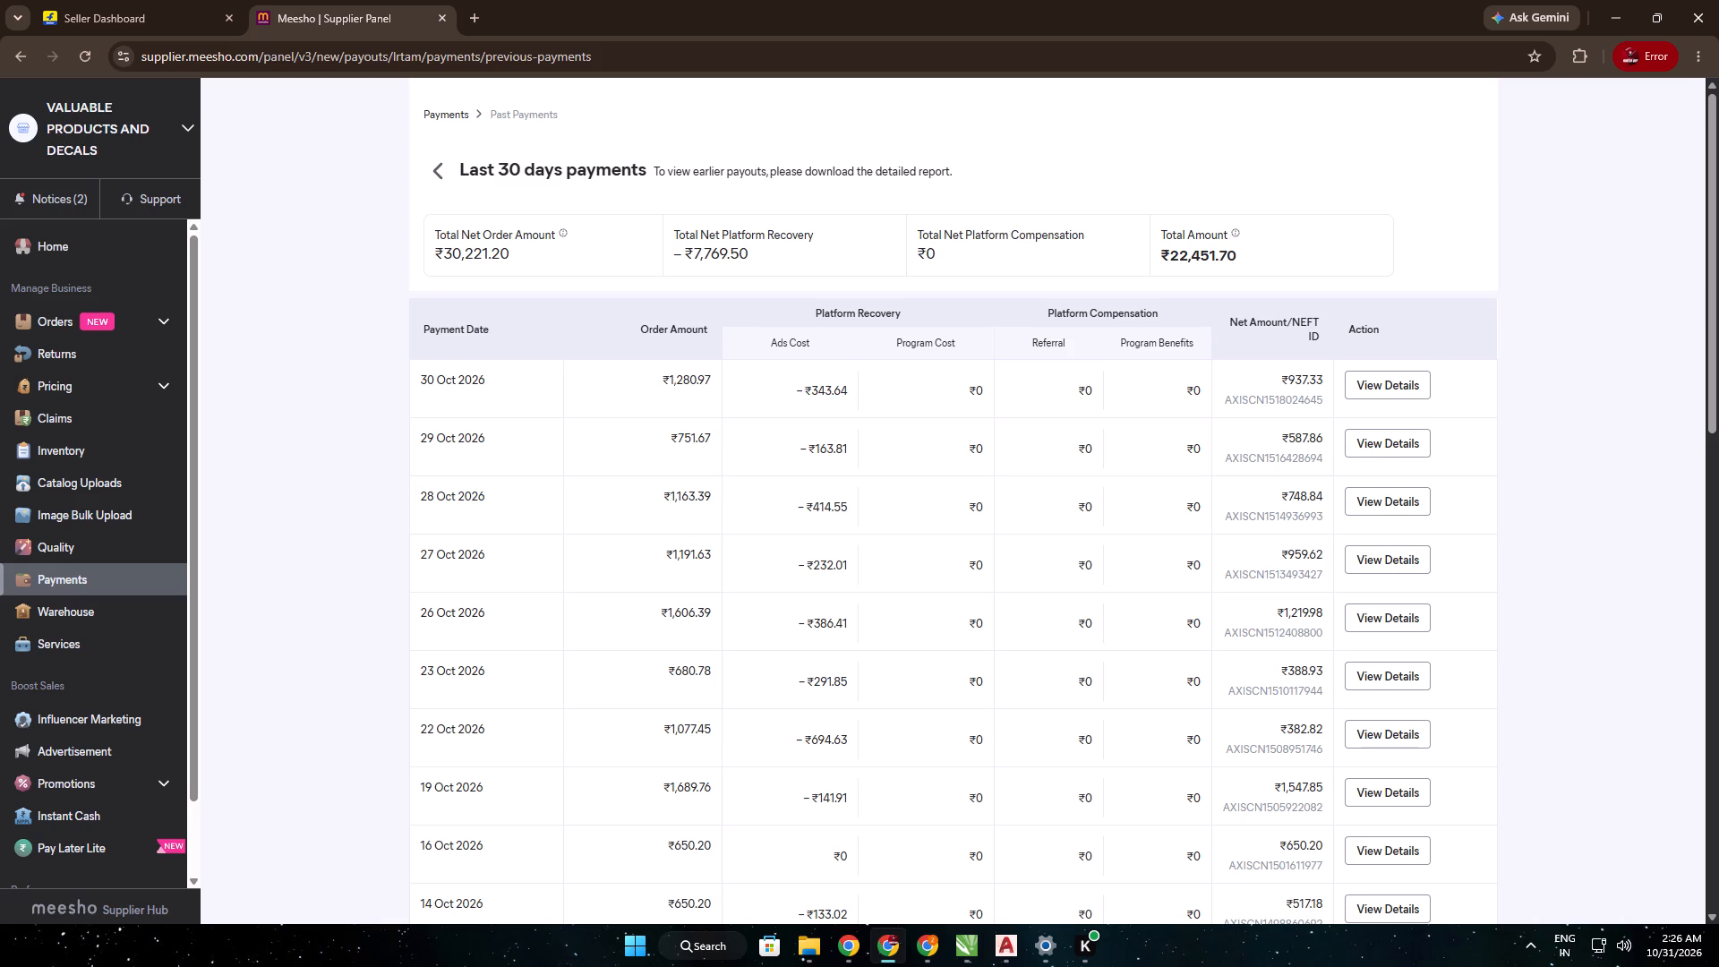
click(1387, 441)
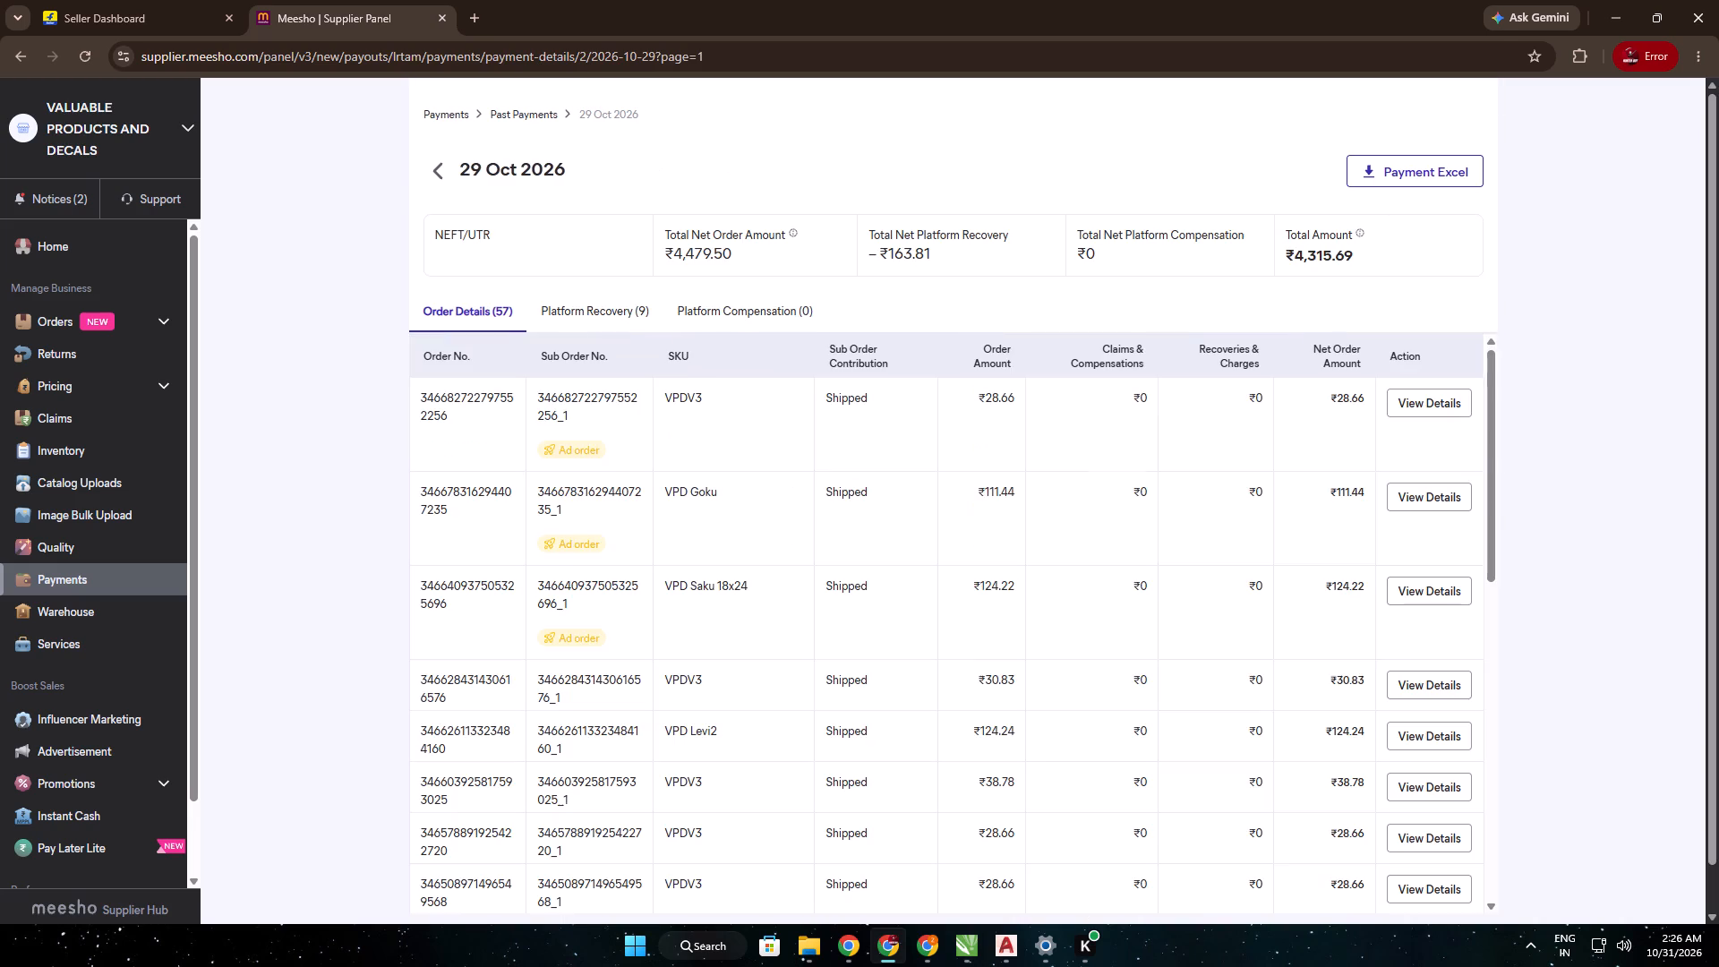
click(646, 321)
click(510, 312)
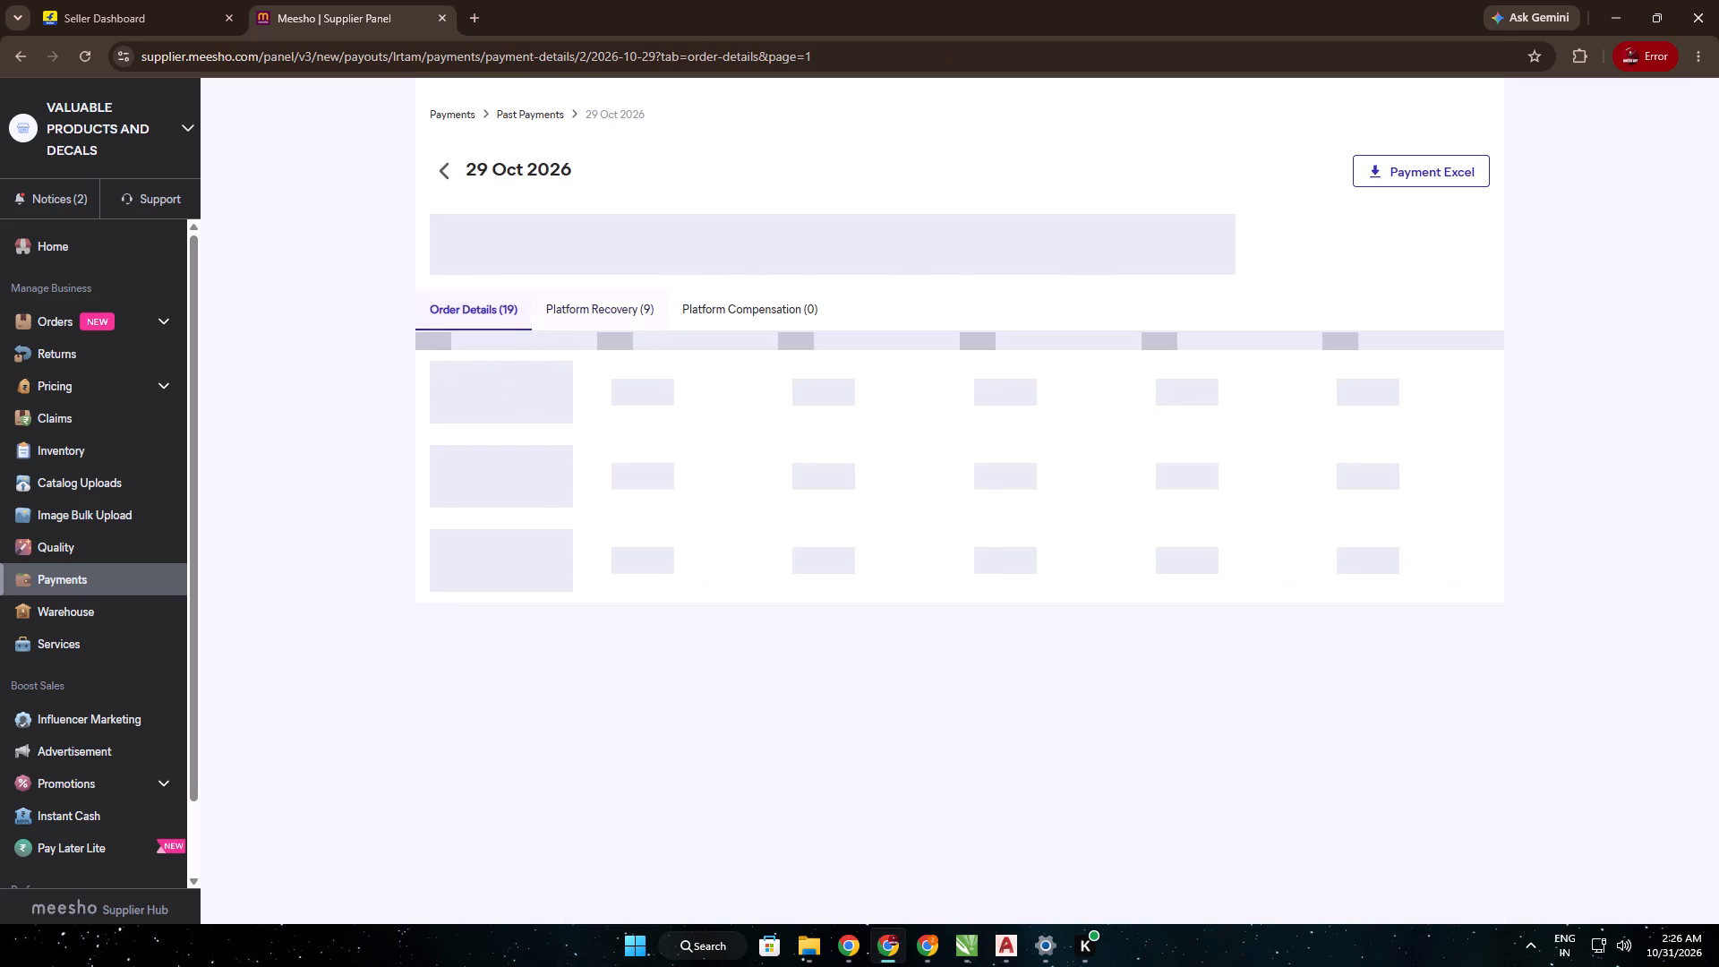
drag(731, 400, 673, 401)
click(893, 406)
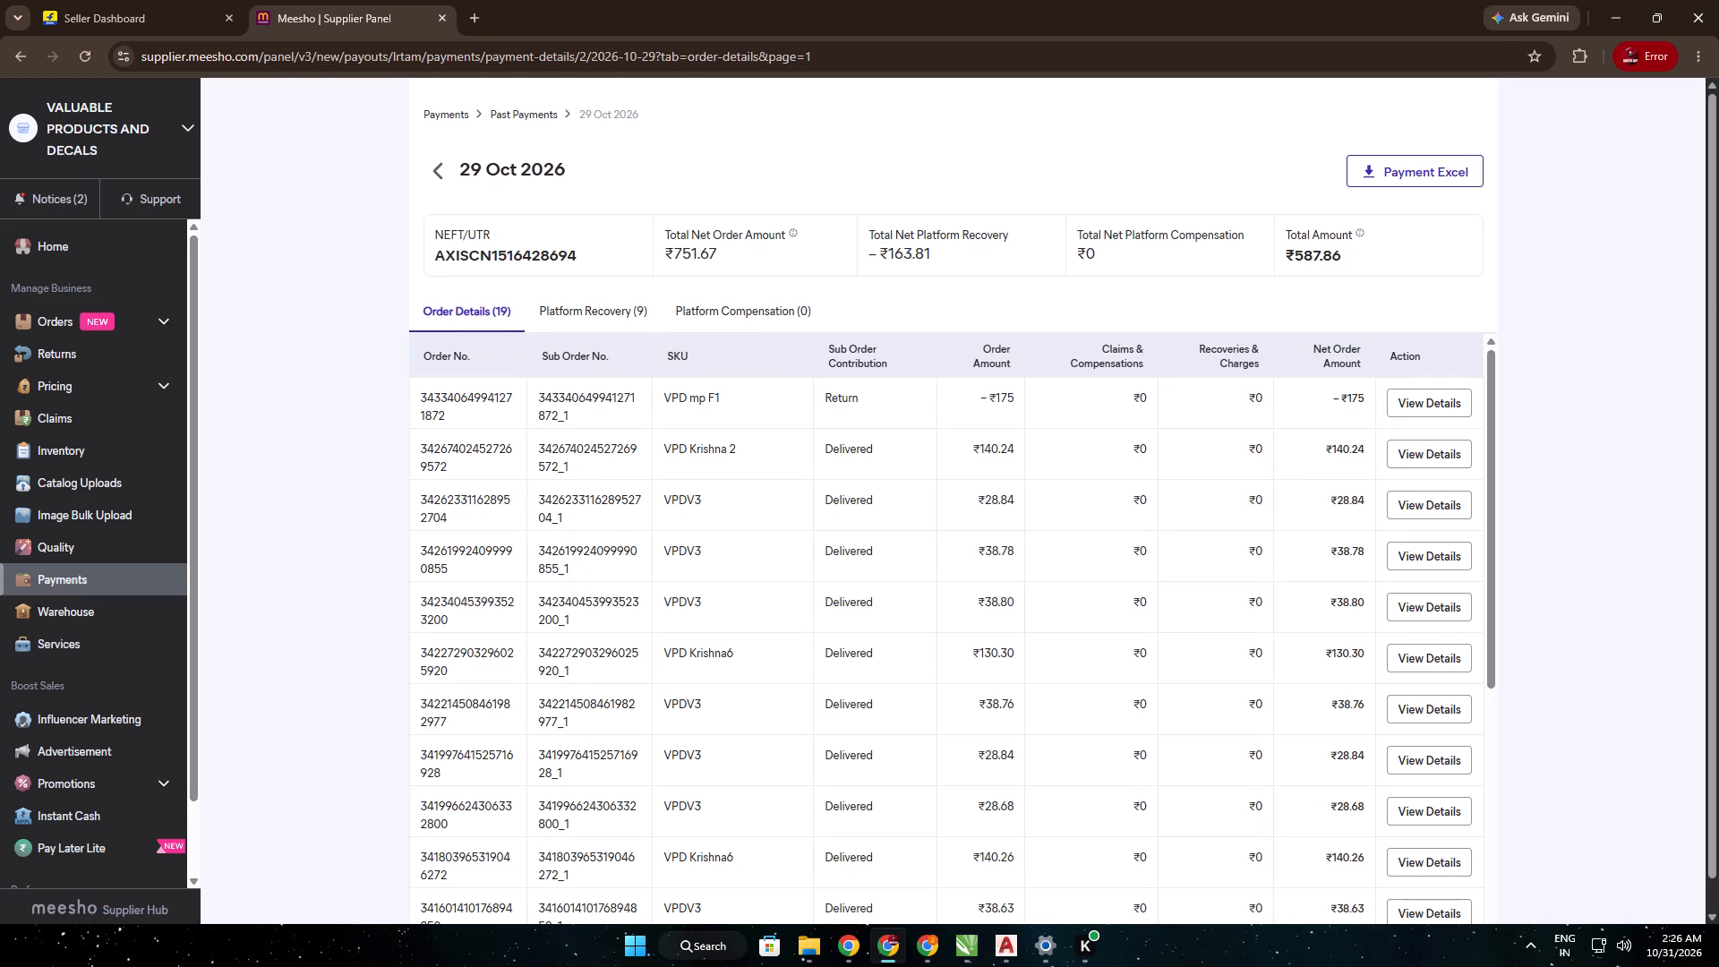
scroll(718, 501, down, 1)
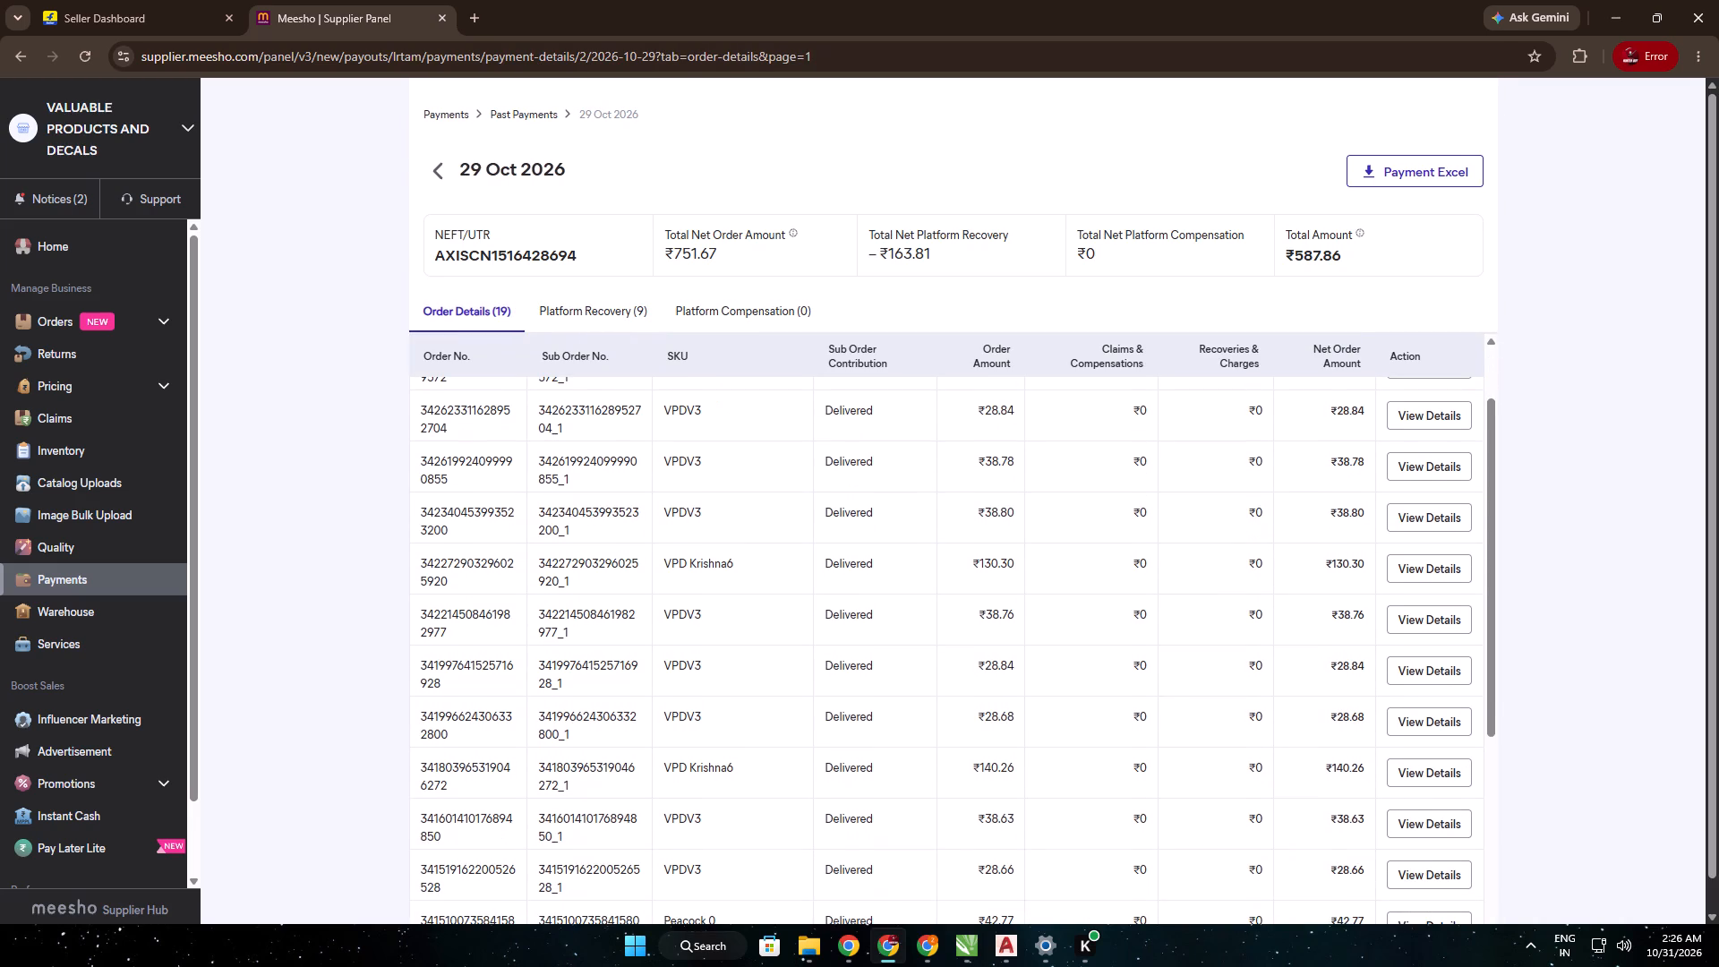
scroll(725, 517, down, 4)
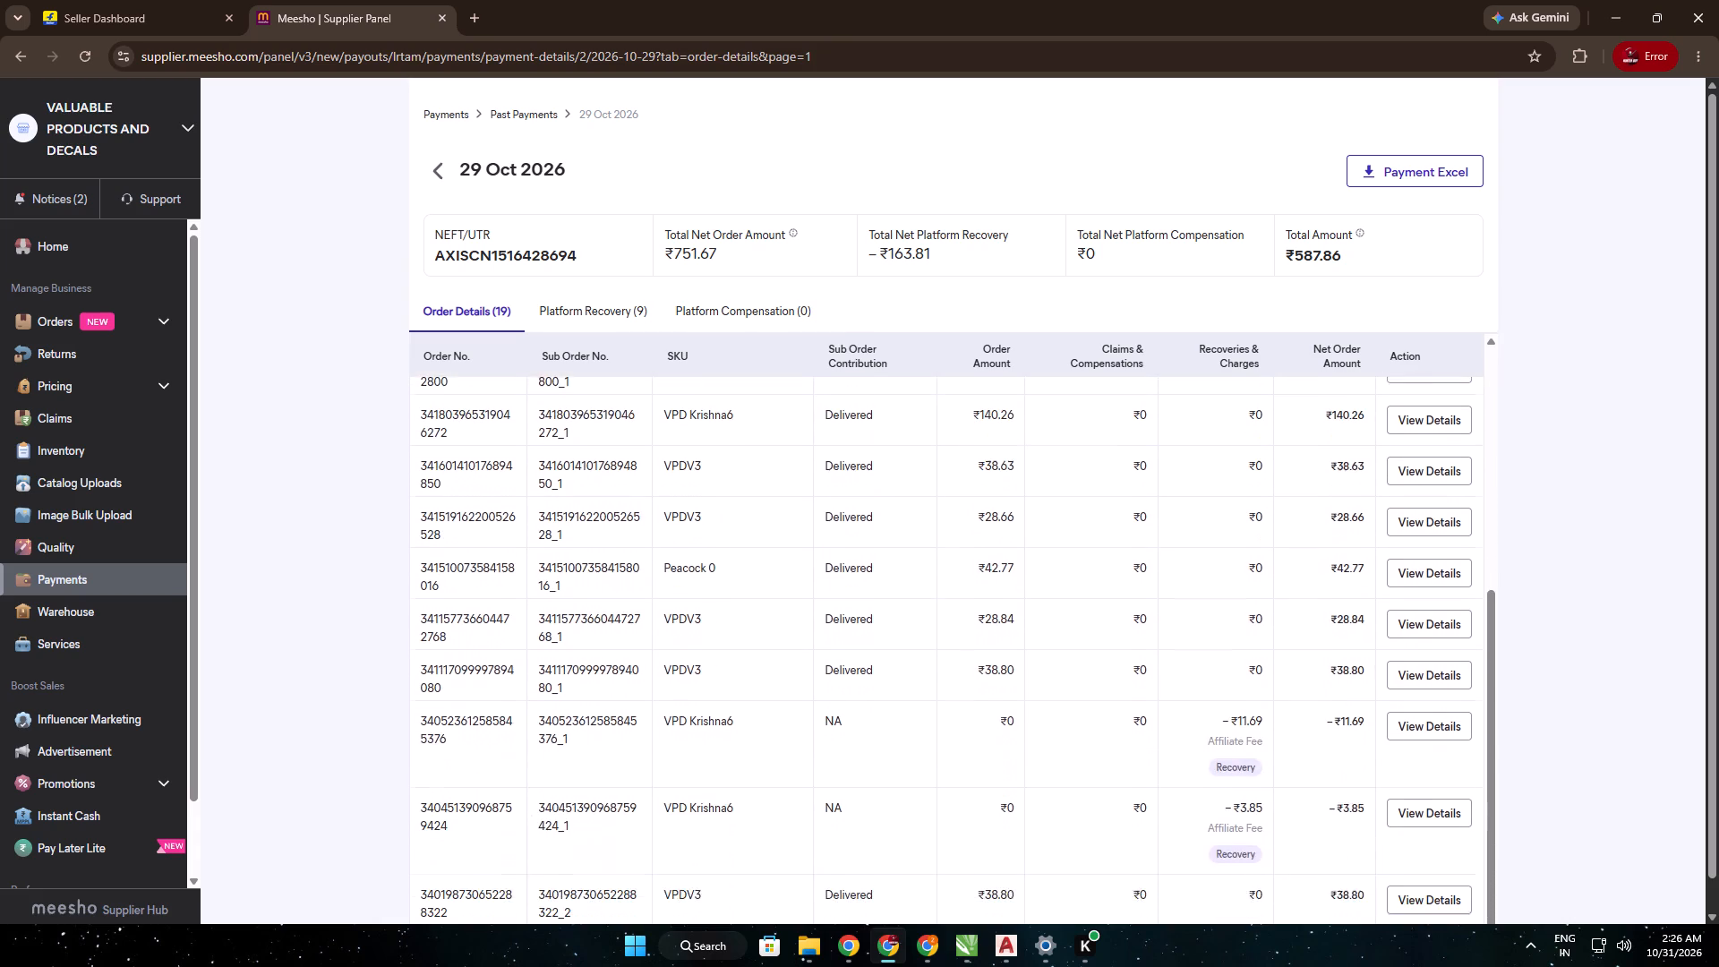
scroll(730, 595, down, 3)
scroll(747, 791, down, 5)
scroll(787, 858, down, 6)
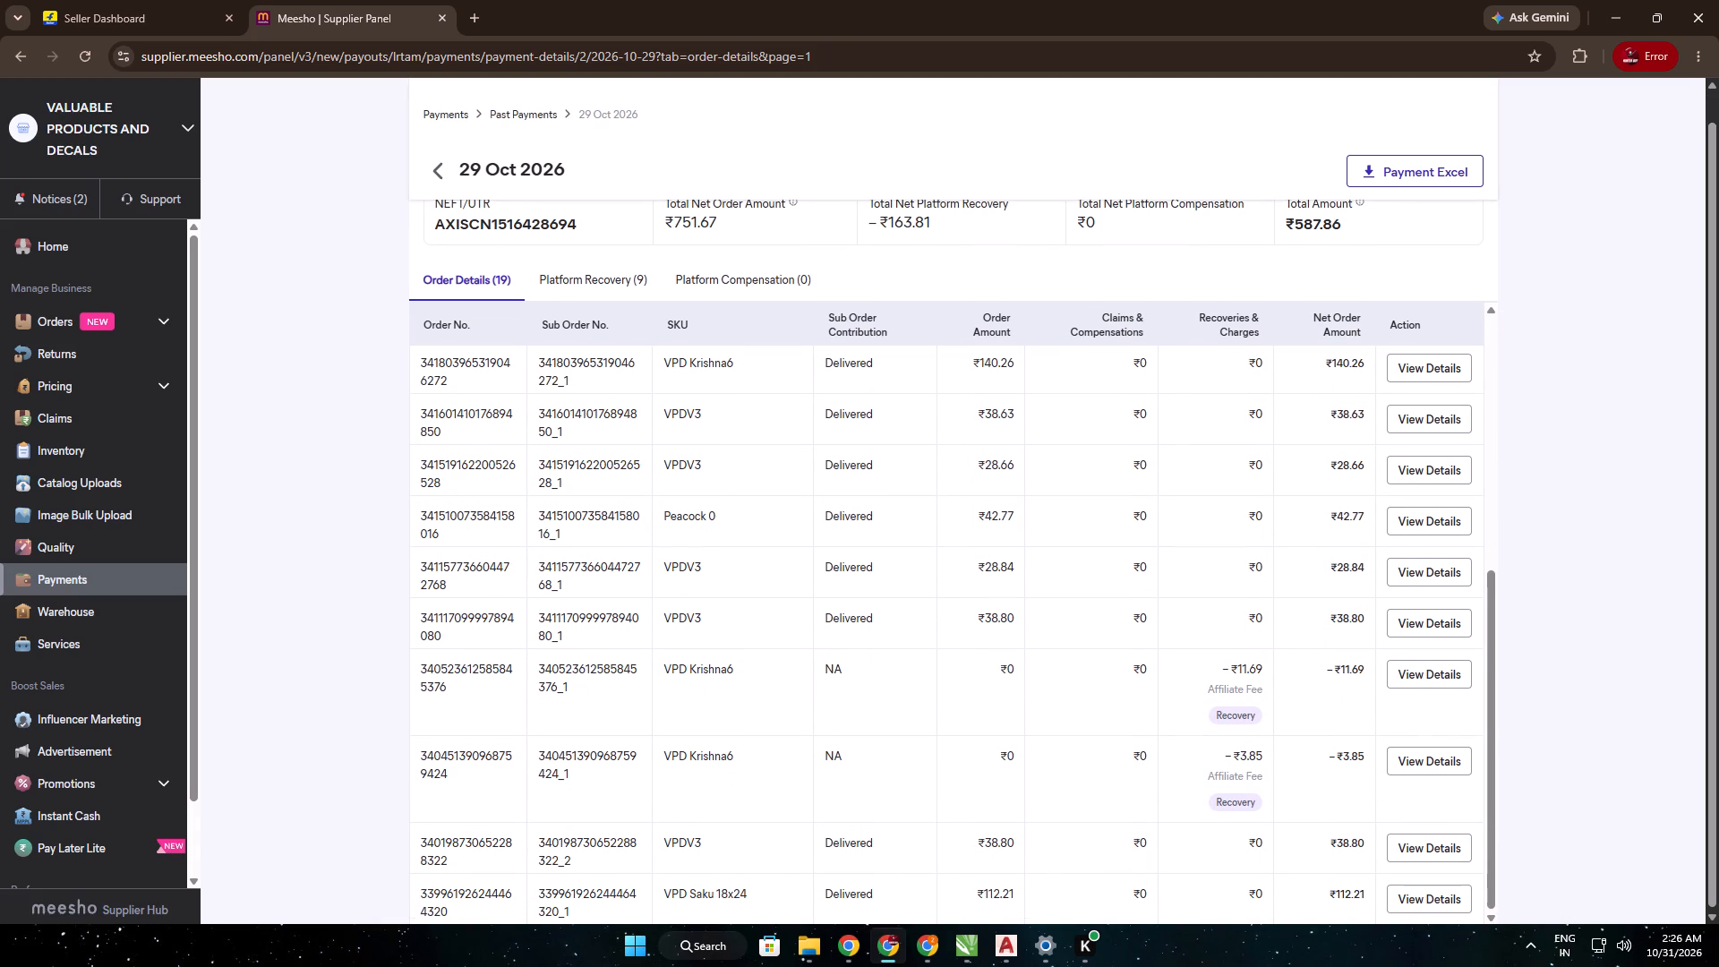
scroll(1565, 697, down, 6)
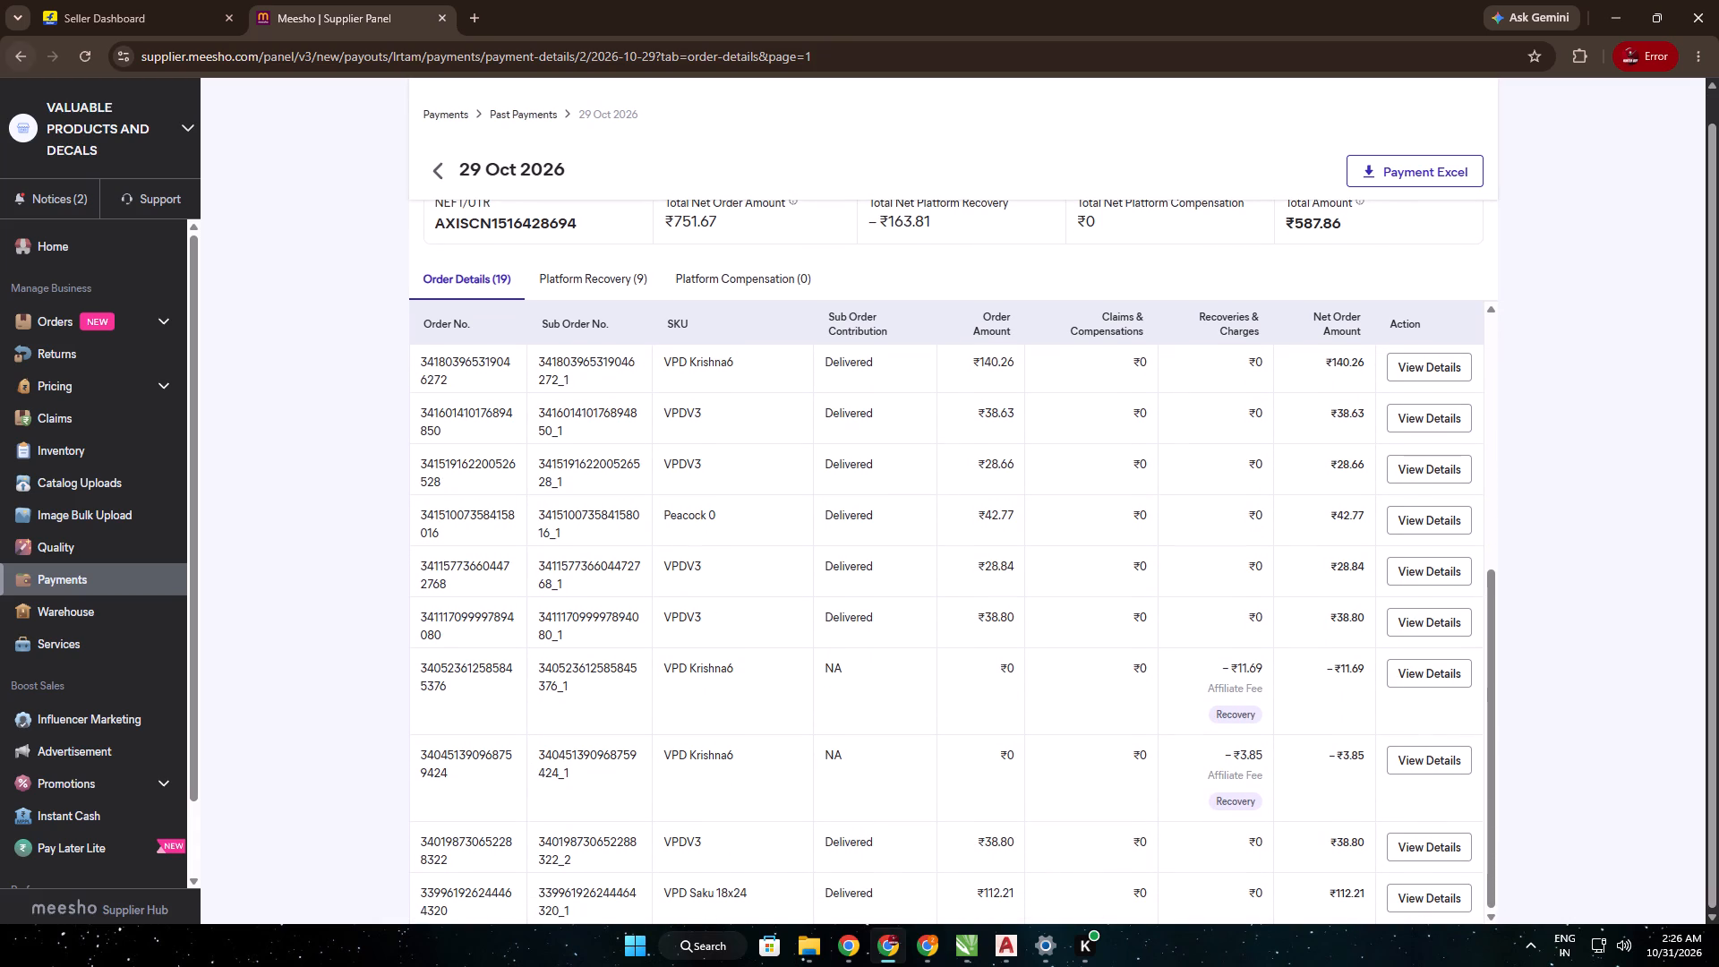
click(450, 171)
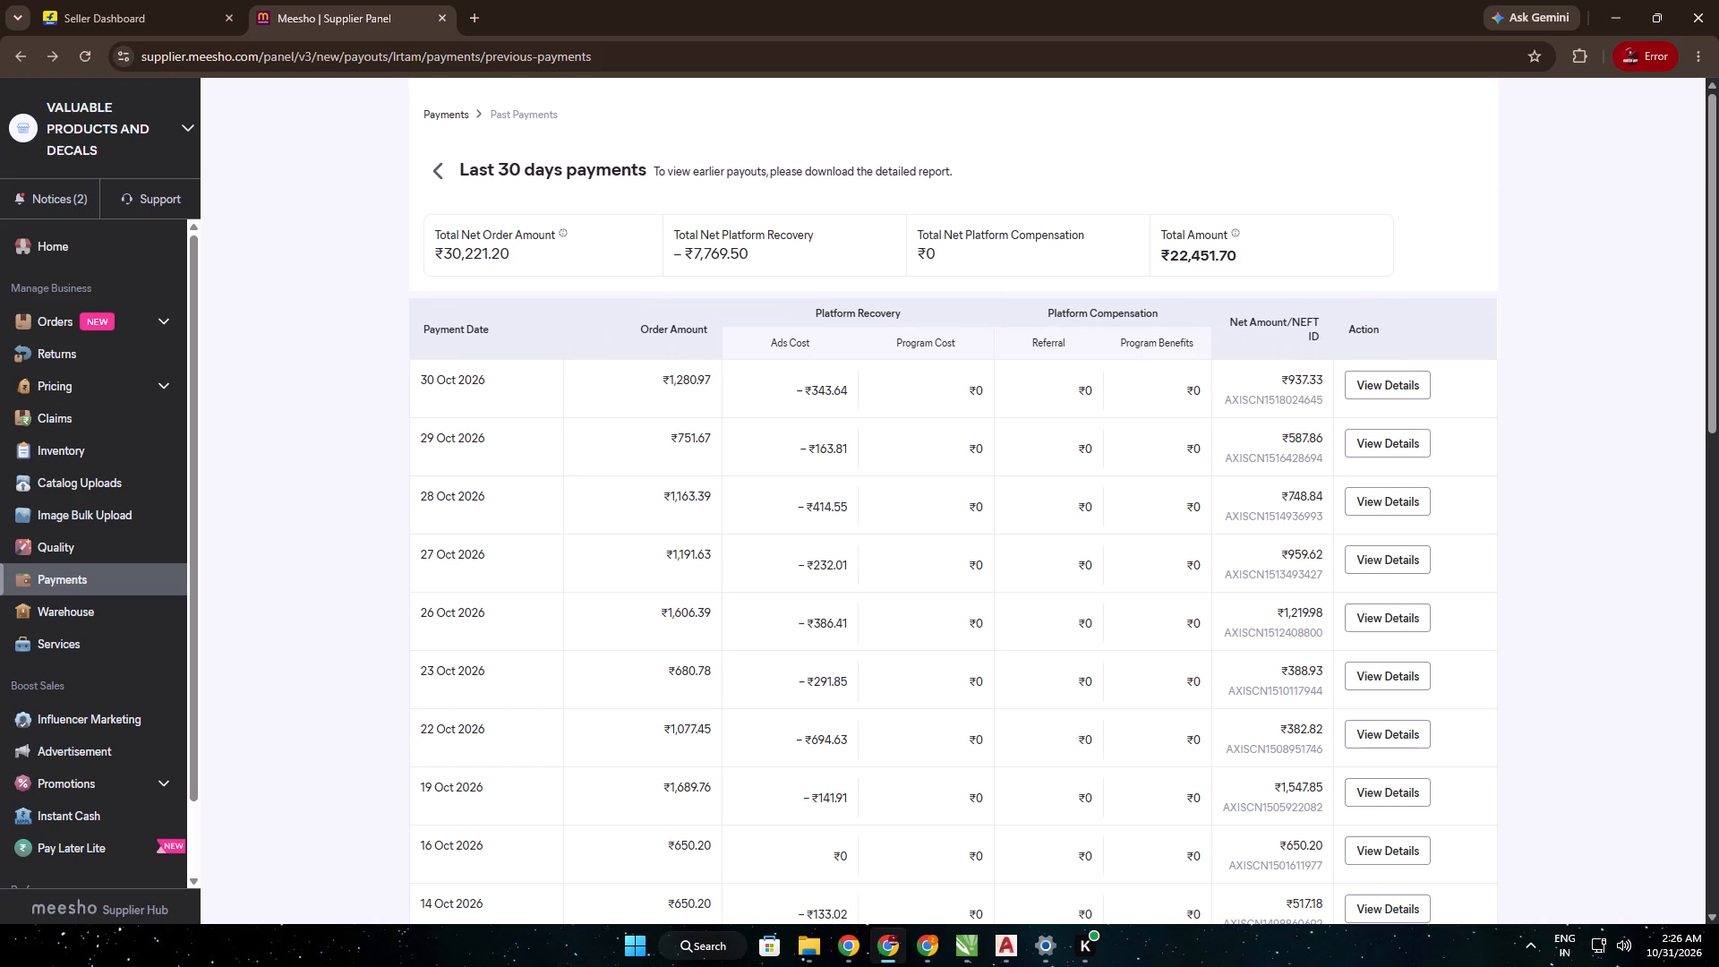
Examine the order details of the 30 Oct 2026 payment, including SKUs VPD MP 11 and VPD MP 10, and return to the payments overview.
click(1361, 381)
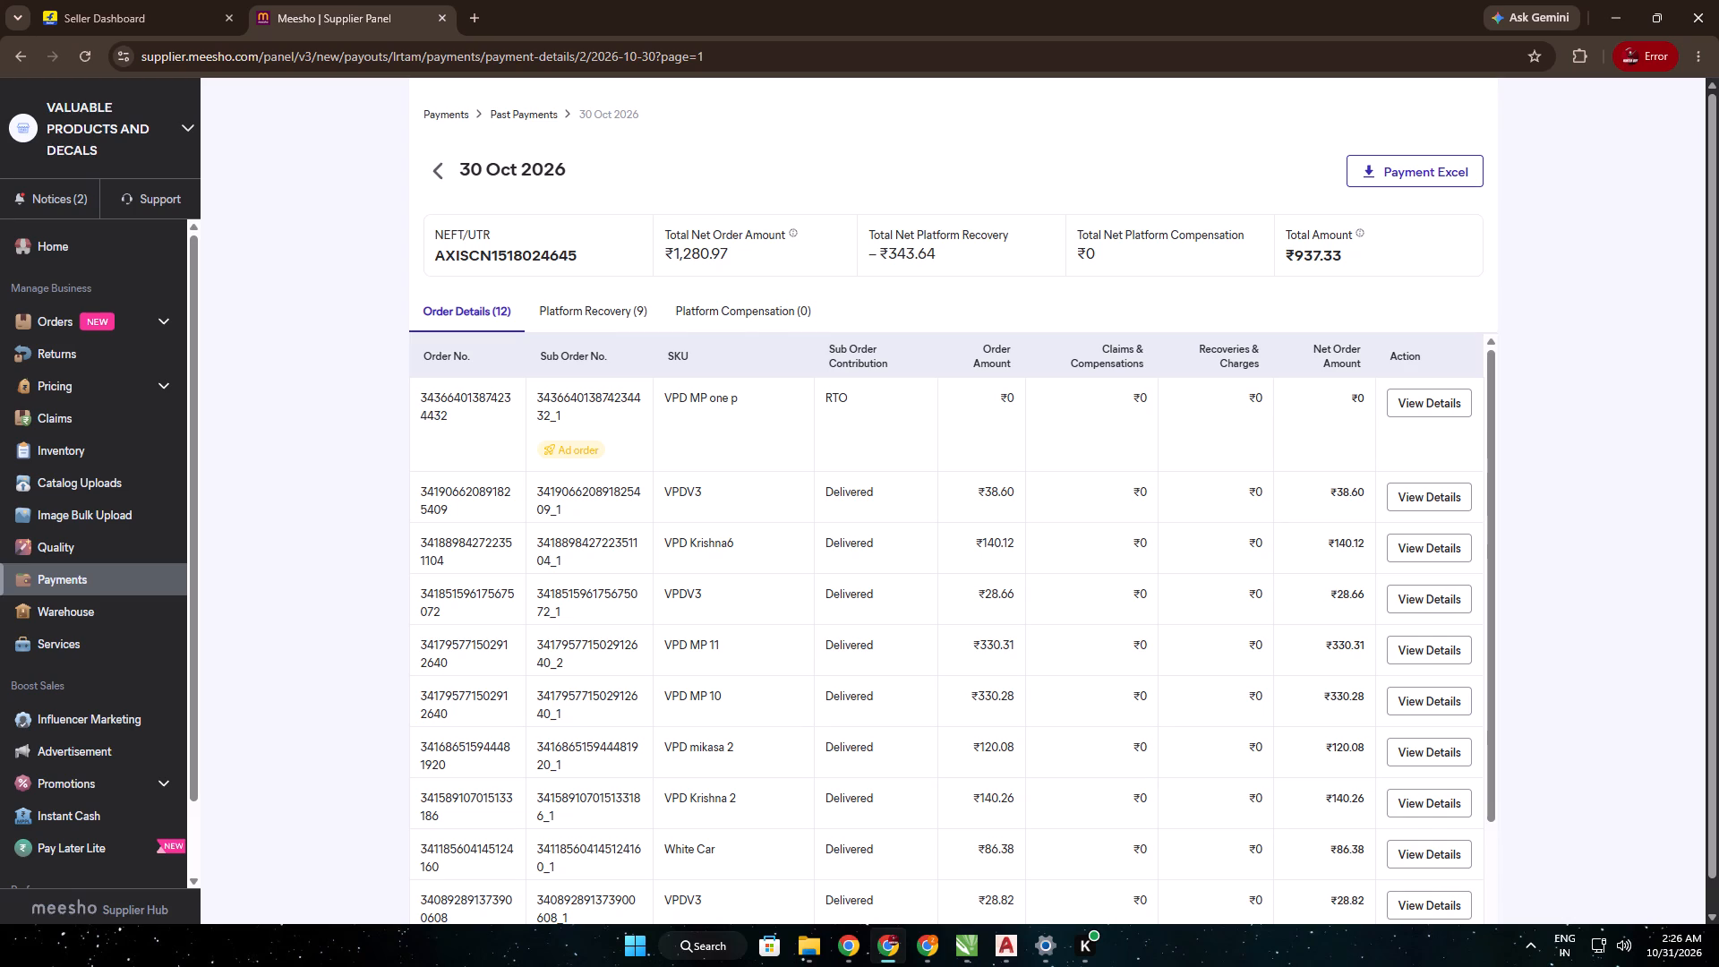
drag(723, 646, 660, 653)
click(722, 693)
drag(725, 698, 654, 700)
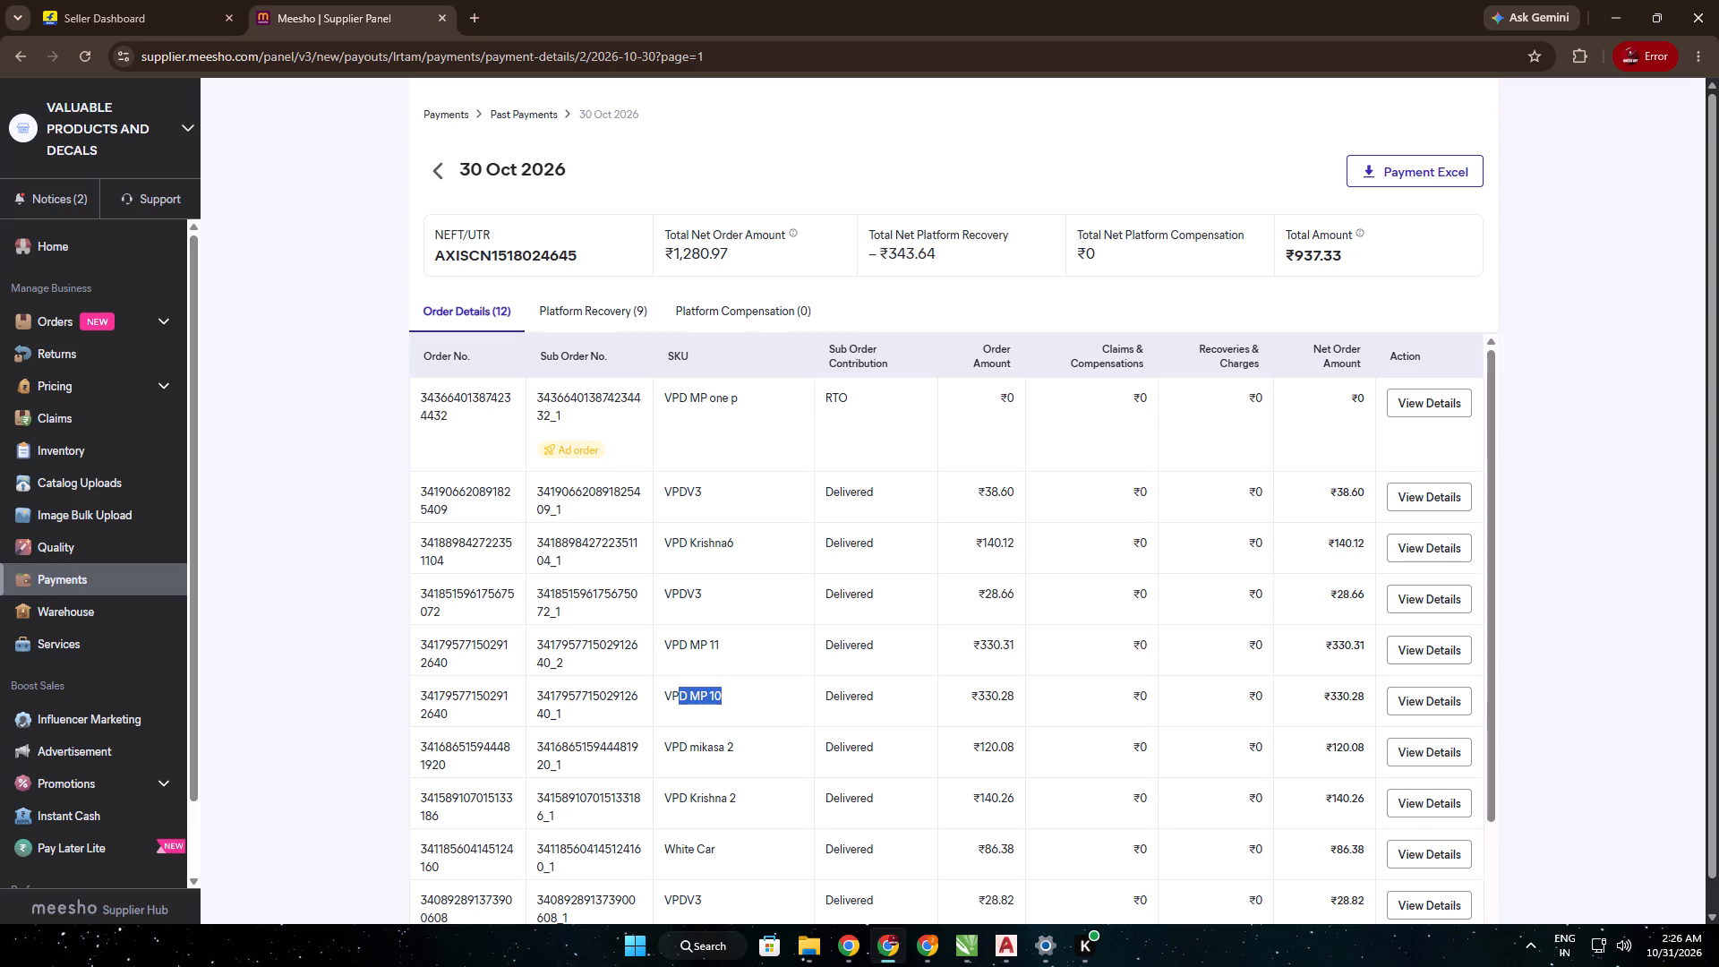
click(786, 706)
scroll(788, 706, down, 4)
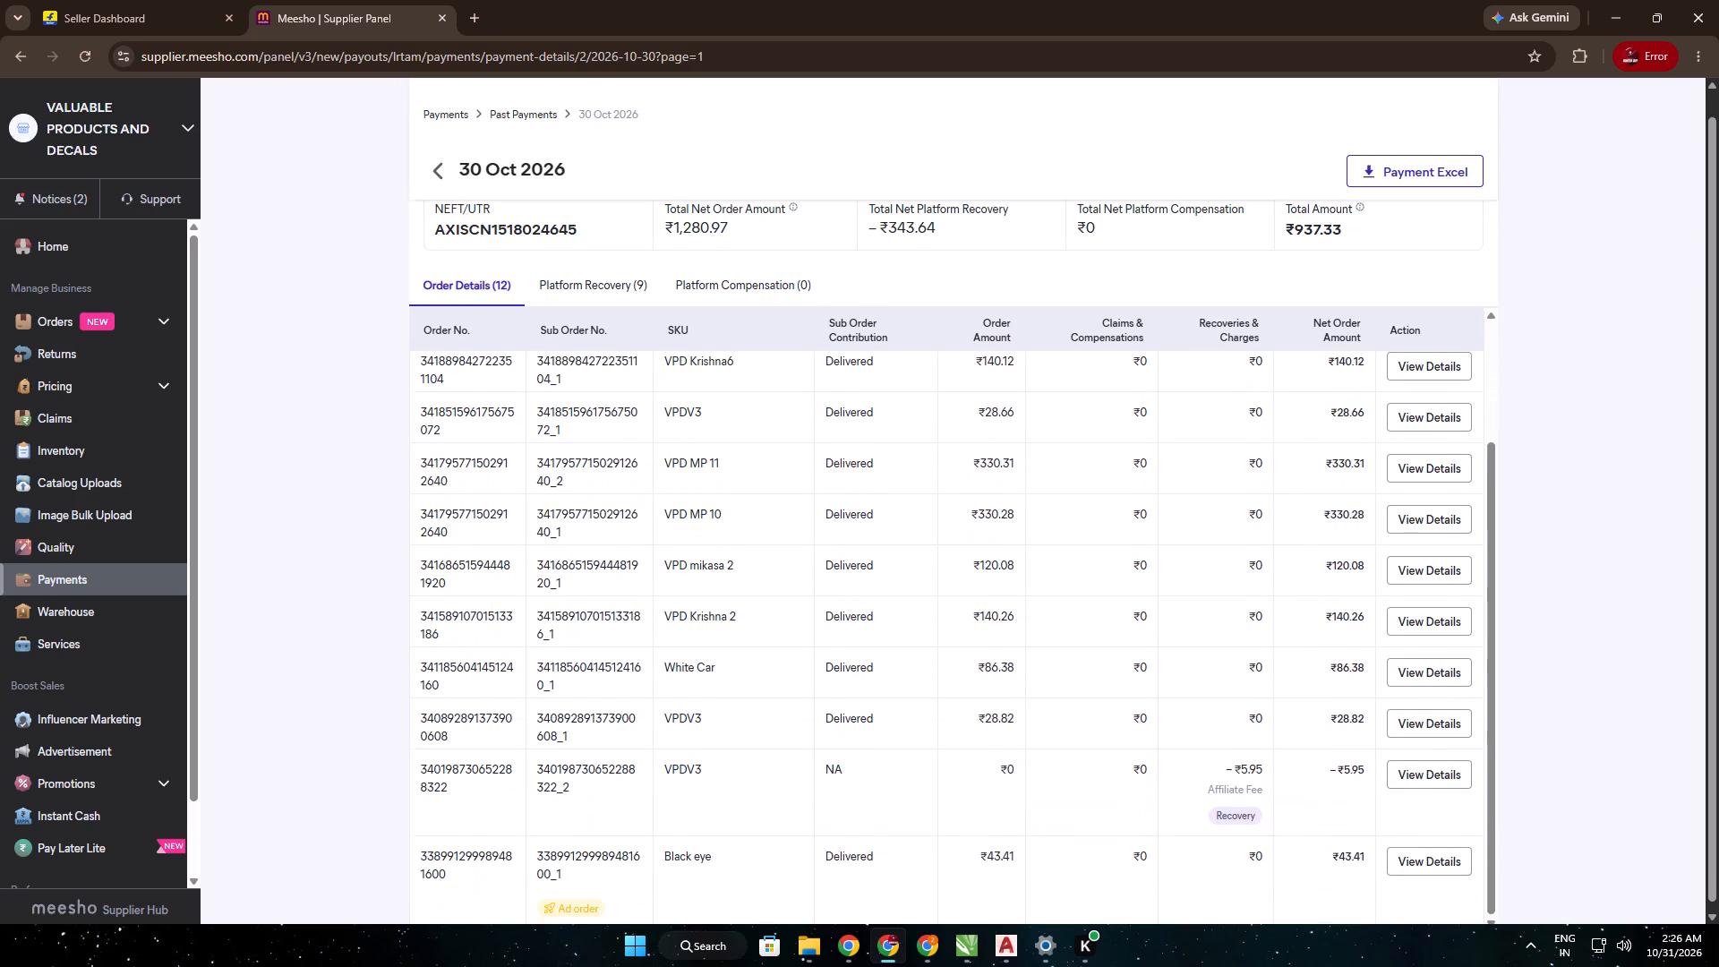
scroll(791, 711, down, 5)
scroll(791, 707, up, 4)
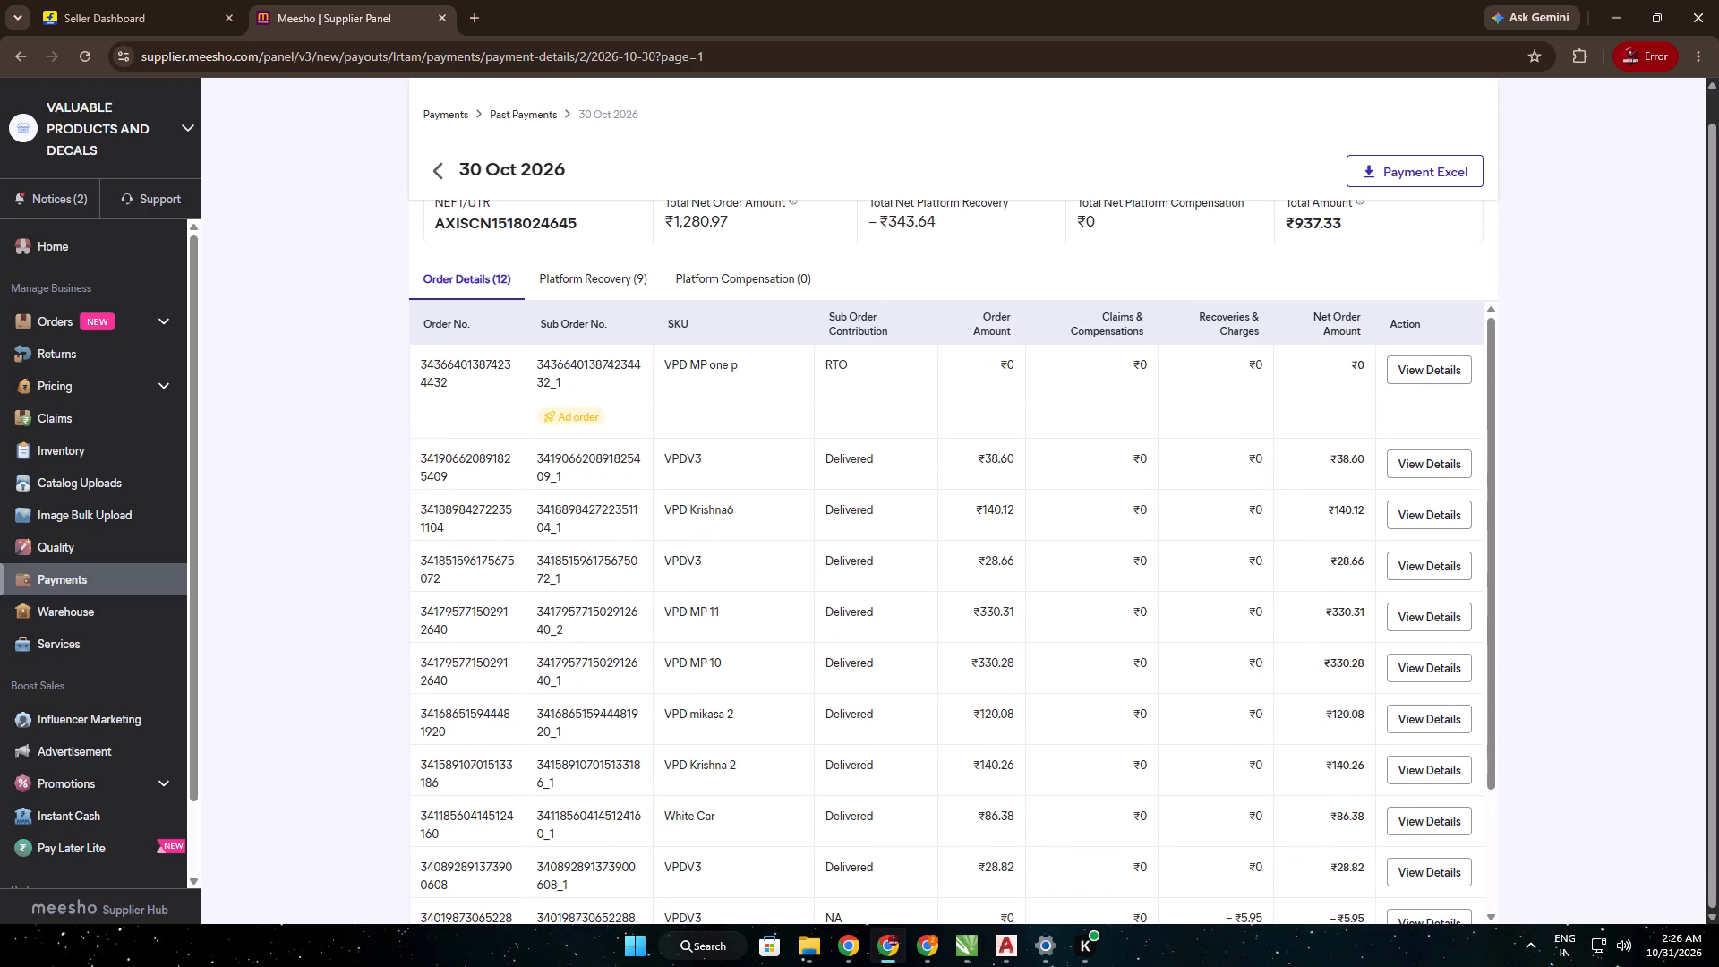
click(449, 170)
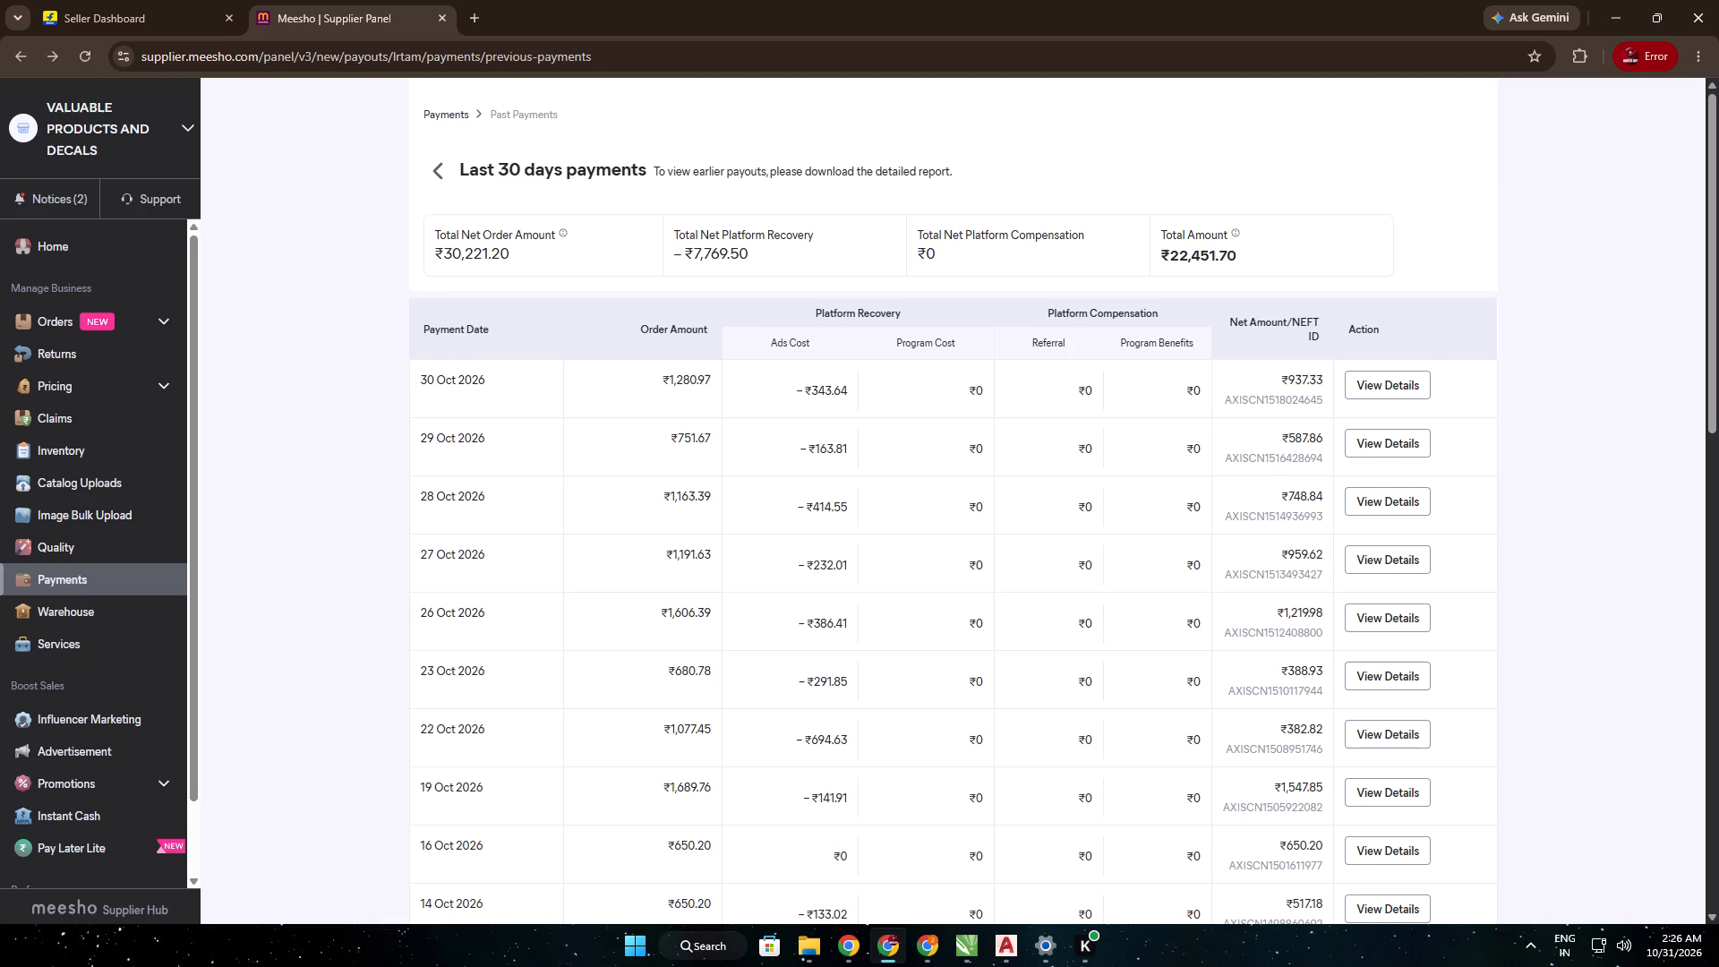
click(437, 188)
click(436, 176)
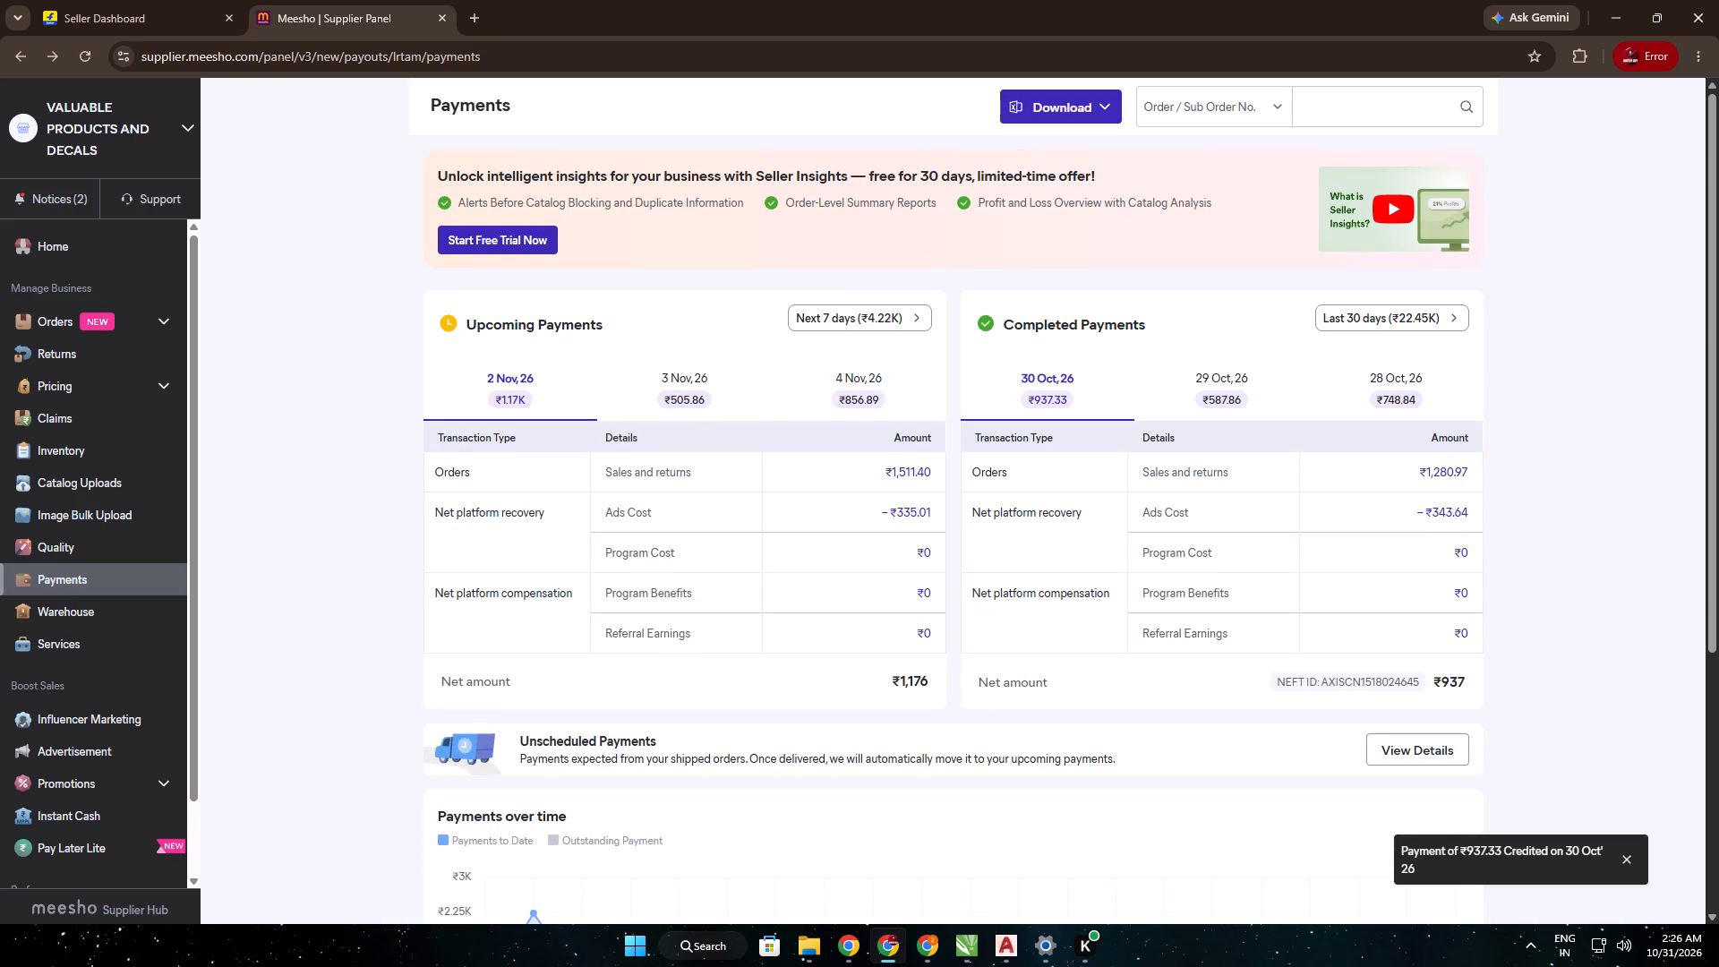
Review both pages of order details for the upcoming 2 Nov 2026 payment and return to the payments overview.
click(937, 315)
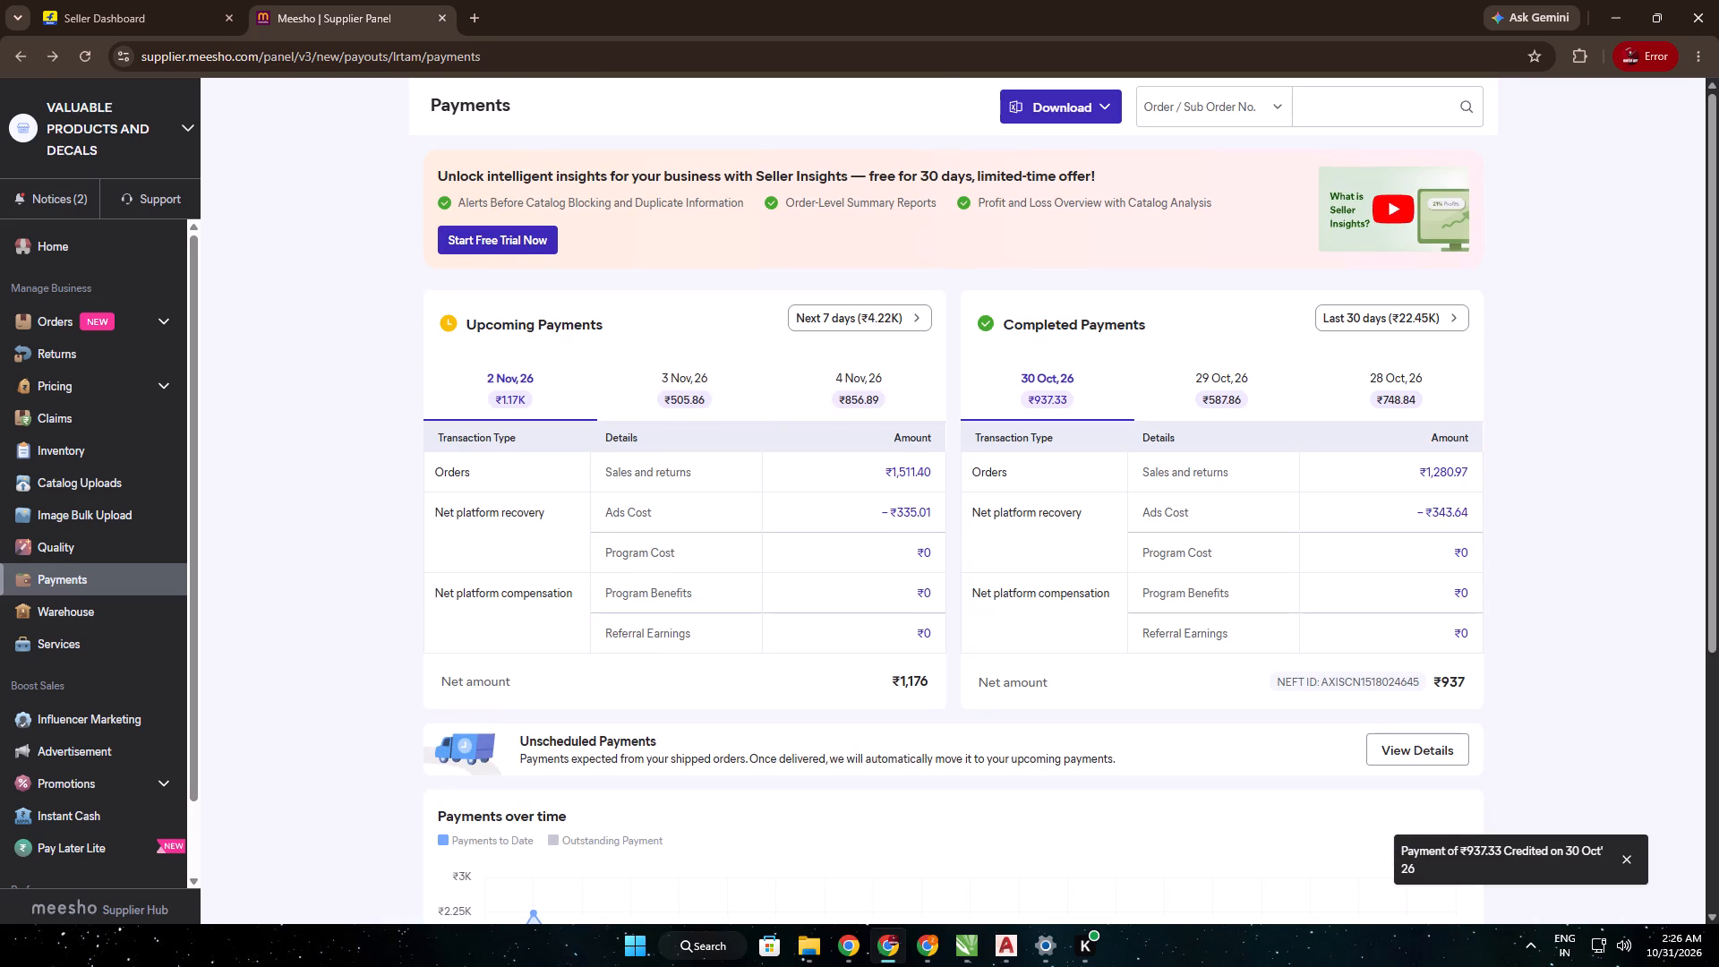
click(908, 319)
click(1359, 381)
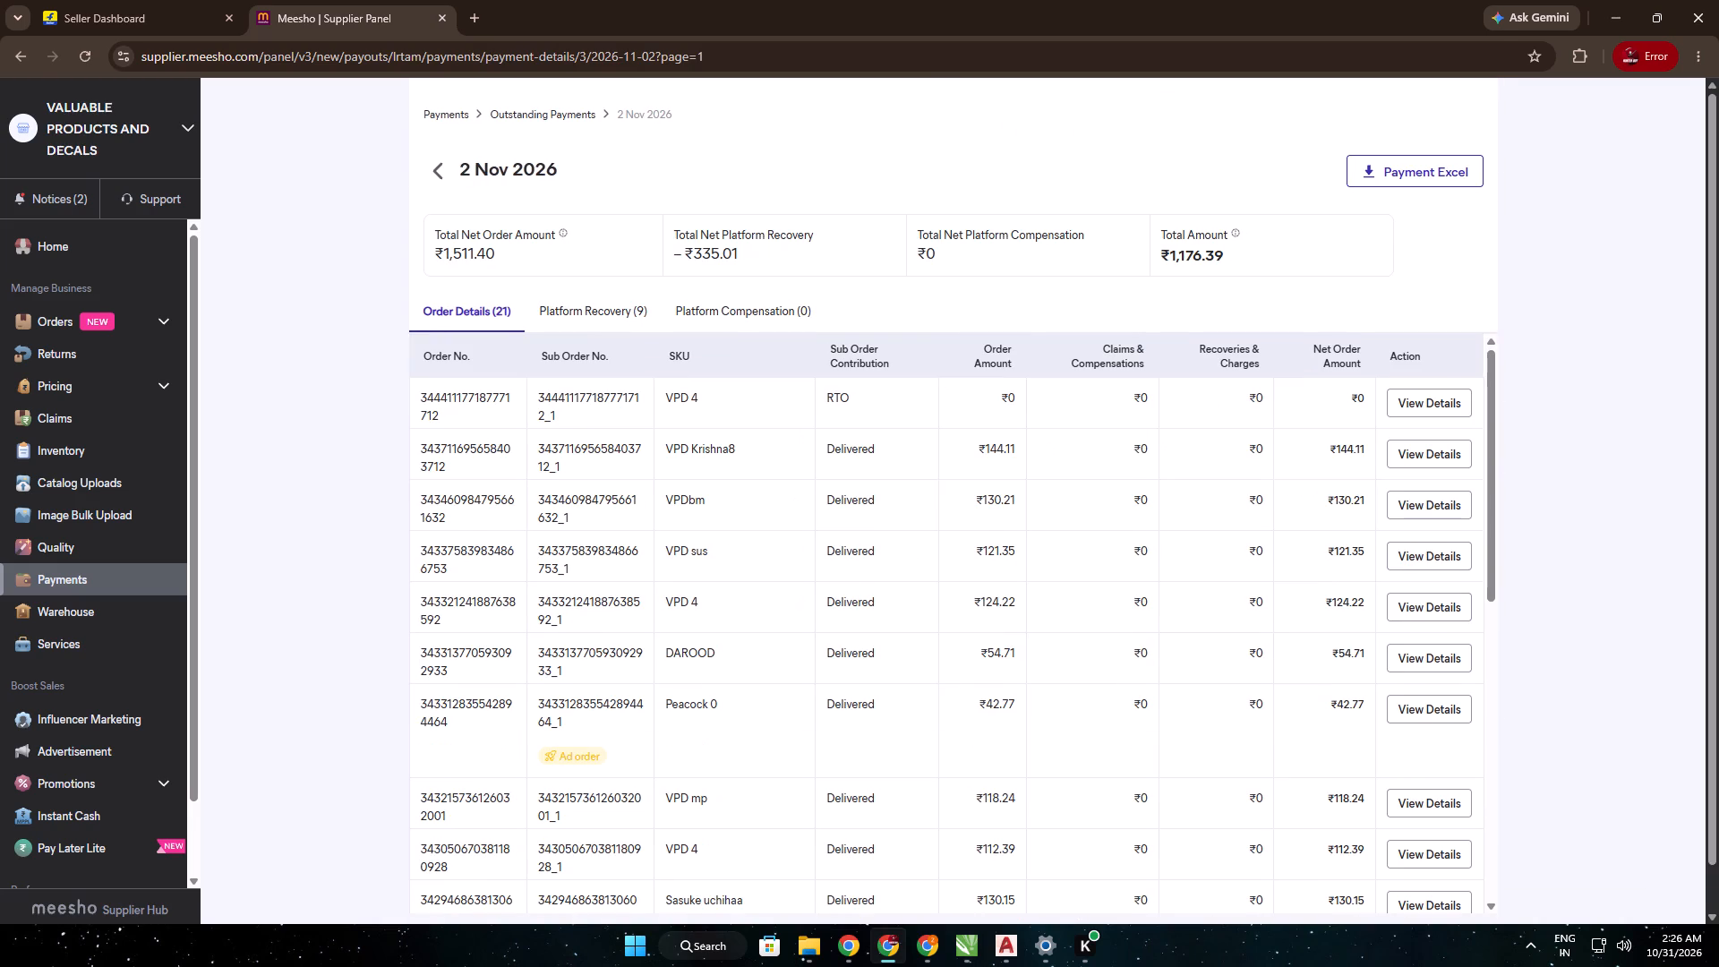
scroll(721, 626, down, 2)
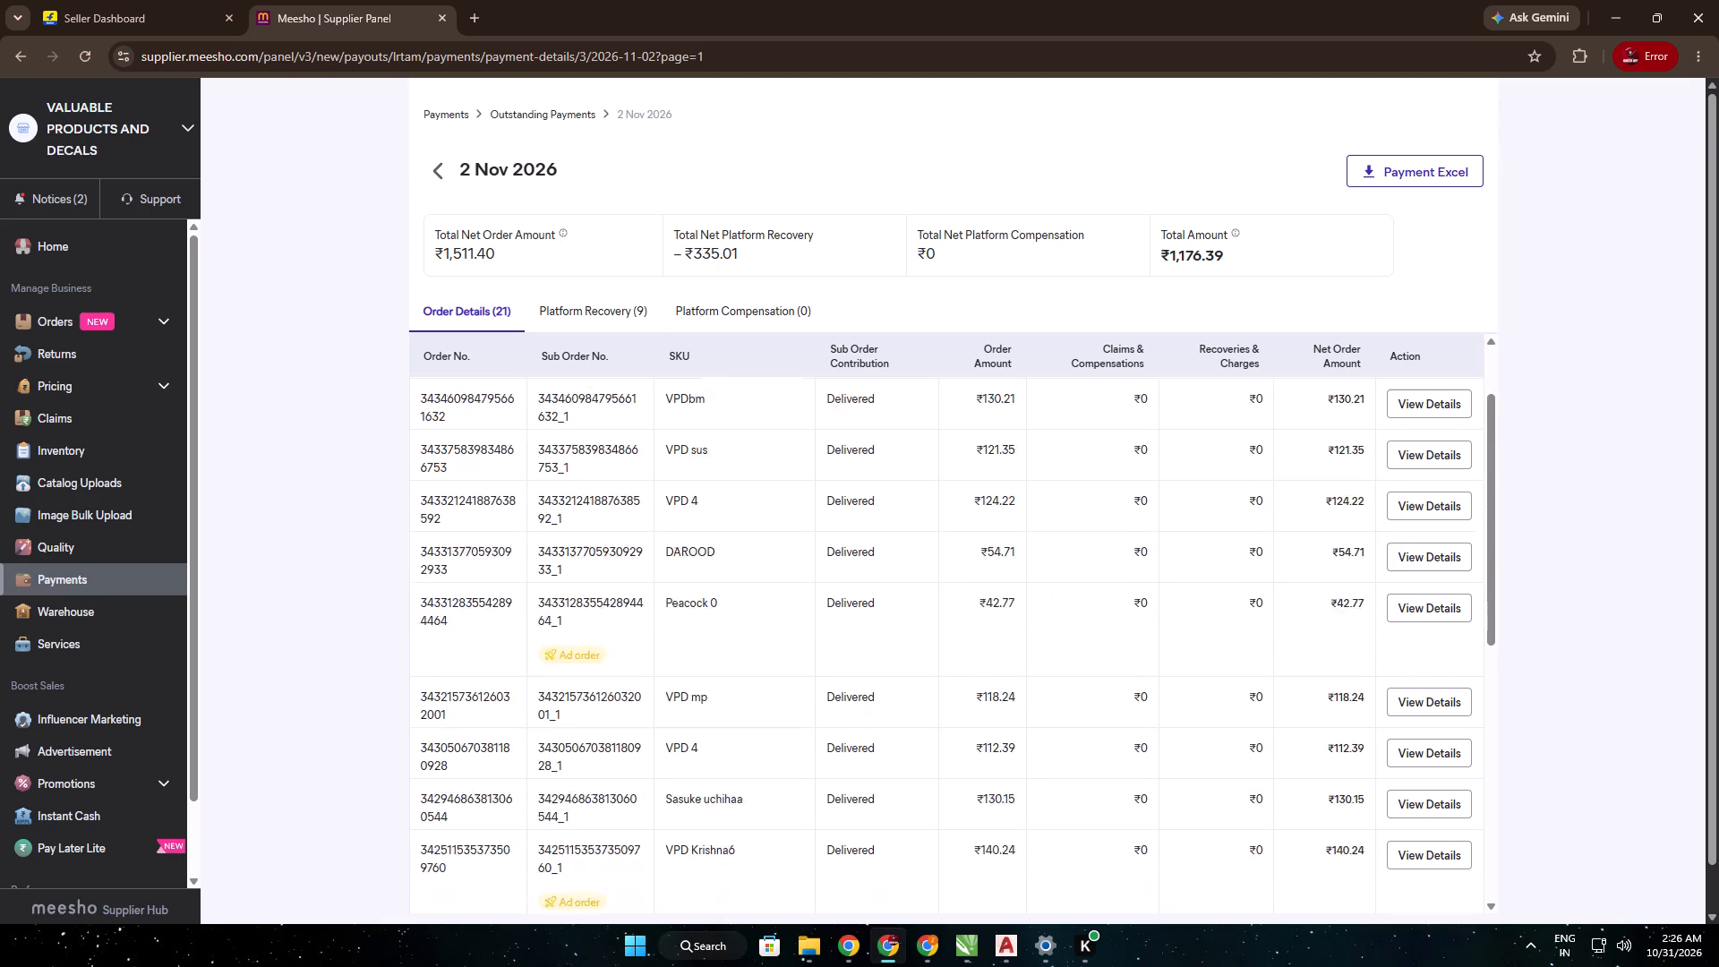
drag(735, 607, 657, 628)
scroll(725, 663, down, 6)
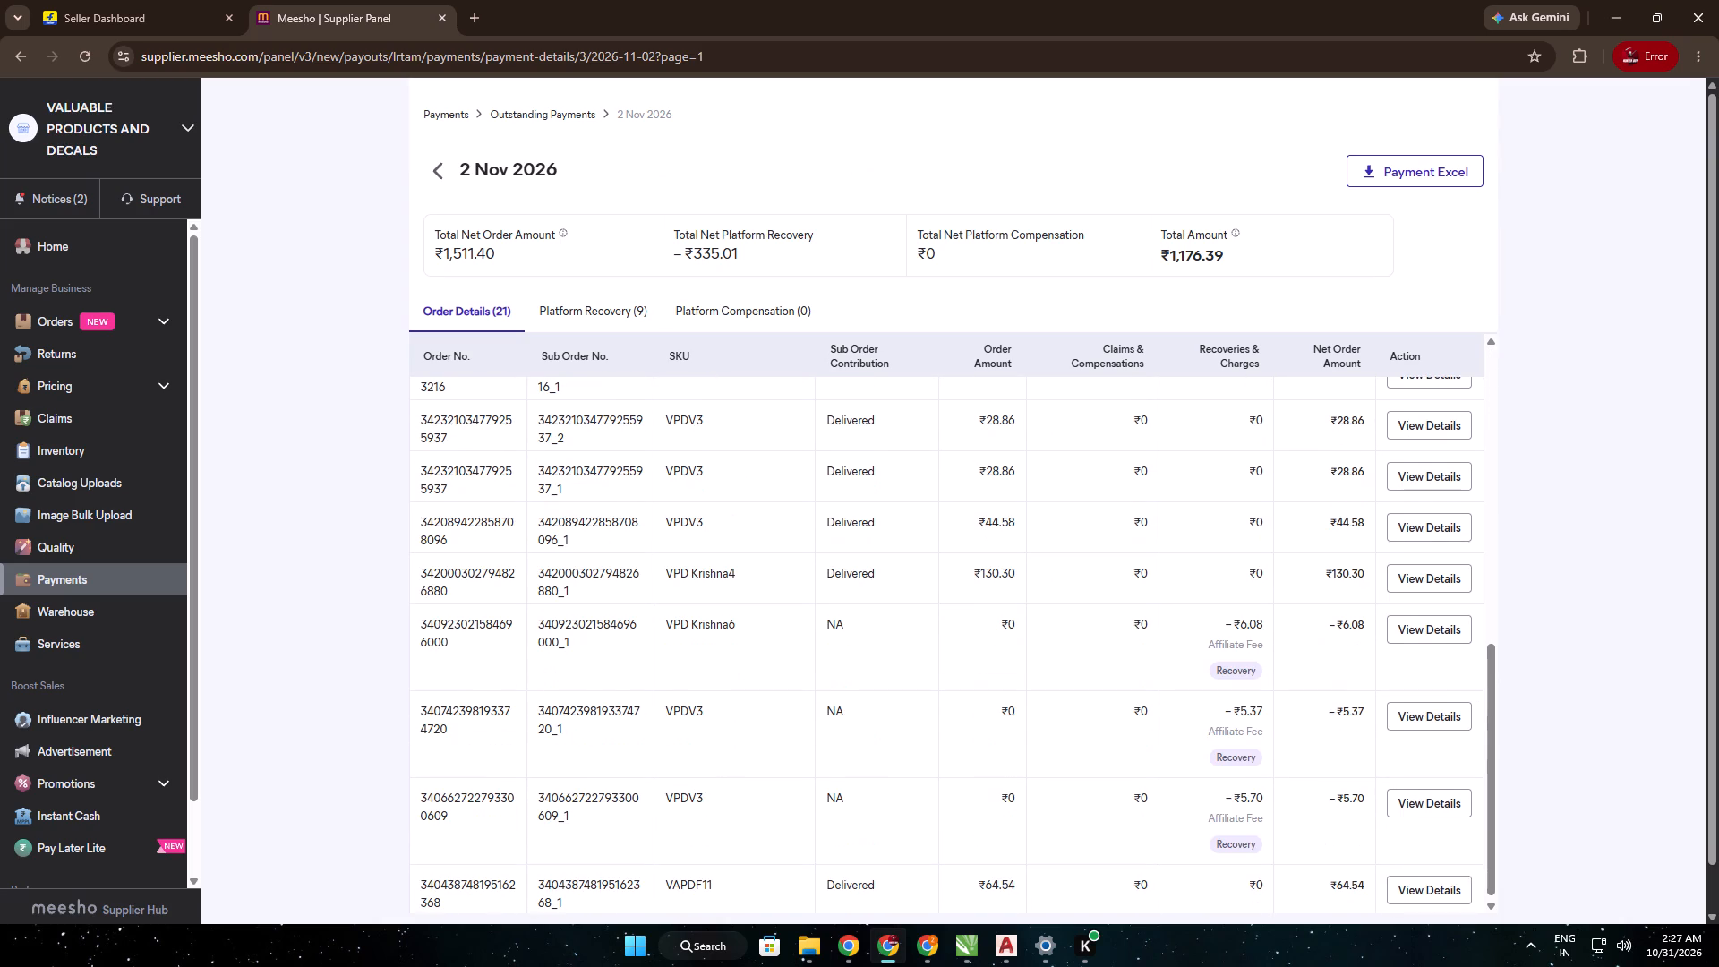
scroll(763, 629, down, 4)
click(1438, 894)
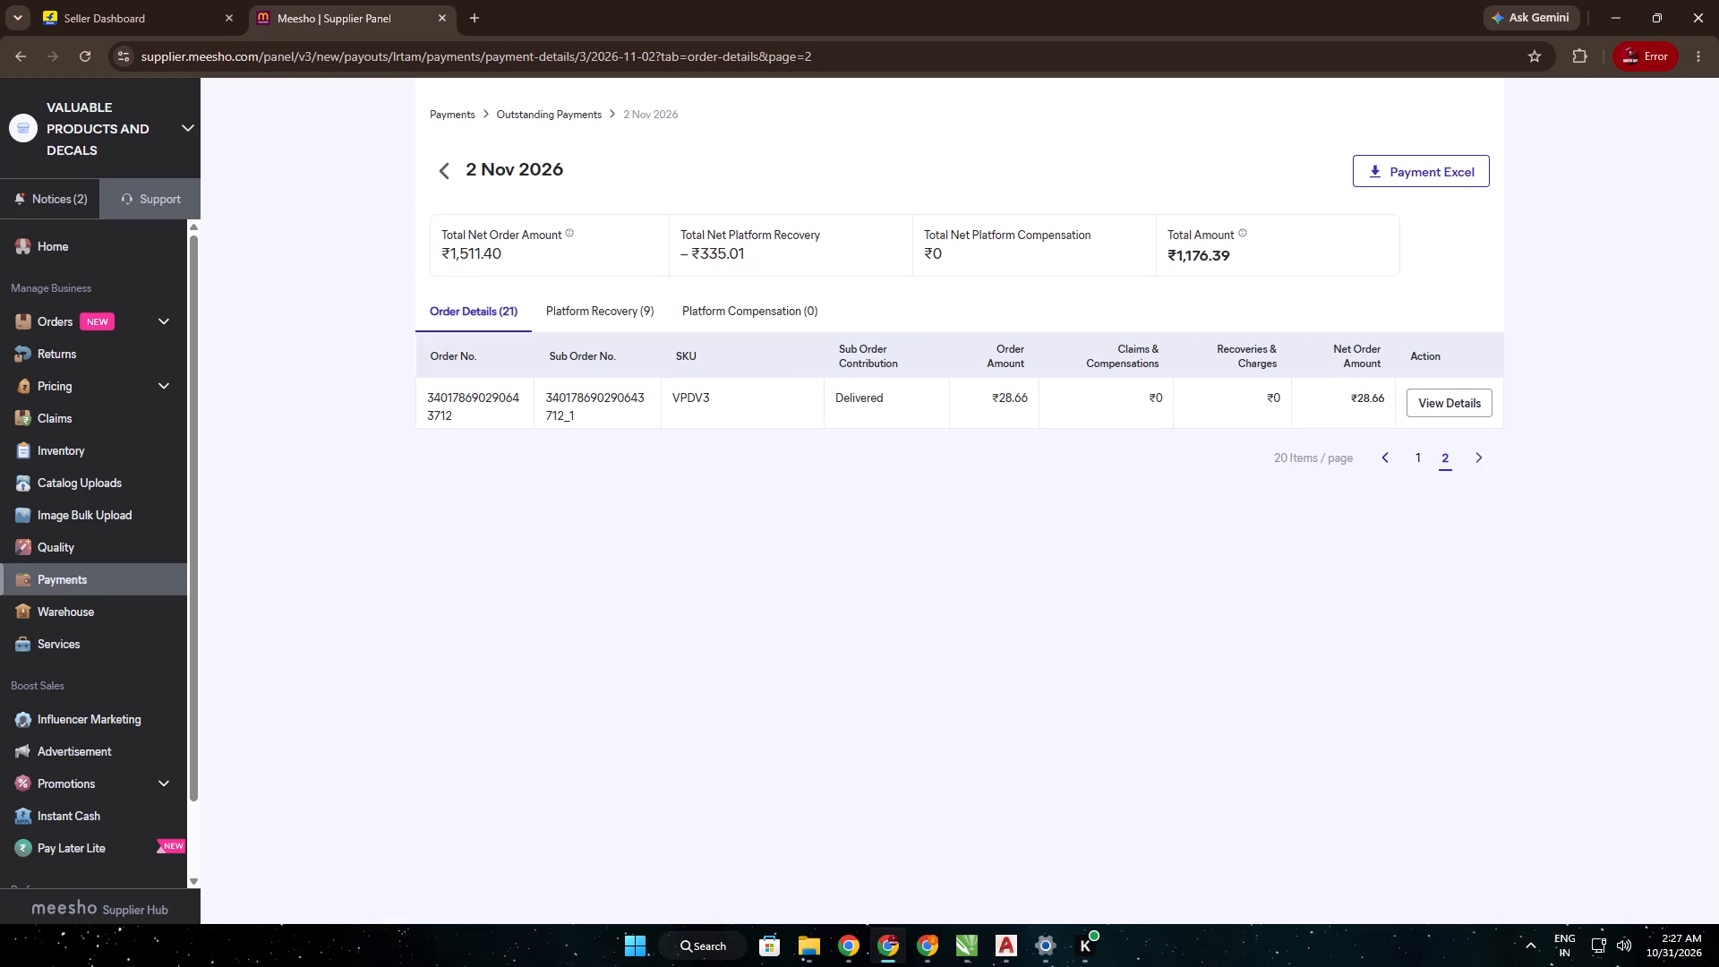
click(456, 175)
click(456, 174)
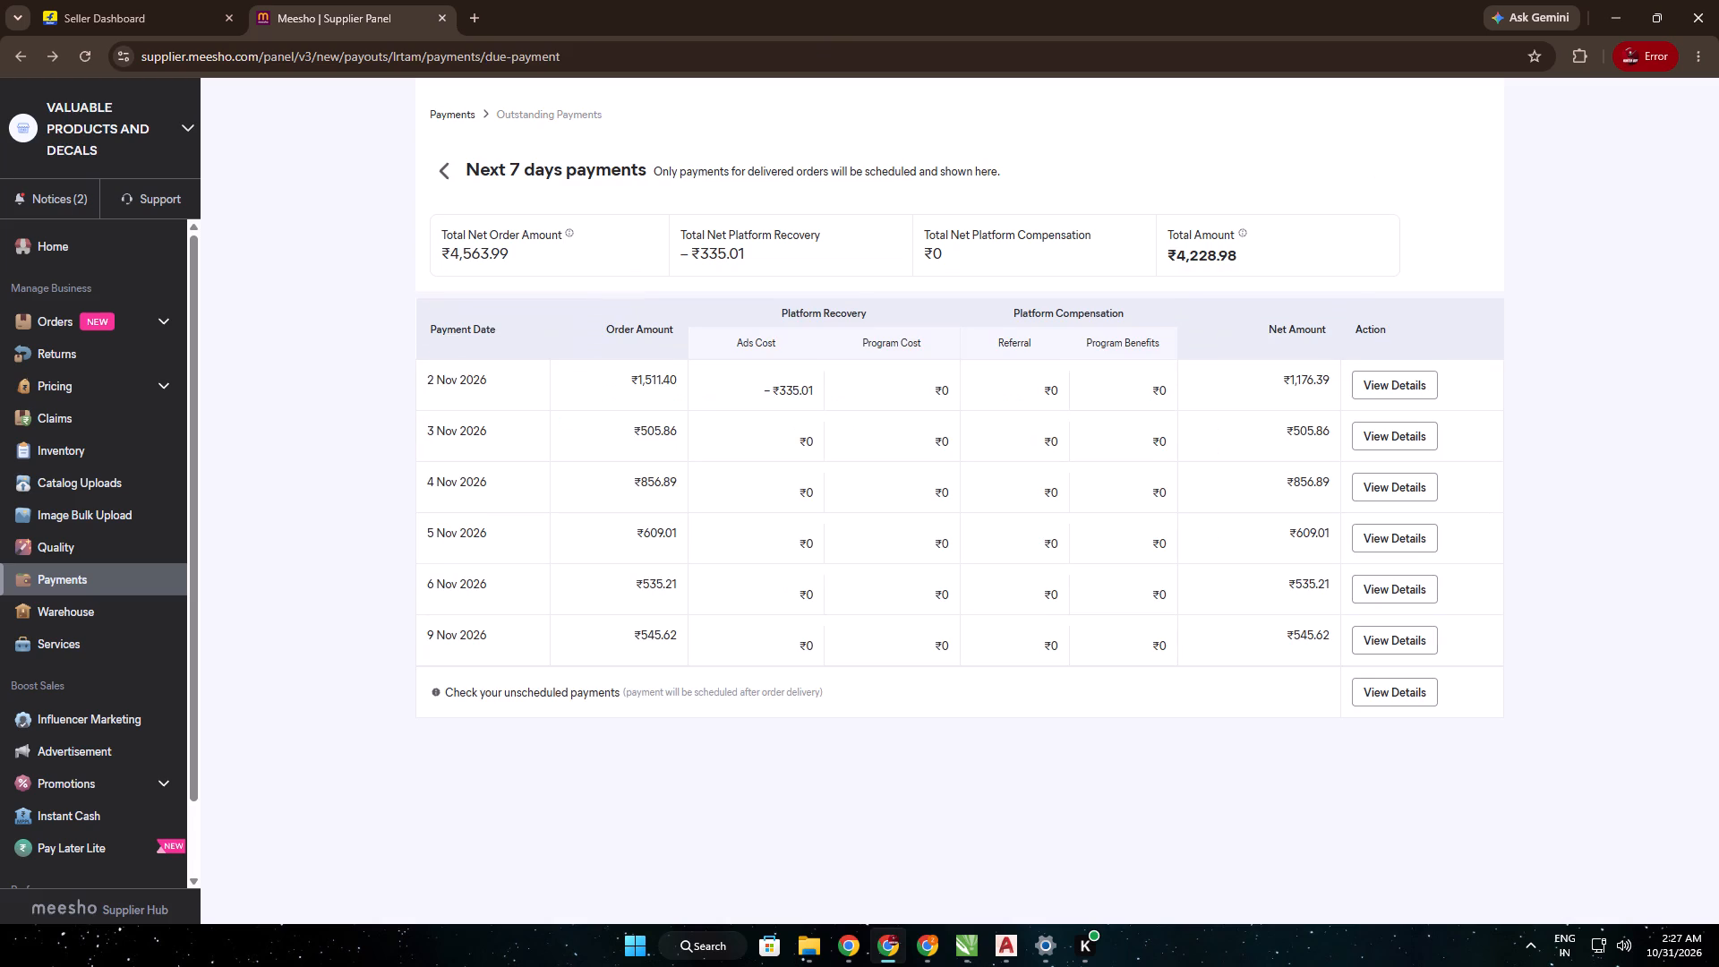
Examine the sales and returns order details of the upcoming 3 Nov 2026 payment and return to the payments overview.
click(720, 406)
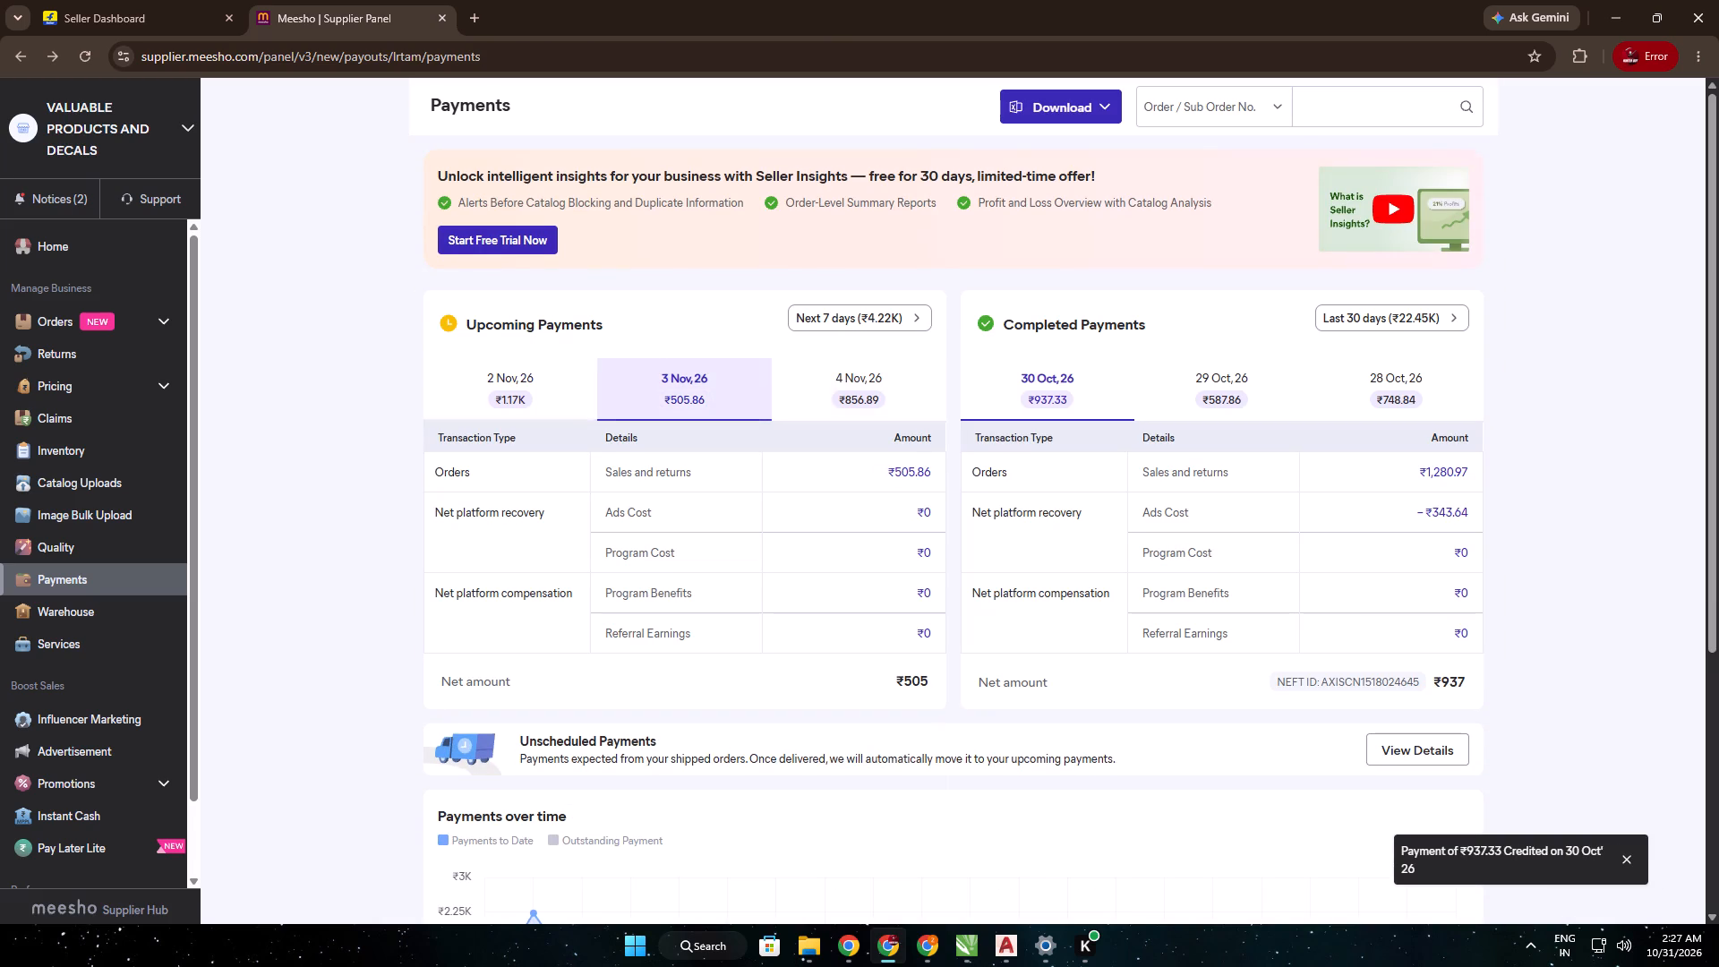
click(847, 301)
click(919, 469)
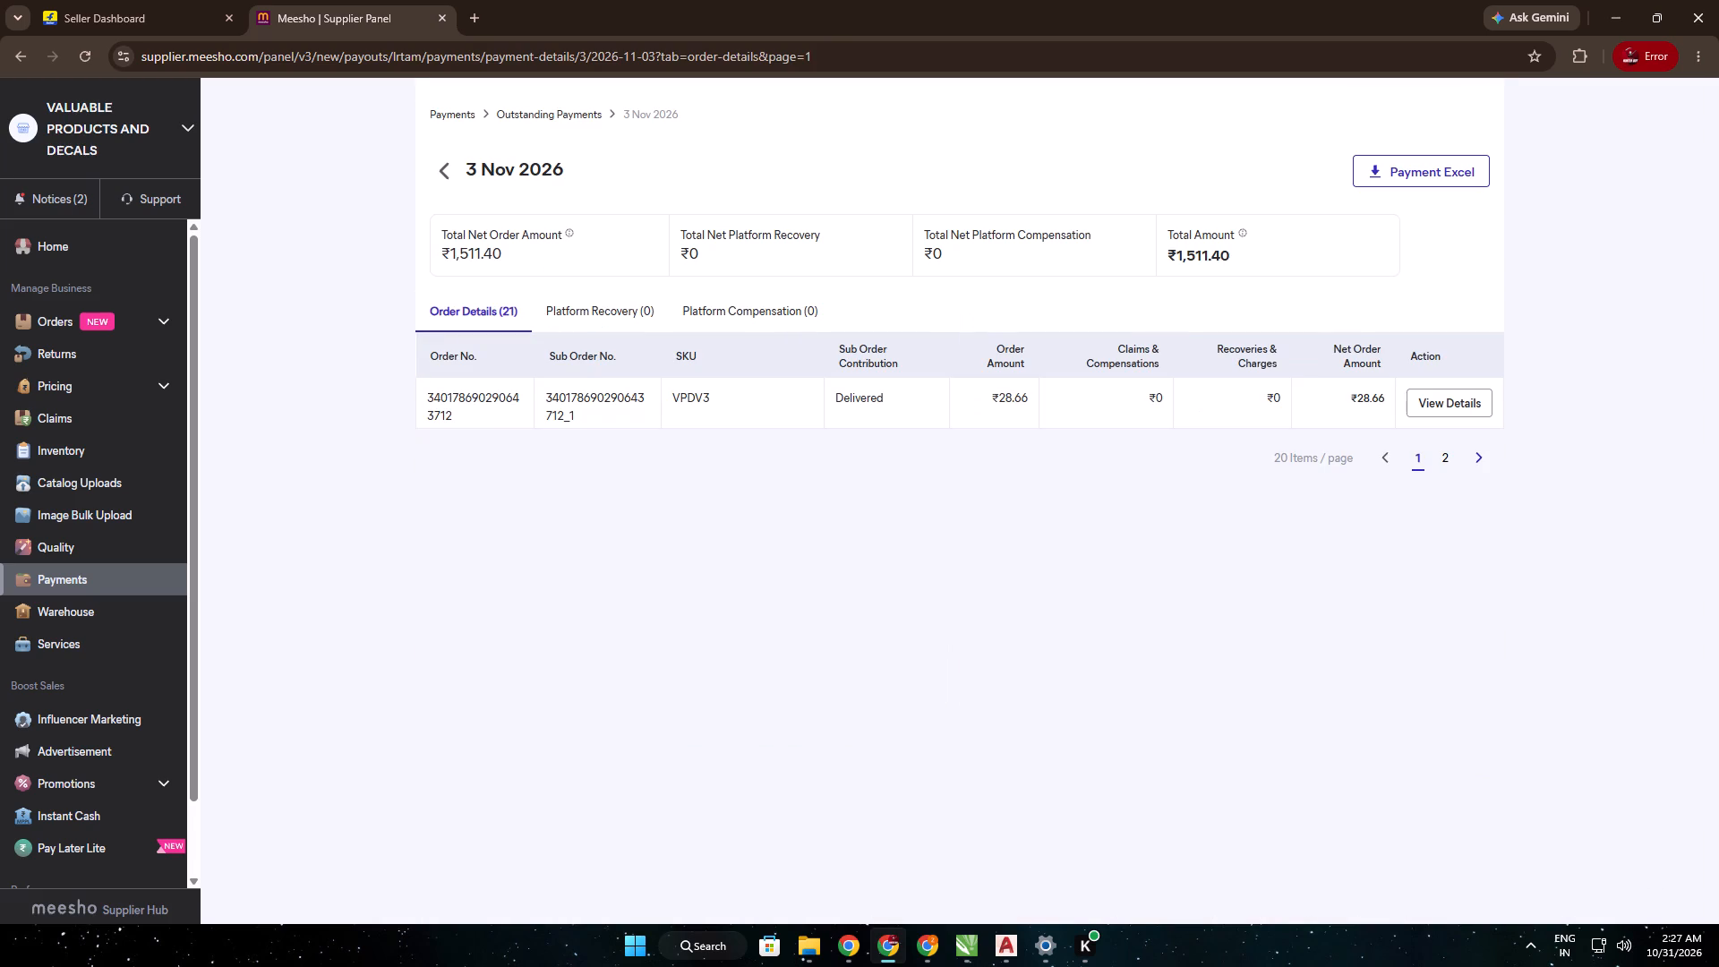
click(609, 319)
click(481, 321)
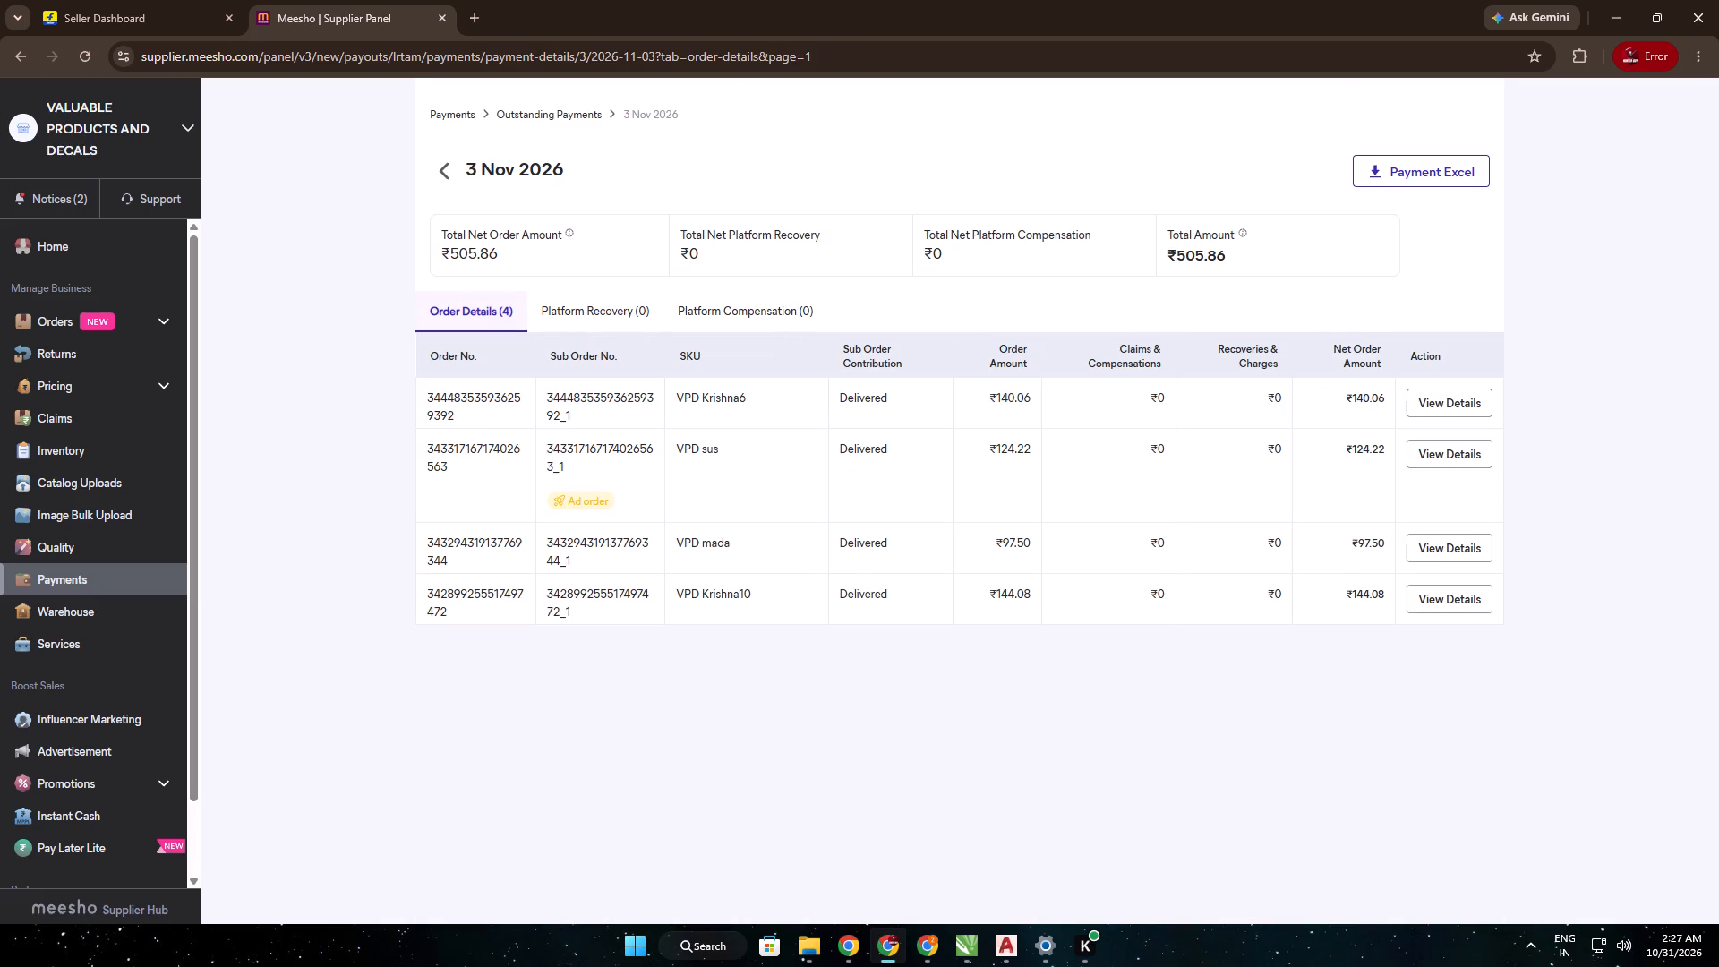
drag(765, 405, 712, 421)
click(709, 485)
click(440, 182)
click(450, 175)
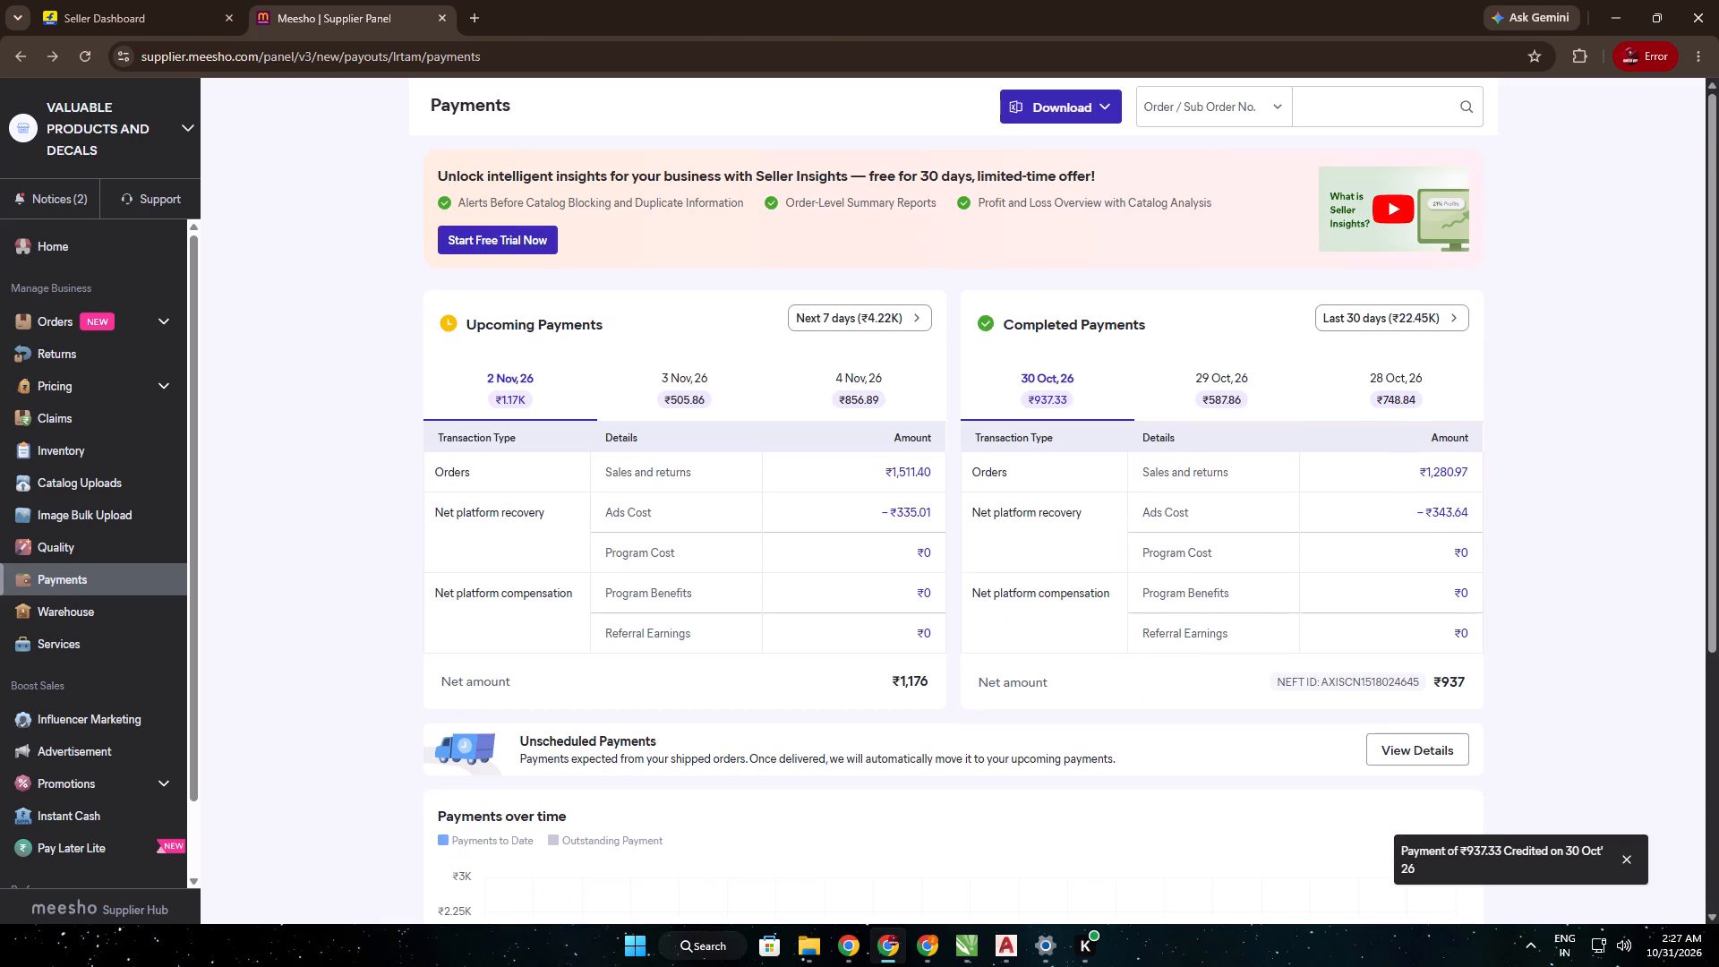
Check the sales and returns order details of the upcoming 4 Nov 2026 payment and return to the payments overview.
click(871, 400)
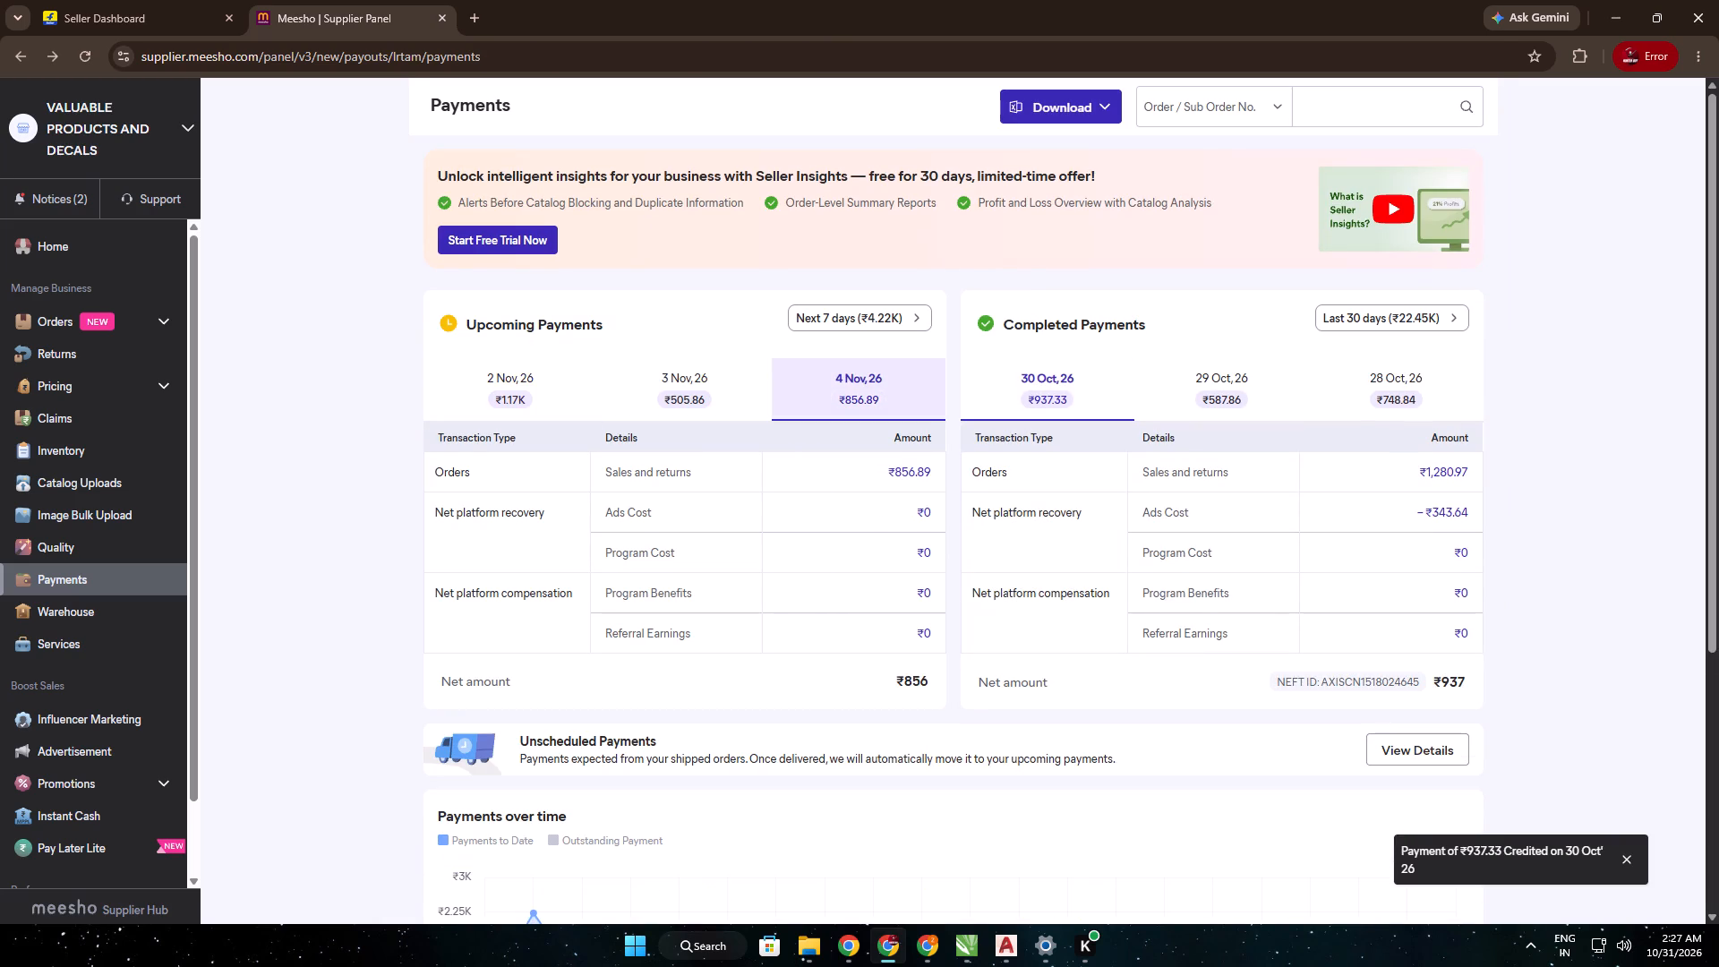
click(894, 463)
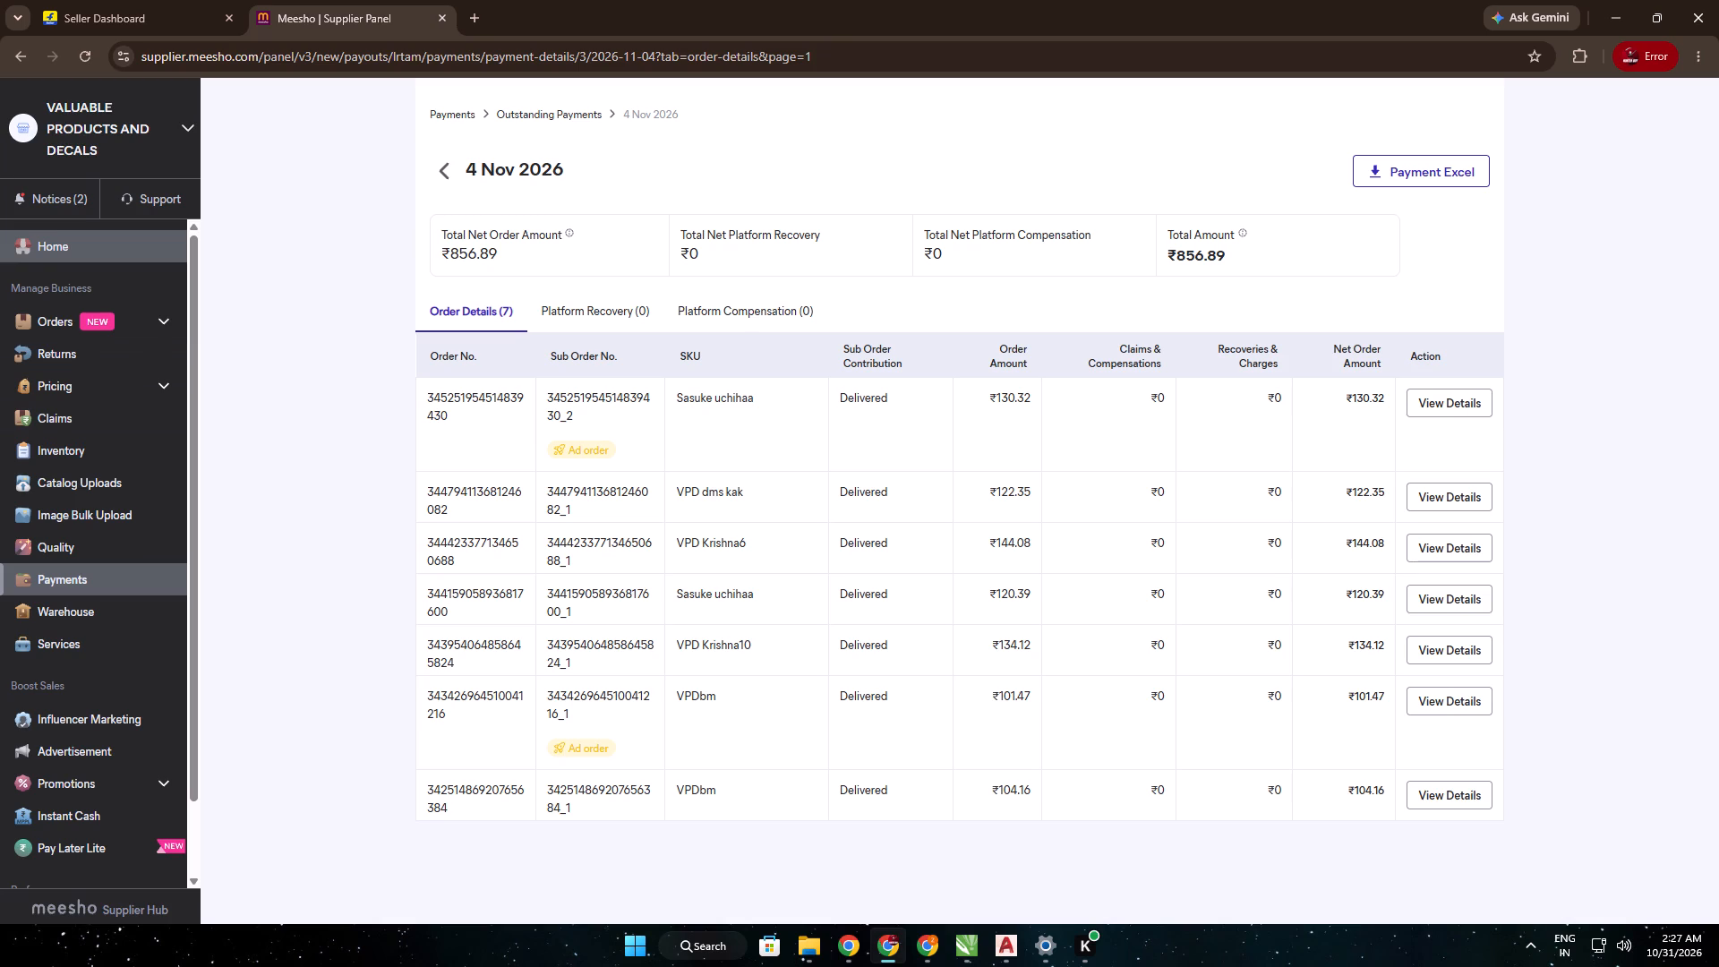
click(441, 162)
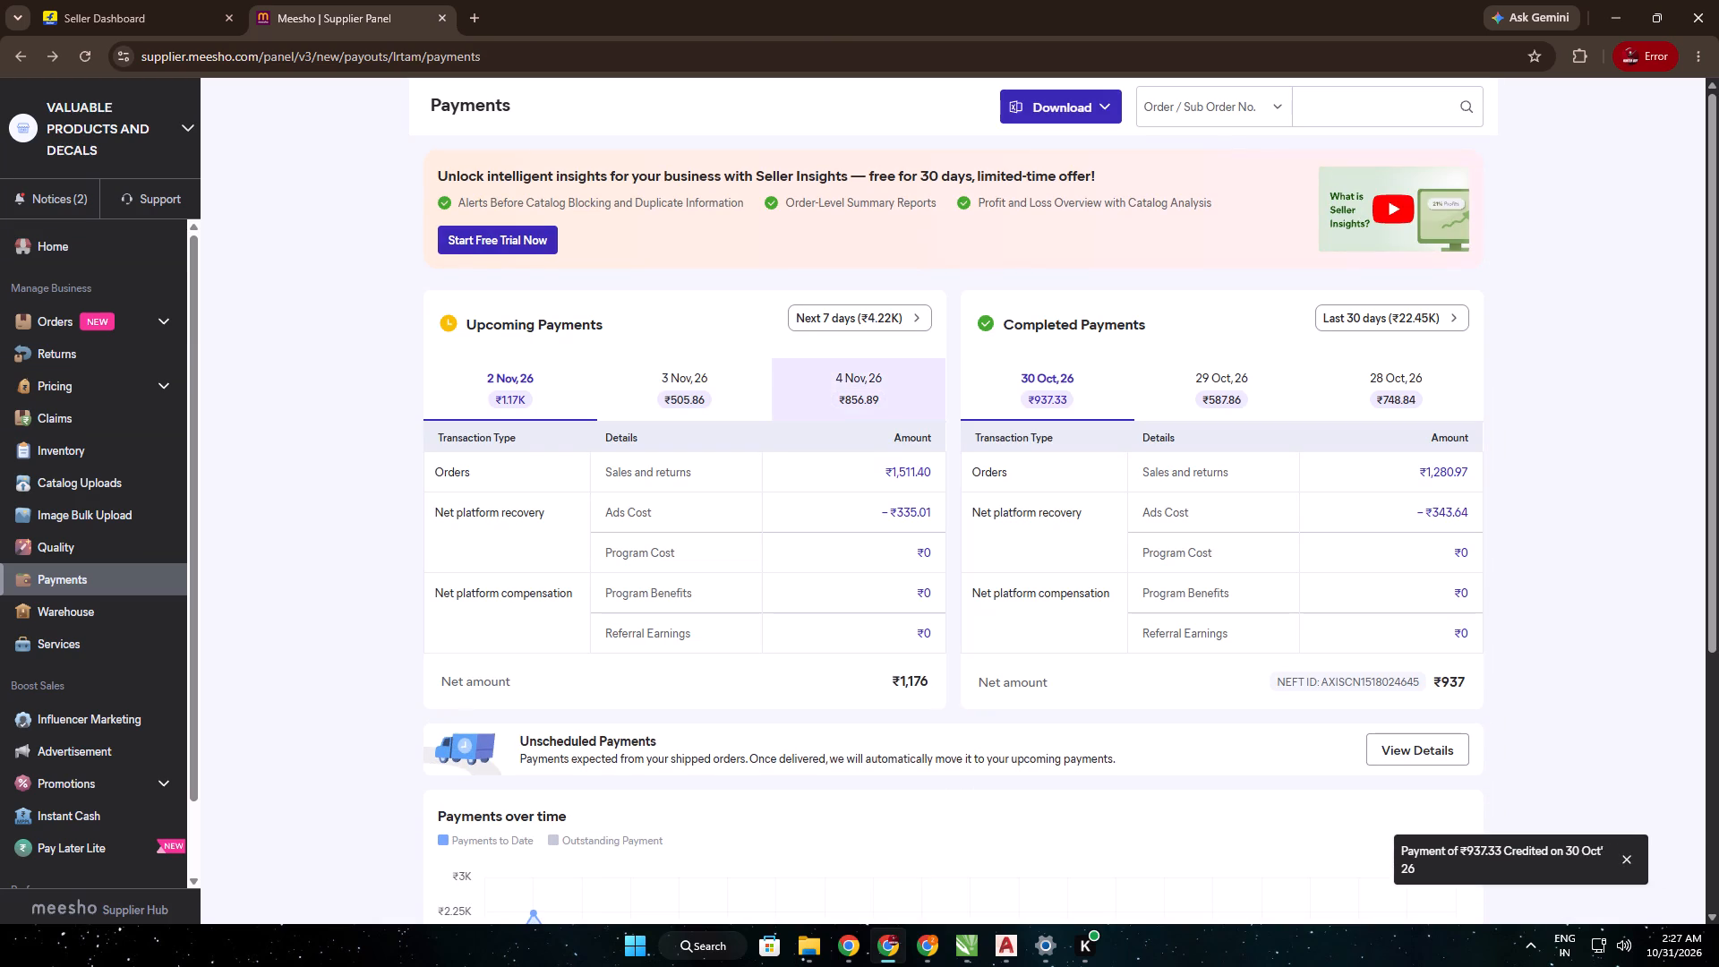
From the next 7 days' payments, check the order details of 5 Nov and 6 Nov 2026 and return to the list.
click(871, 309)
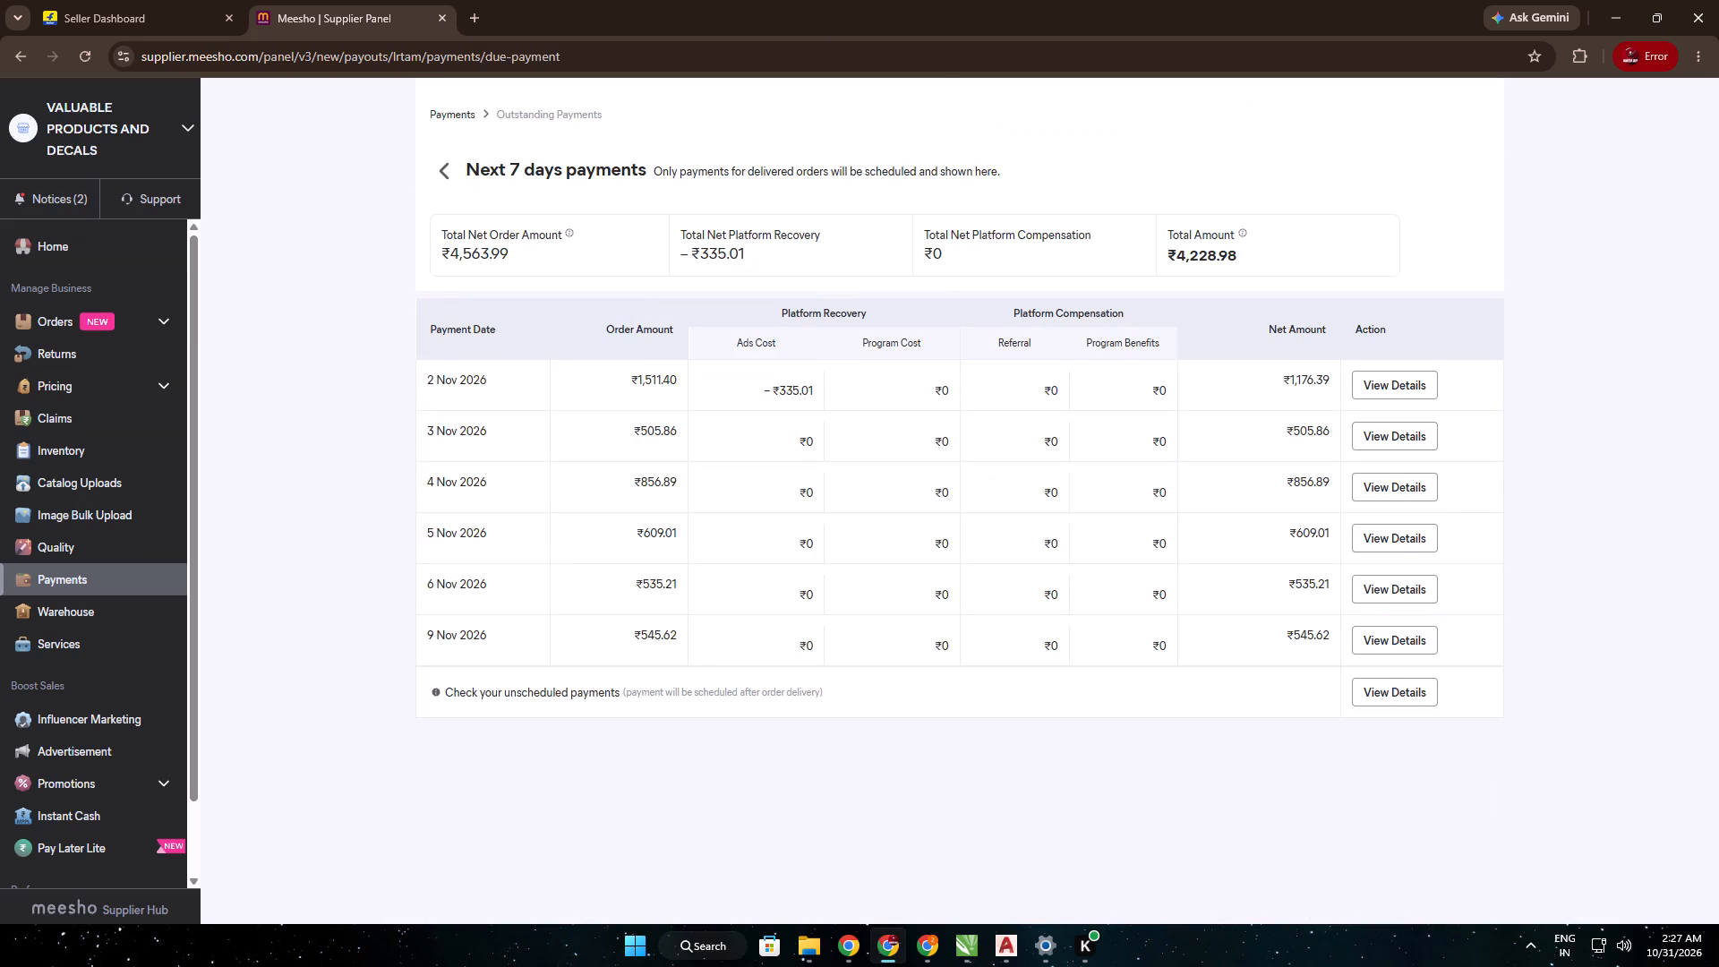
click(1385, 537)
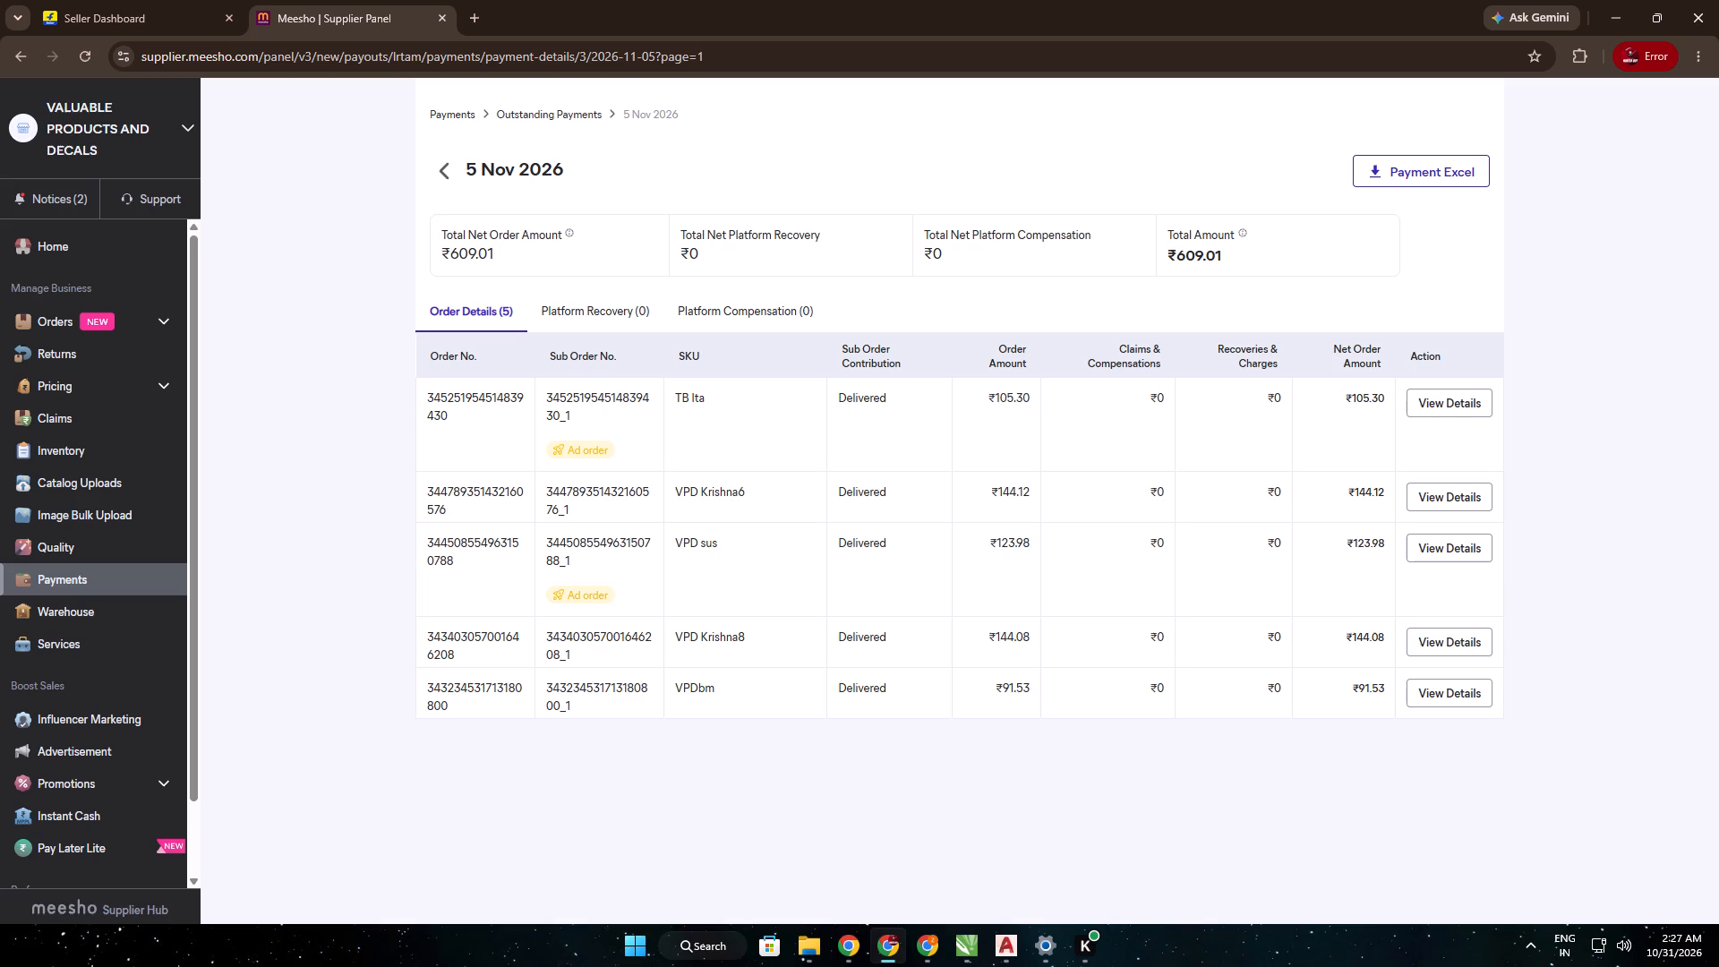
click(432, 157)
click(1370, 587)
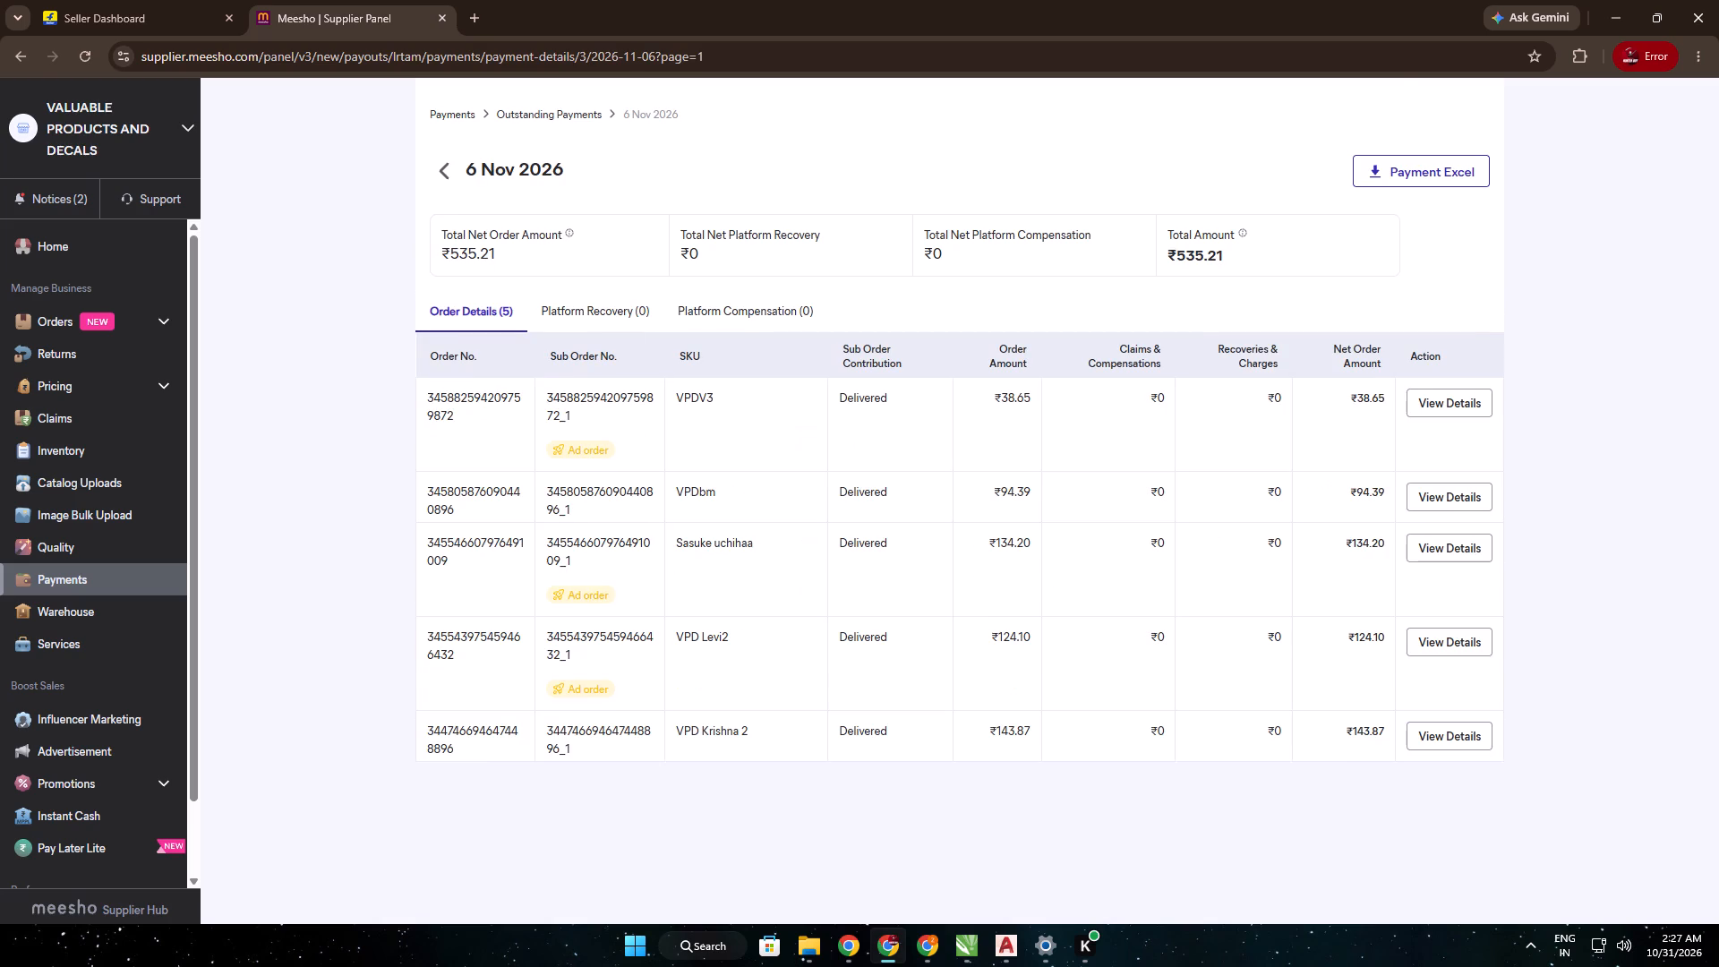
click(445, 164)
Open the 9 Nov 2026 payment's order details and check the order amount of SKU VPD MP 10.
click(1366, 627)
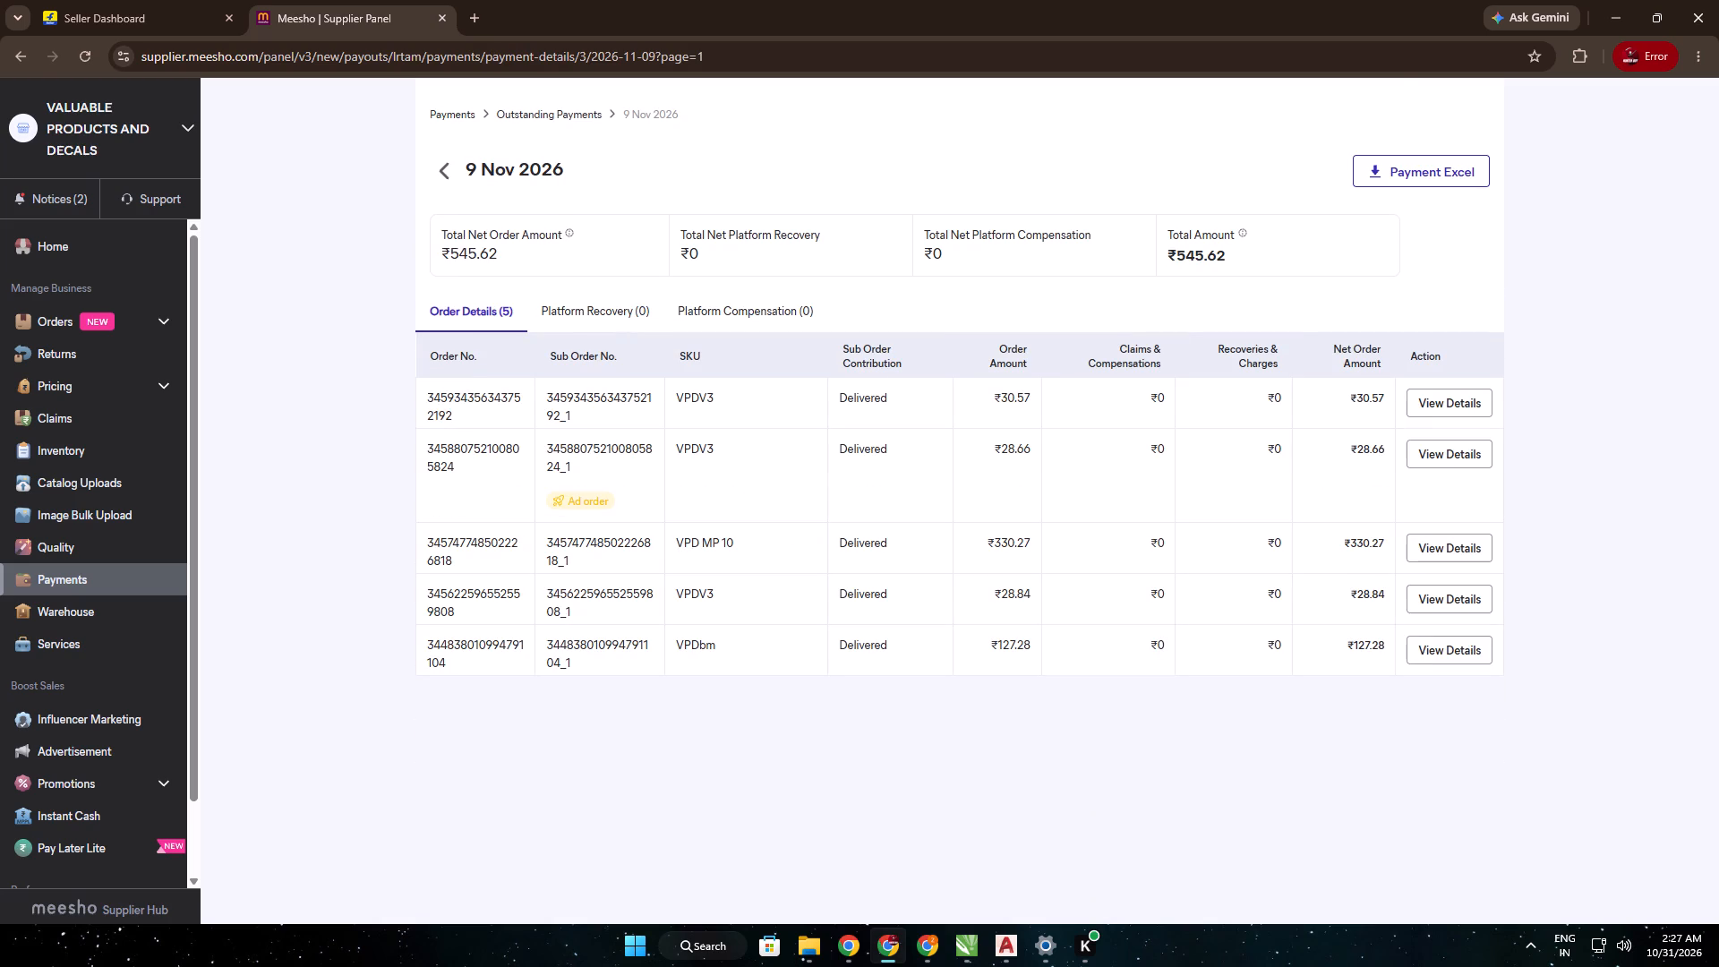
click(670, 550)
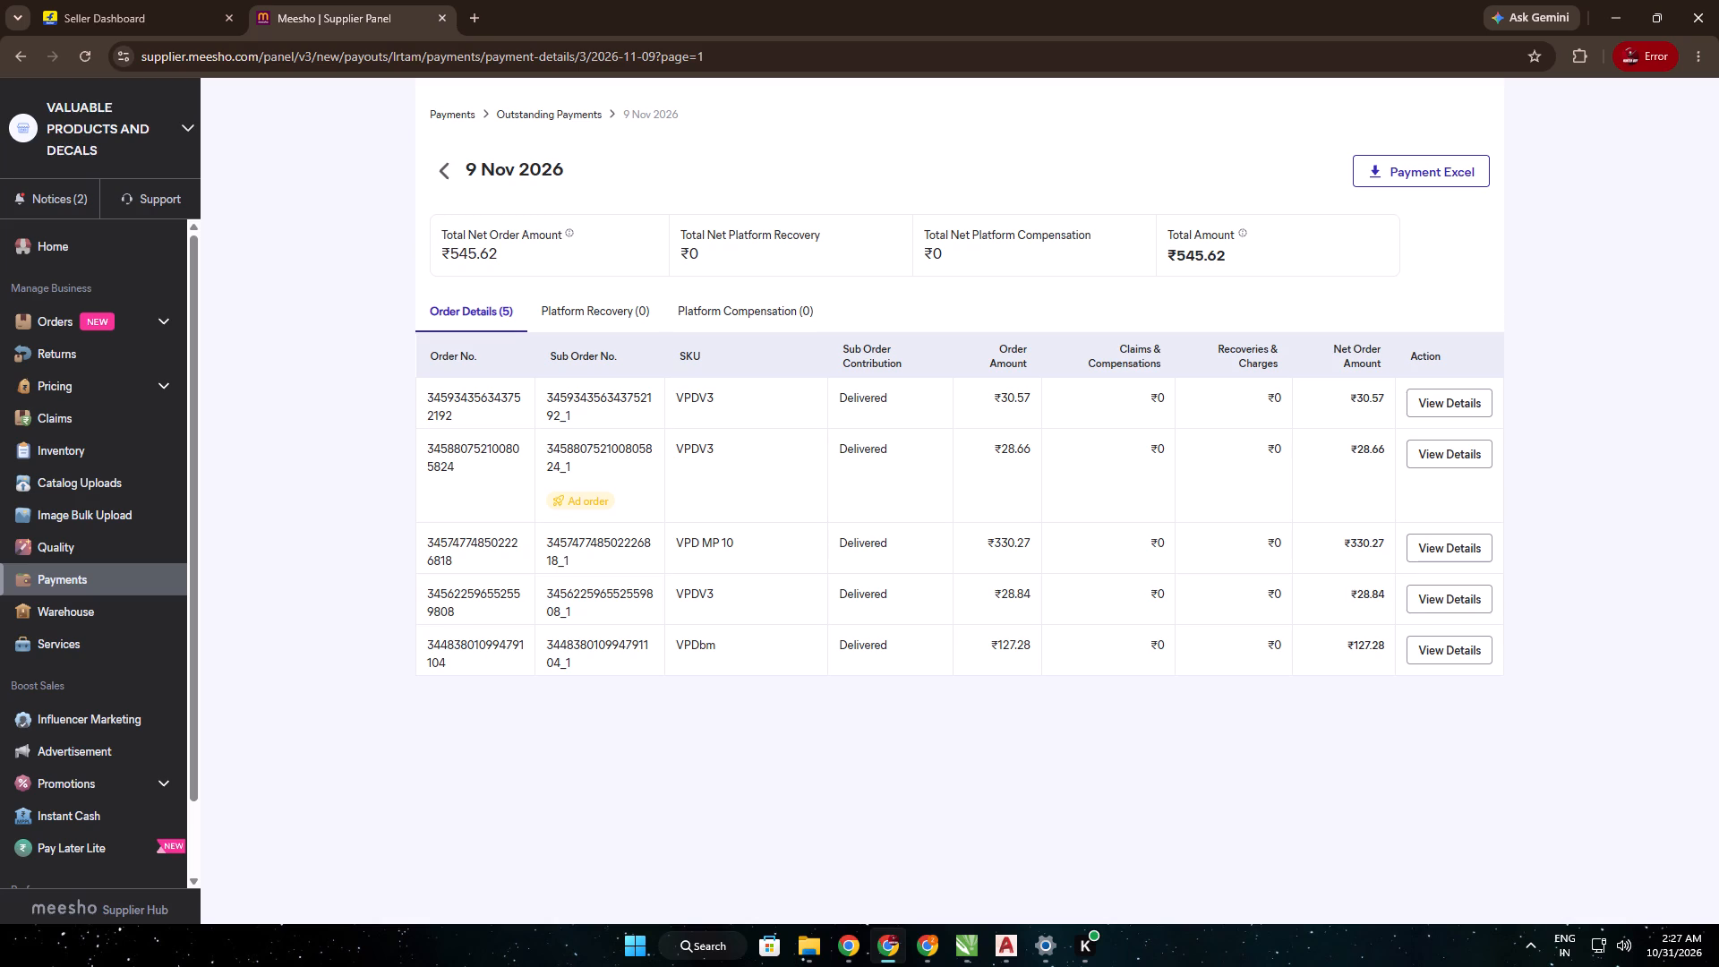
double_click(977, 537)
double_click(995, 536)
Return to the home dashboard of the Meesho supplier panel.
click(6, 257)
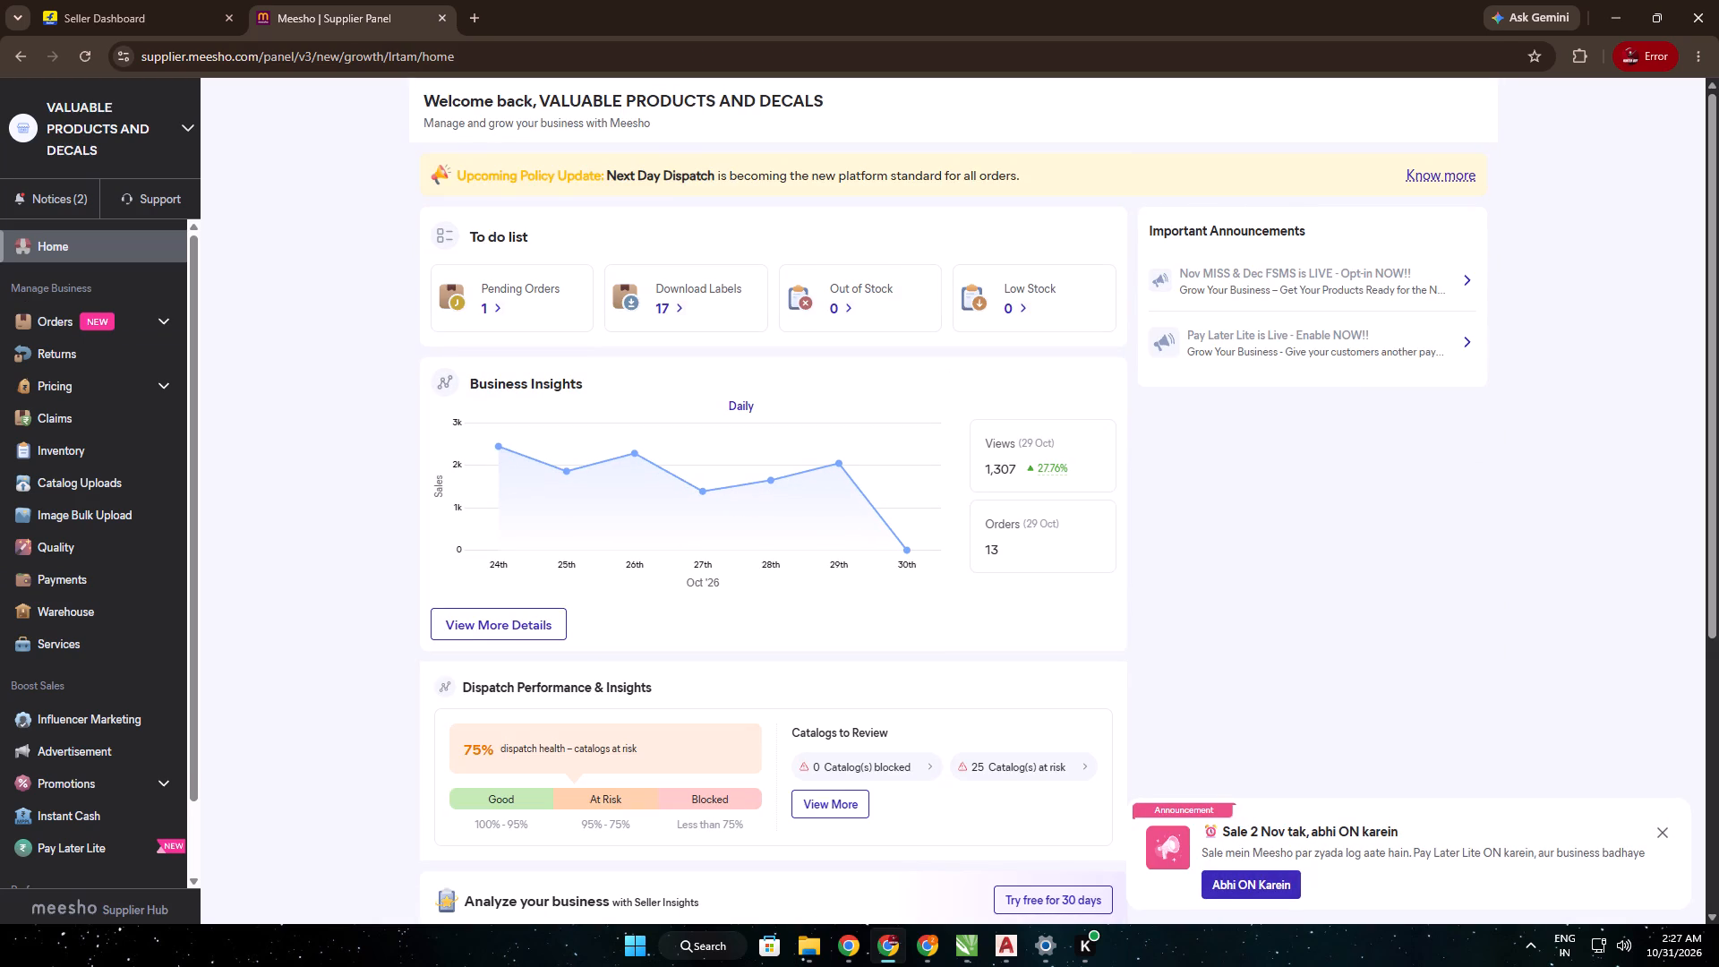
Switch to the Flipkart Seller Hub and view the forward orders waiting to be accepted.
click(72, 0)
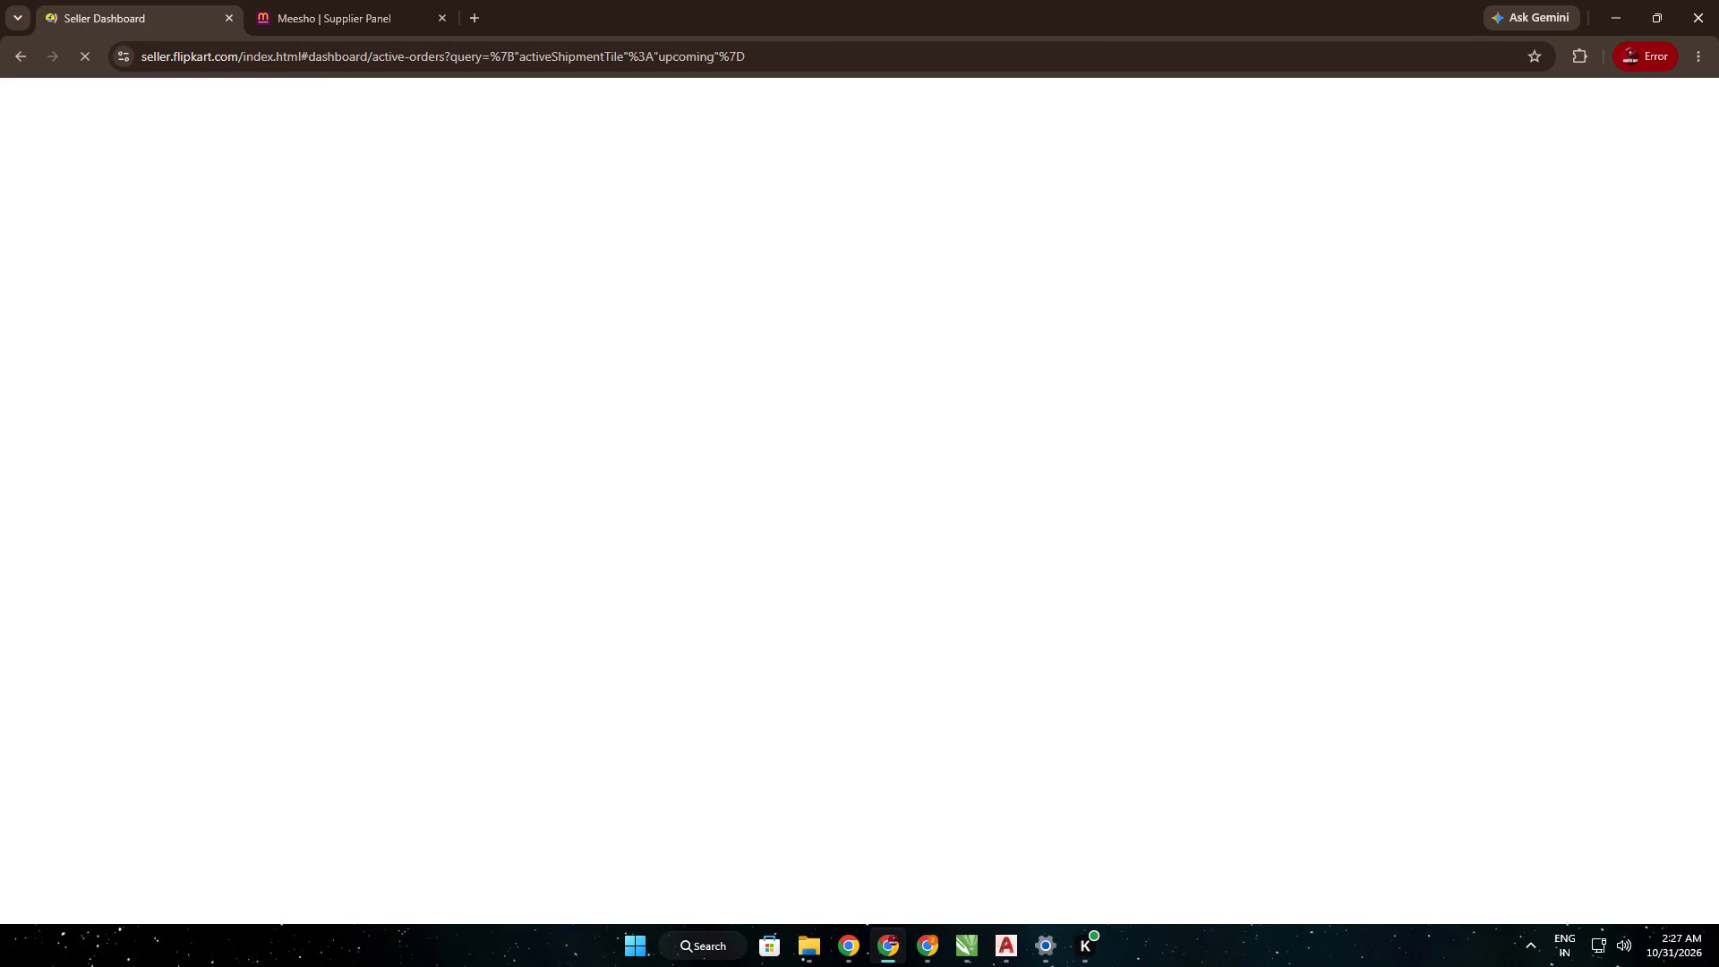
click(364, 0)
click(158, 0)
click(114, 253)
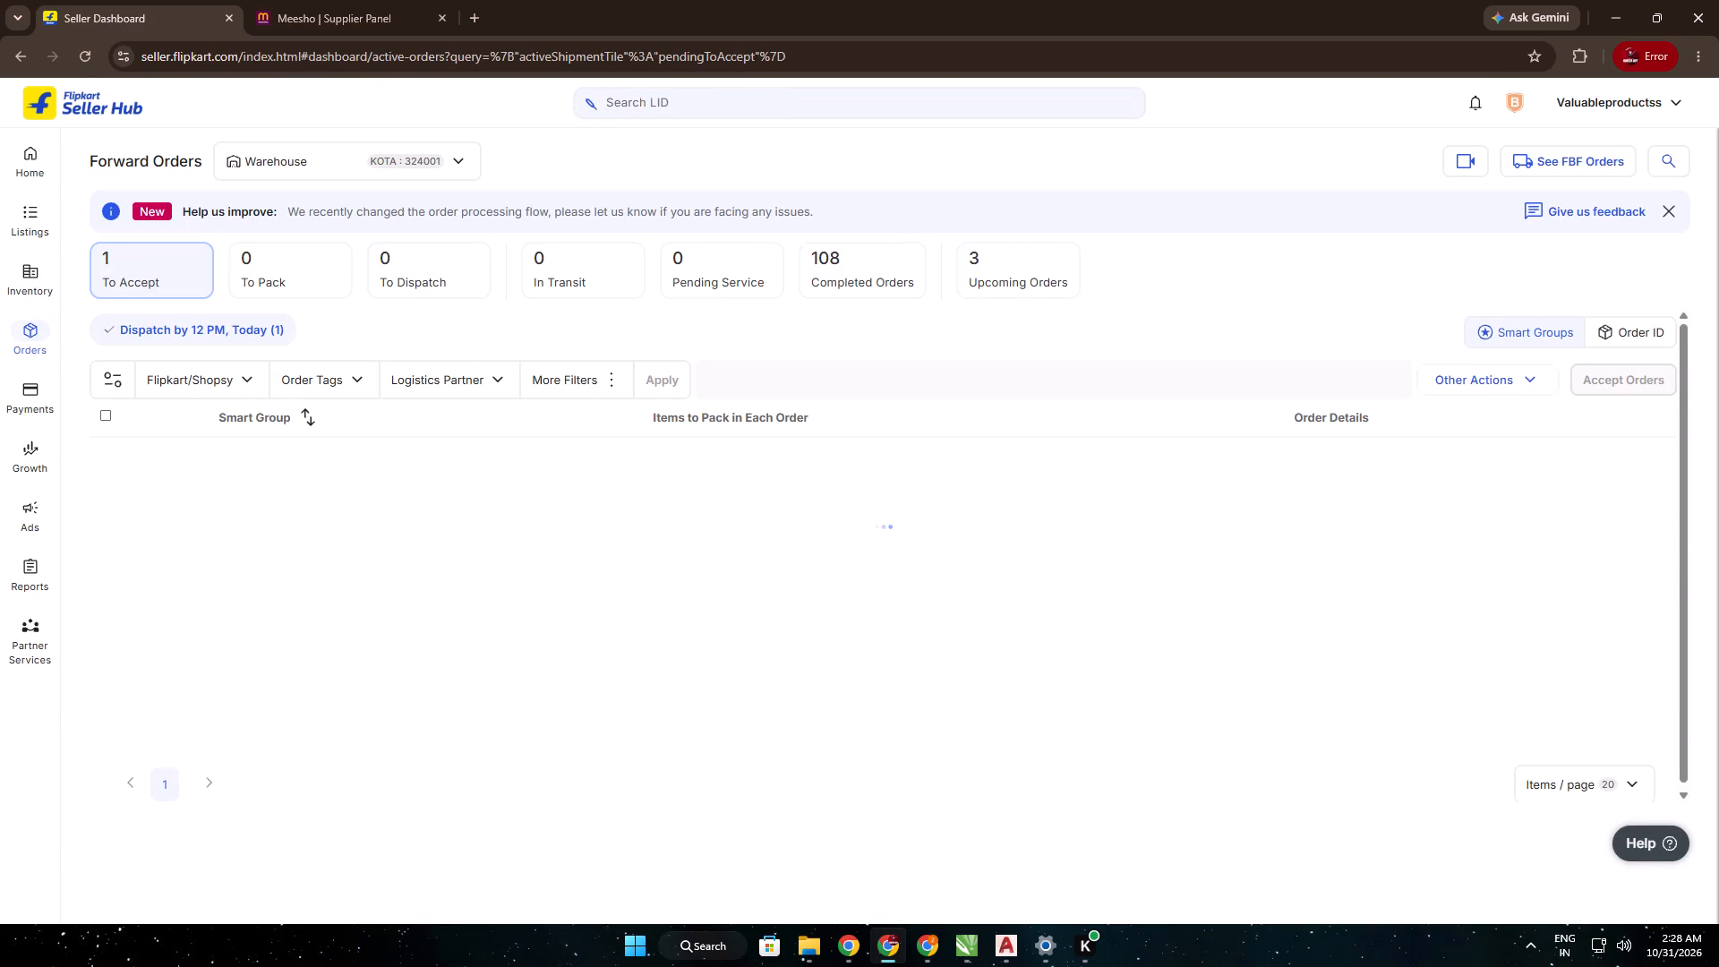
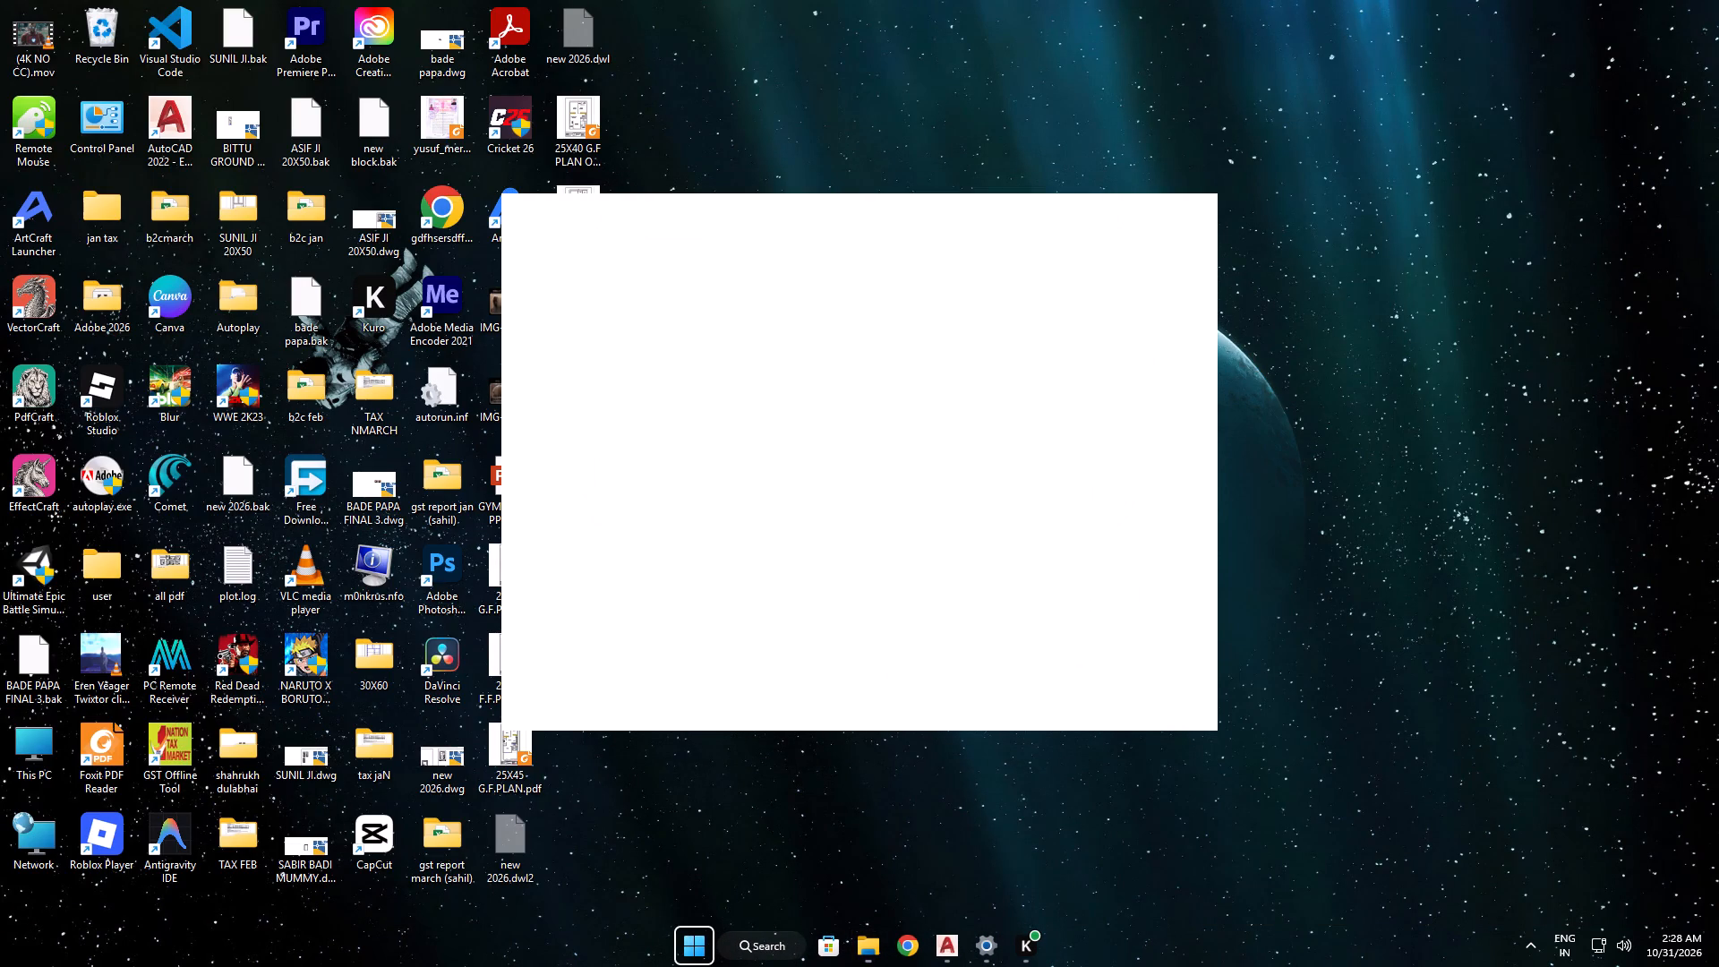
Close the open Kuro window and open Task Manager.
click(1084, 785)
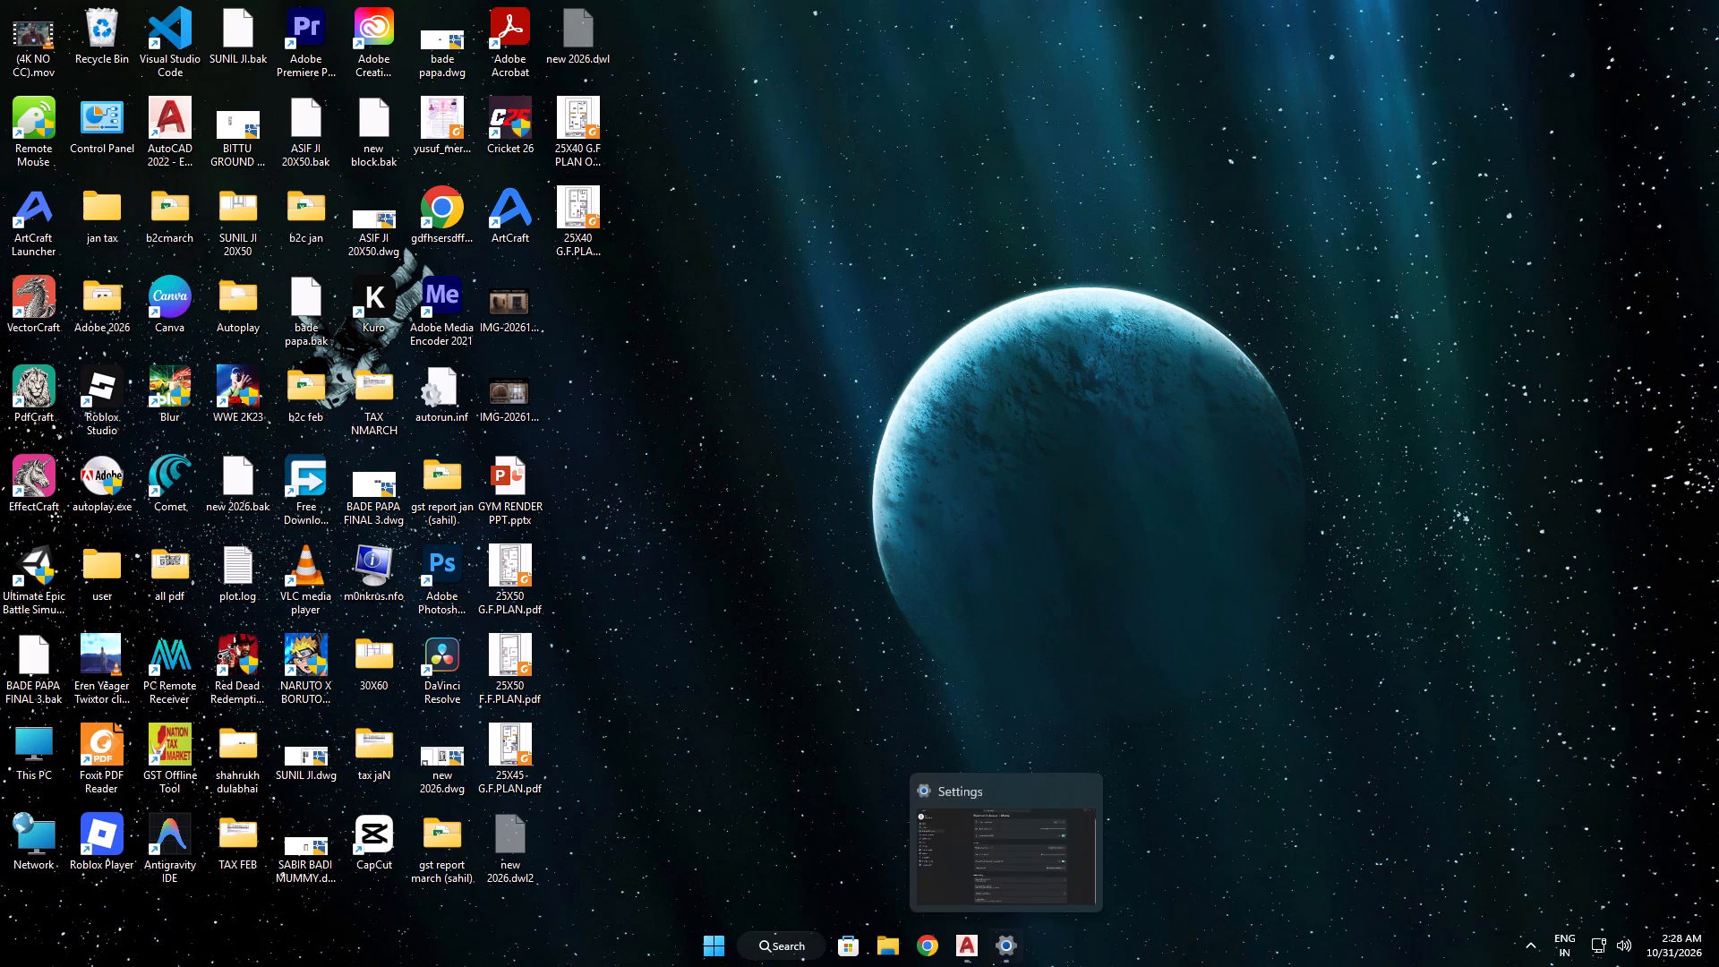
right_click(1048, 960)
click(1084, 911)
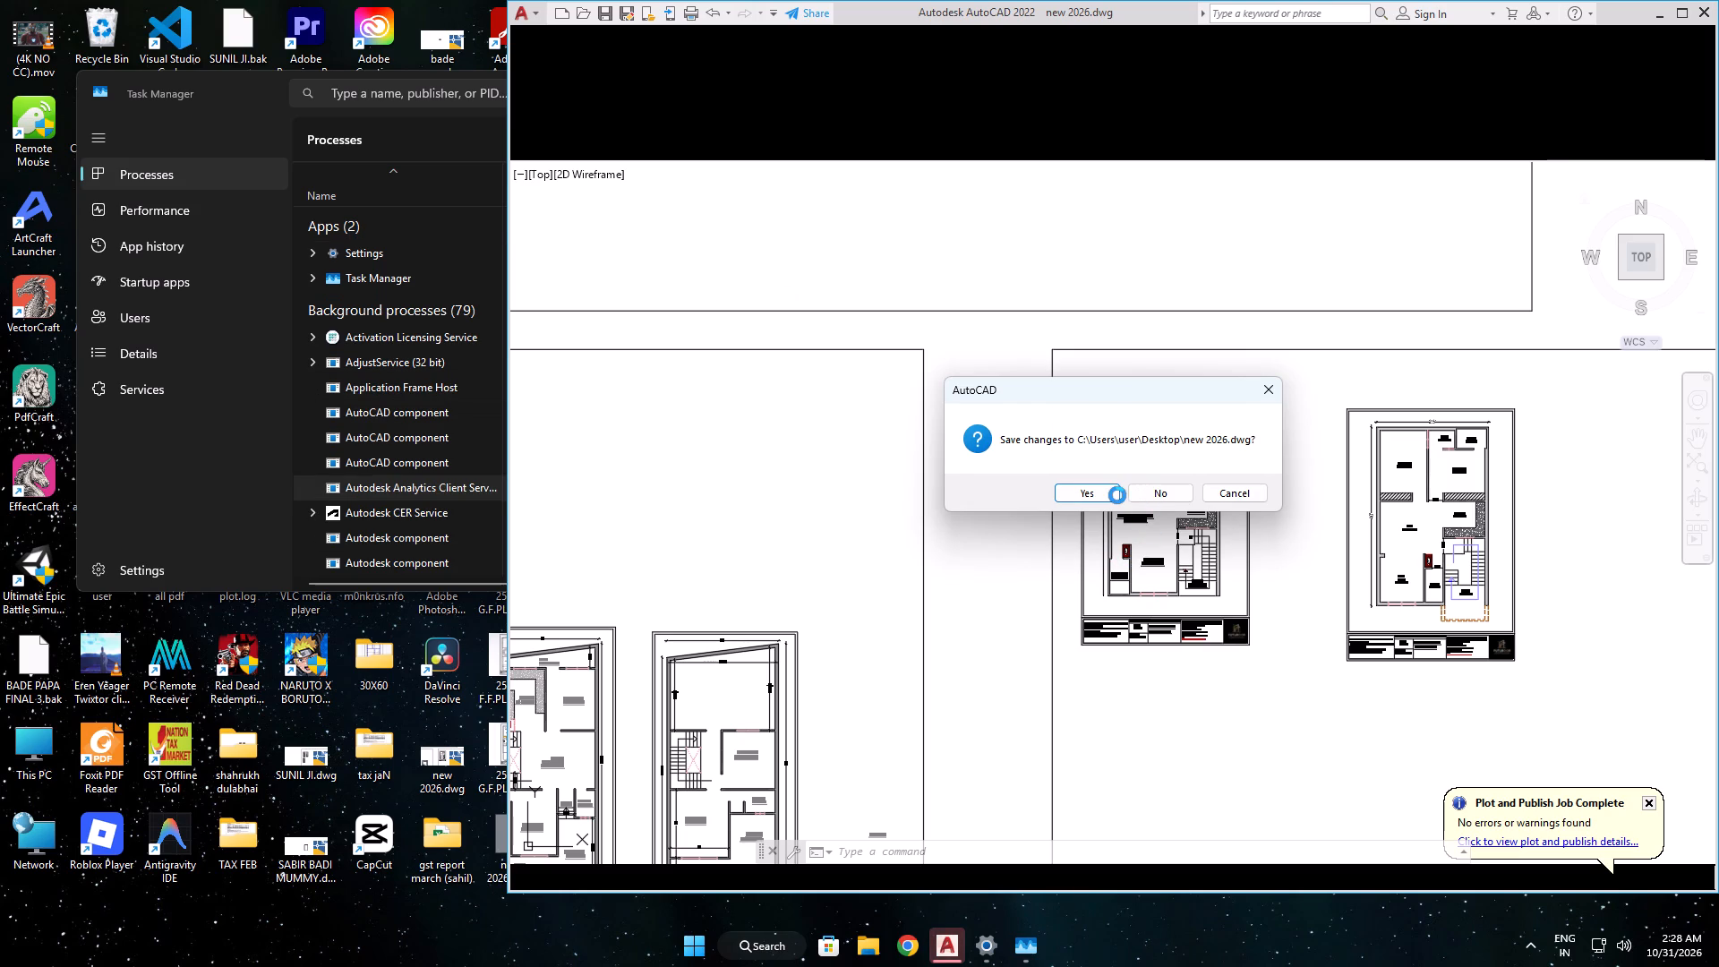
Save the changes to new 2026.dwg while closing AutoCAD.
click(1116, 495)
triple_click(1109, 494)
triple_click(1109, 494)
double_click(1108, 494)
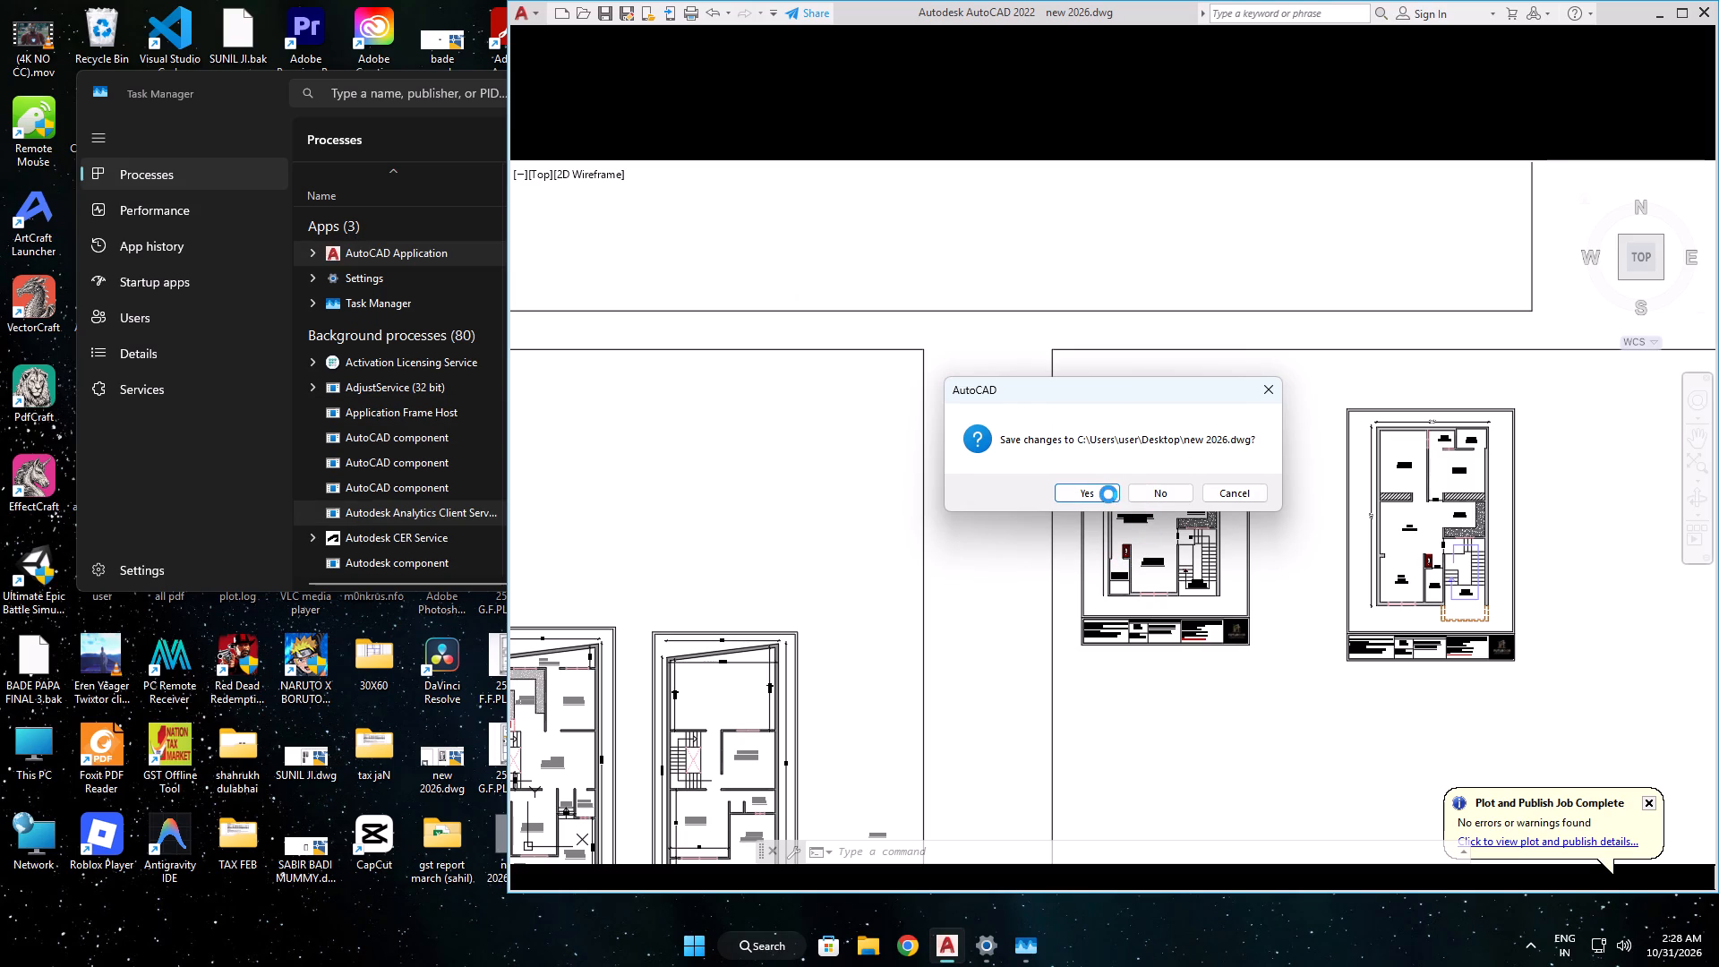
triple_click(1096, 496)
double_click(1096, 496)
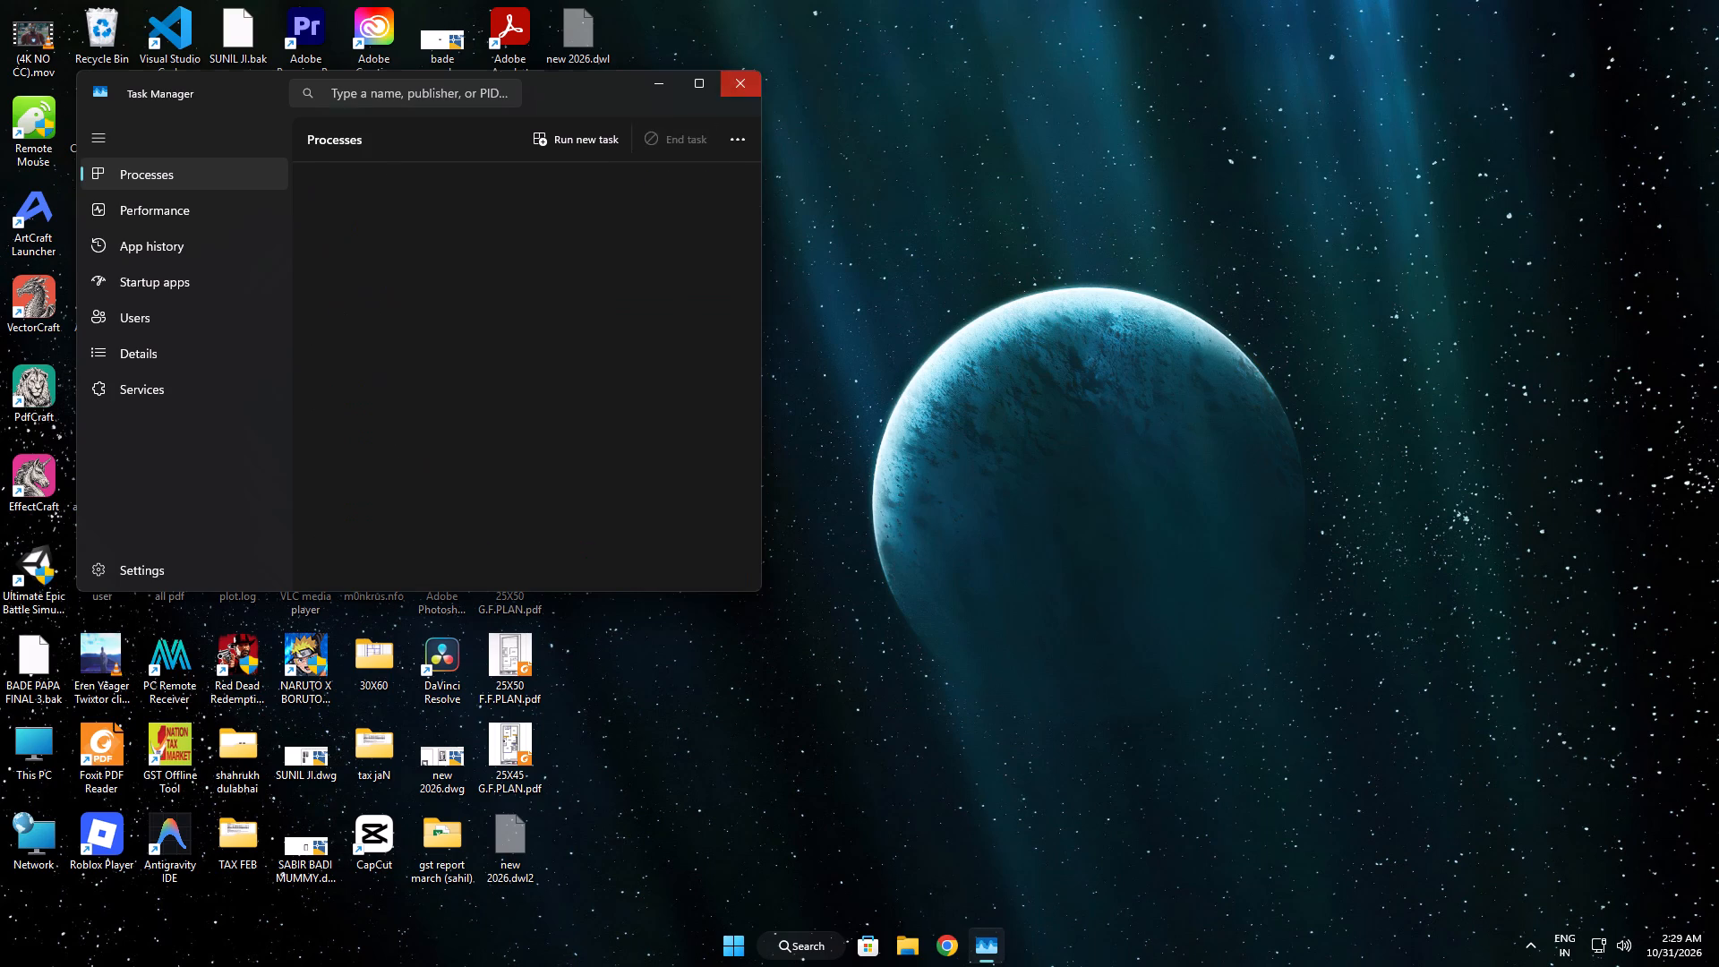
From the desktop, open the Shut Down Windows dialog for turning off the PC.
right_click(788, 160)
click(860, 239)
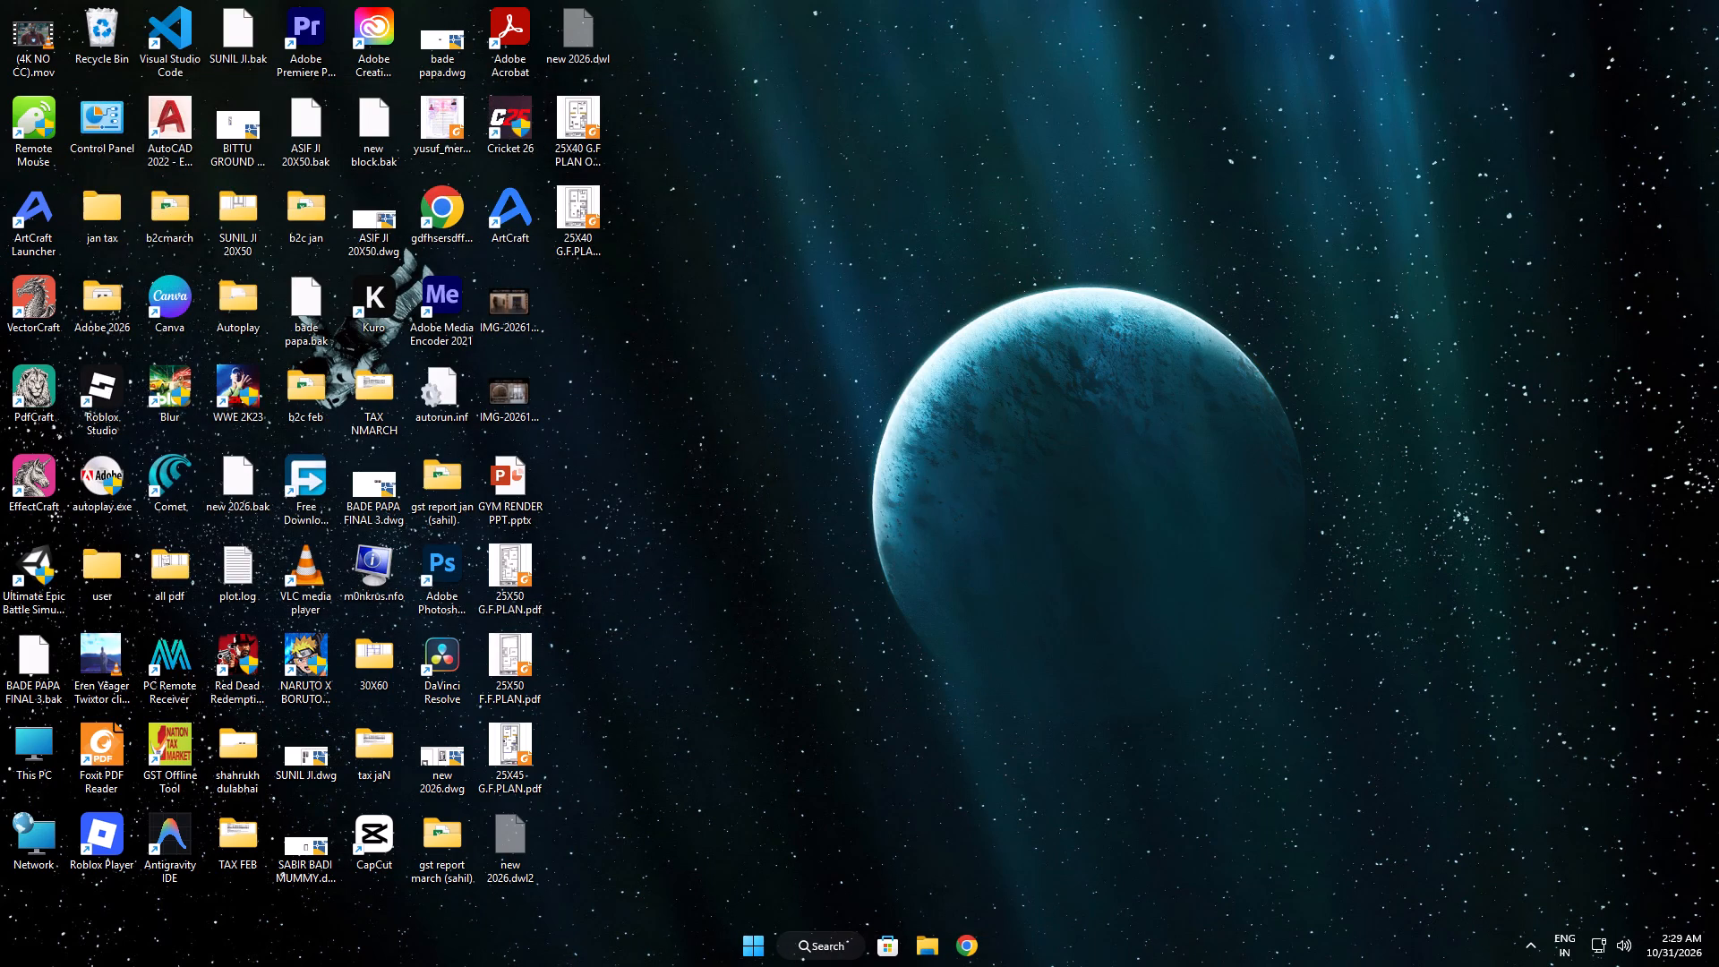
key(alt+F4)
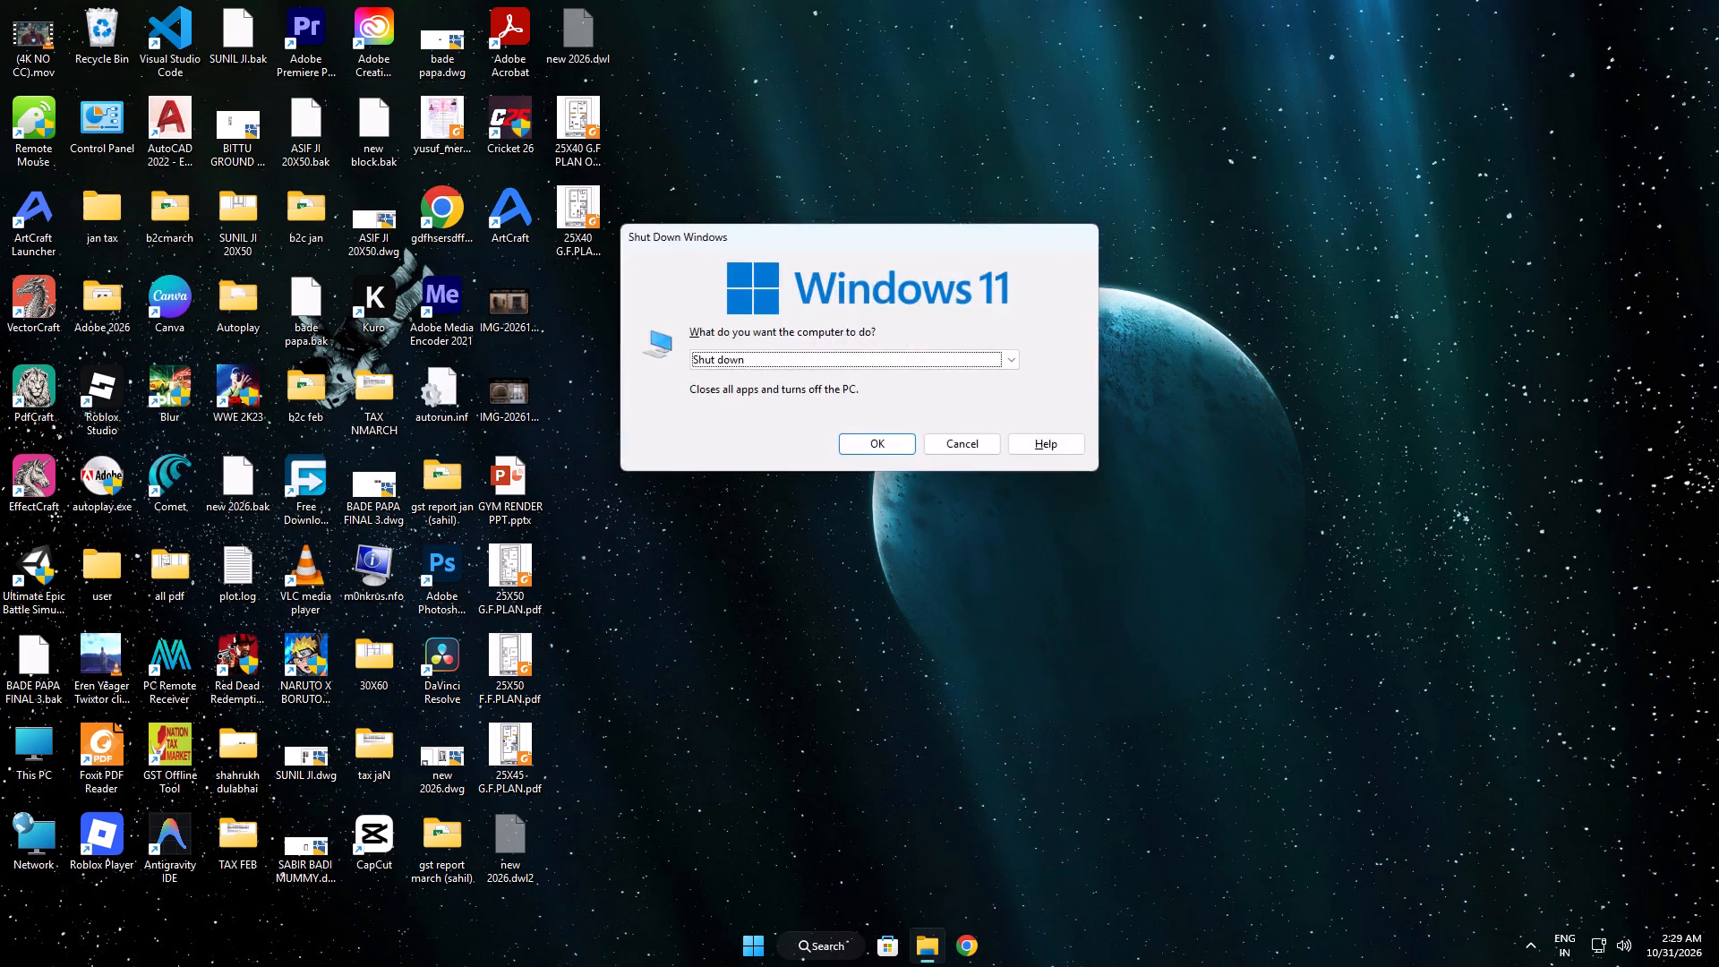